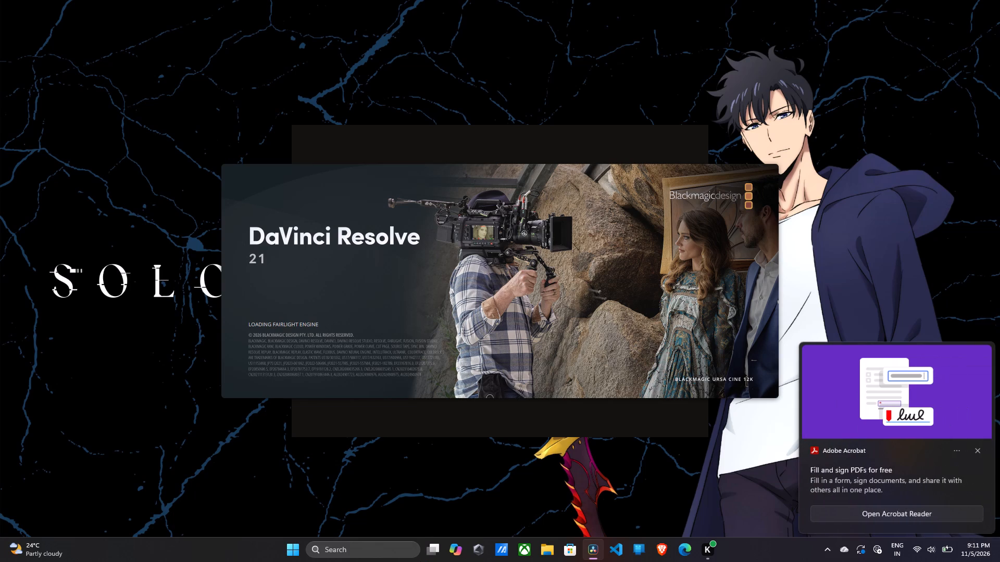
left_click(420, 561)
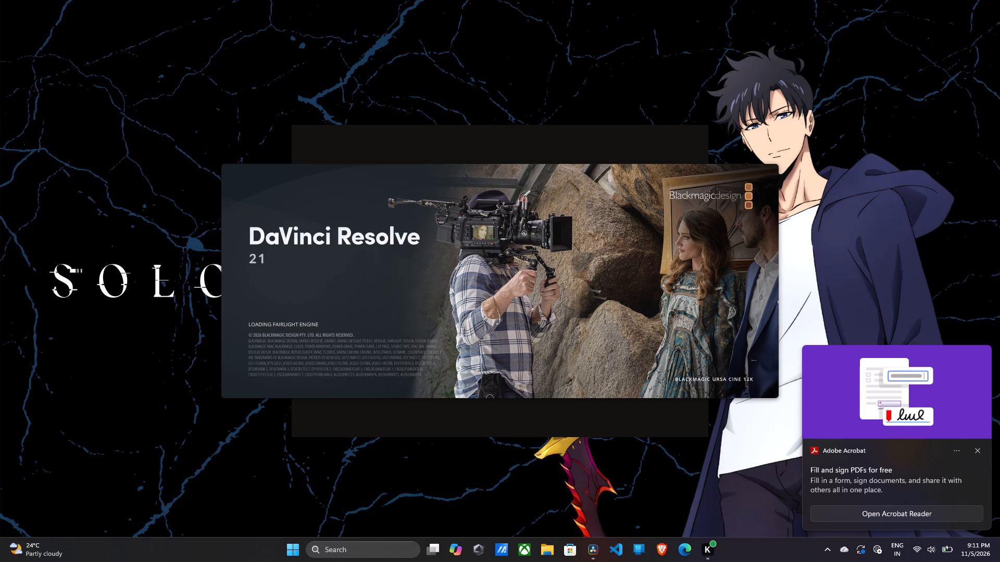
Dismiss the Adobe Acrobat notification about filling and signing PDFs.
left_click(978, 450)
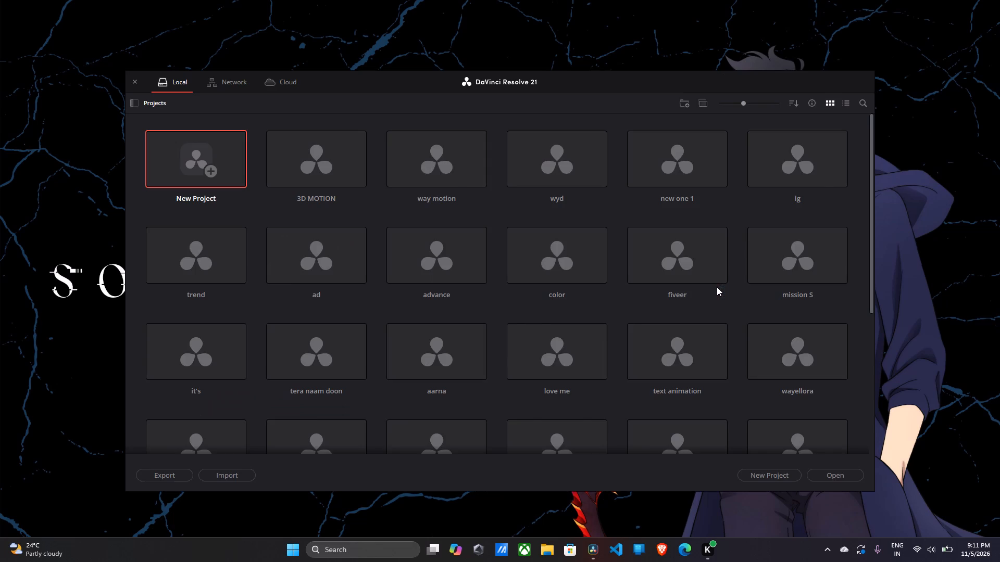
Open the 3D MOTION project from the local project library.
double_click(335, 154)
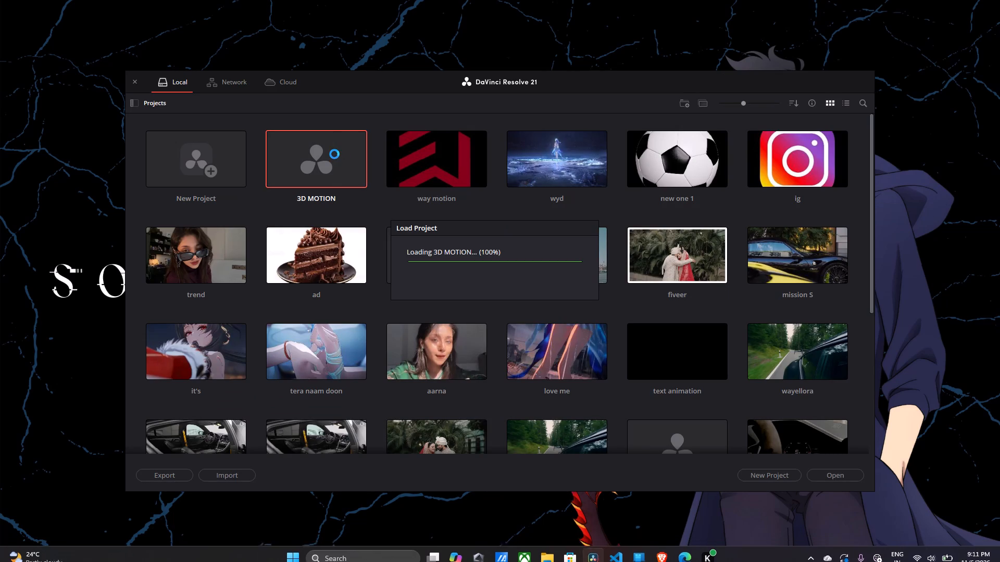
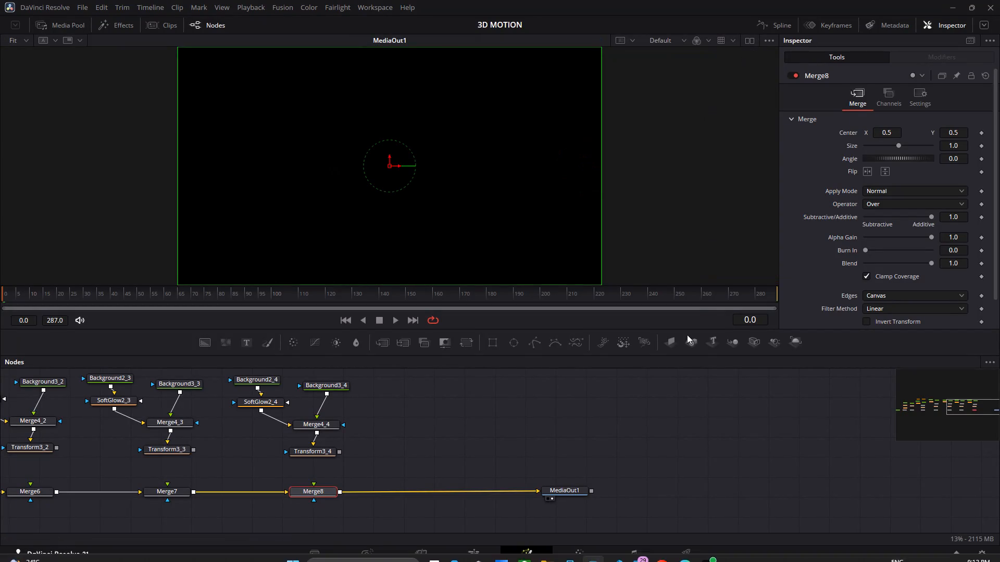
Shorten the composition's render range so that it ends at frame 44.
left_click(777, 295)
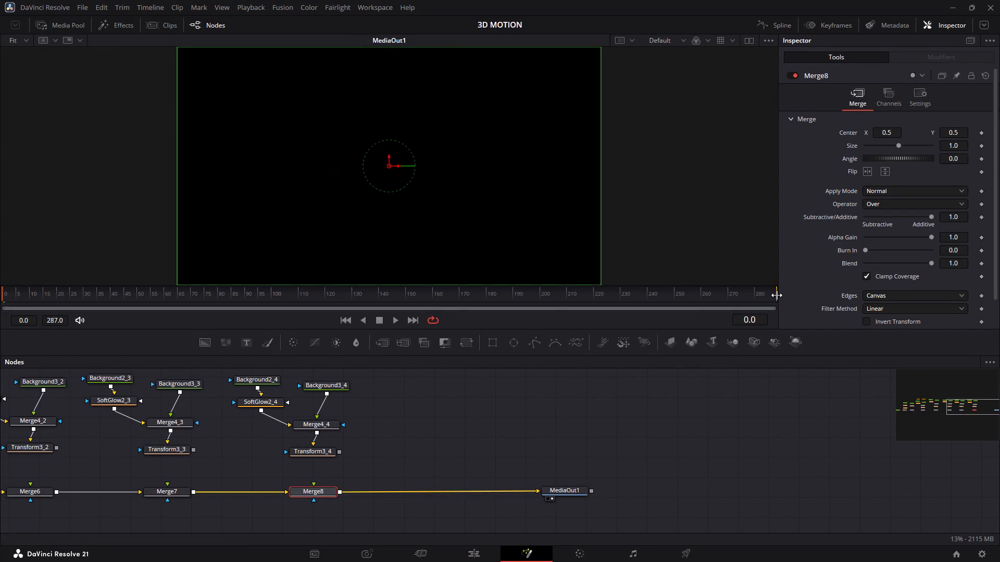
left_click_drag(776, 295, 287, 301)
left_click_drag(287, 301, 185, 318)
left_click_drag(185, 318, 124, 289)
left_click_drag(776, 308, 112, 341)
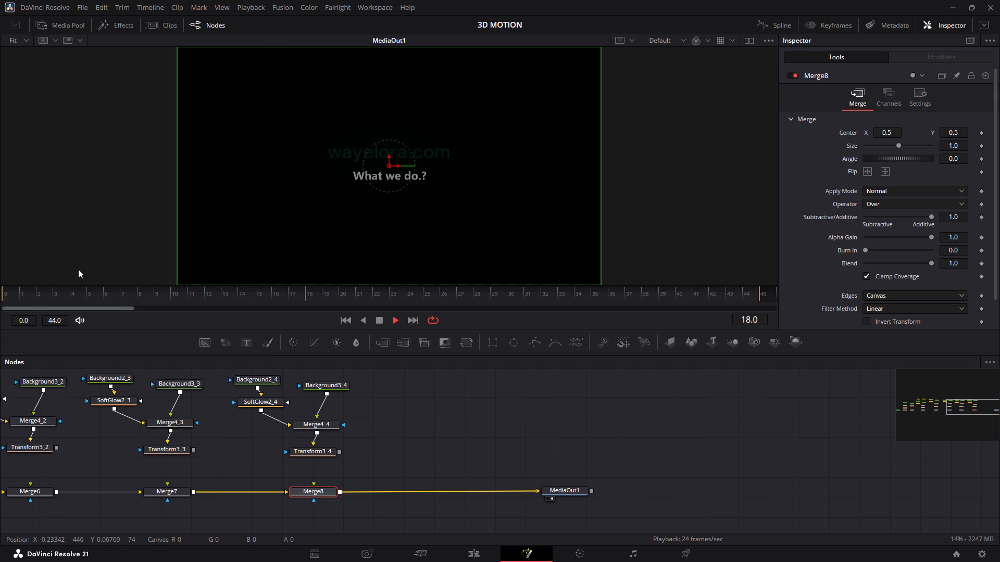
key("space")
key("space")
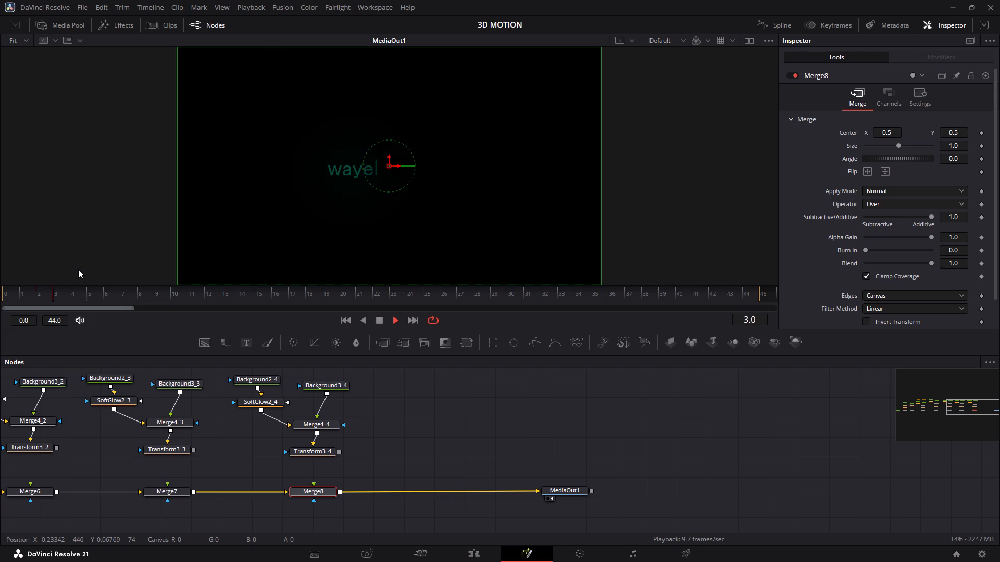
key("space")
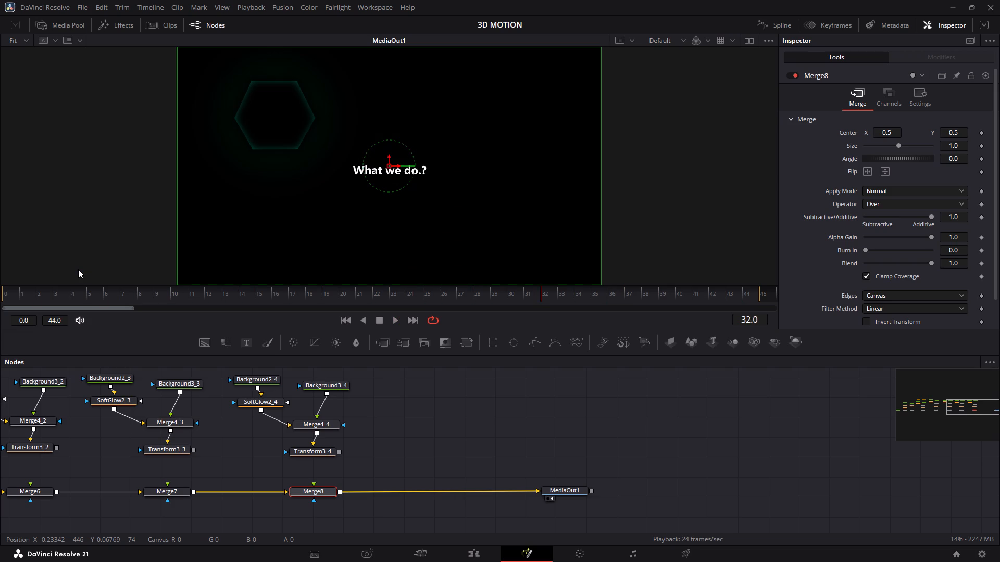
Connect Transform3_1, Transform3_2, Transform3_3 and Transform3_4 to the foreground inputs of Merge5, Merge6, Merge7 and Merge8 respectively.
scroll(98, 297, "right", 2)
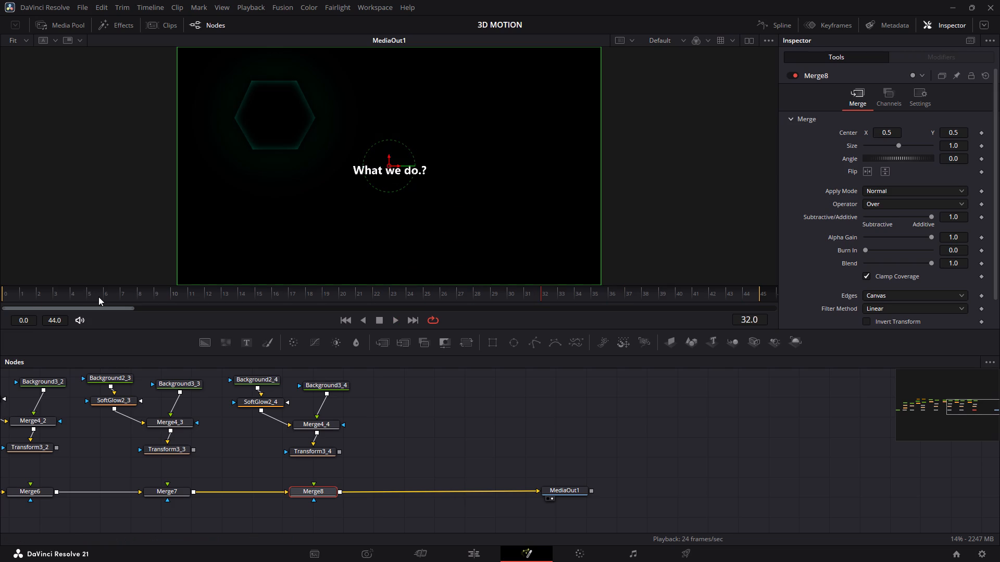
scroll(177, 415, "right", 5)
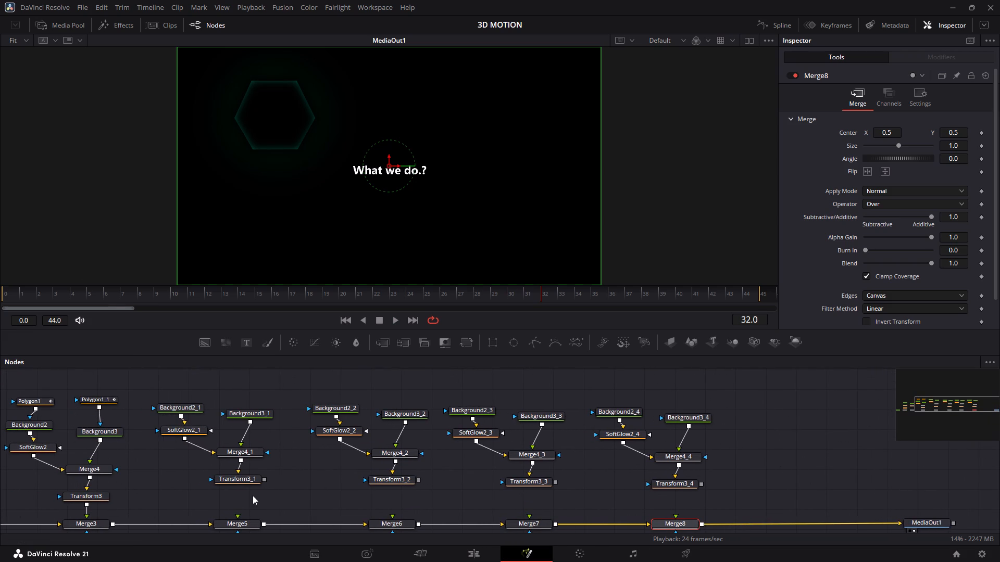
left_click_drag(264, 479, 234, 532)
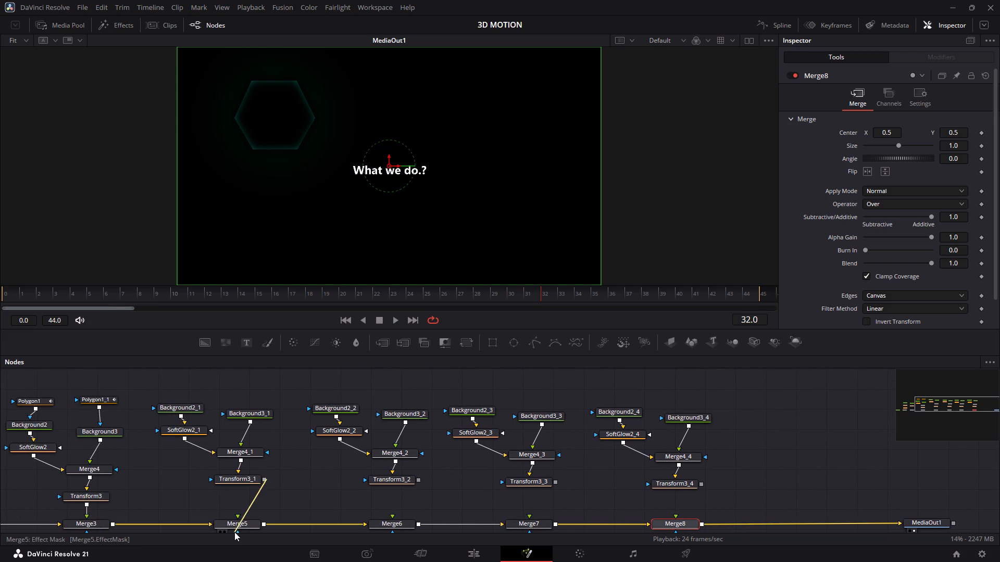
left_click_drag(234, 532, 235, 524)
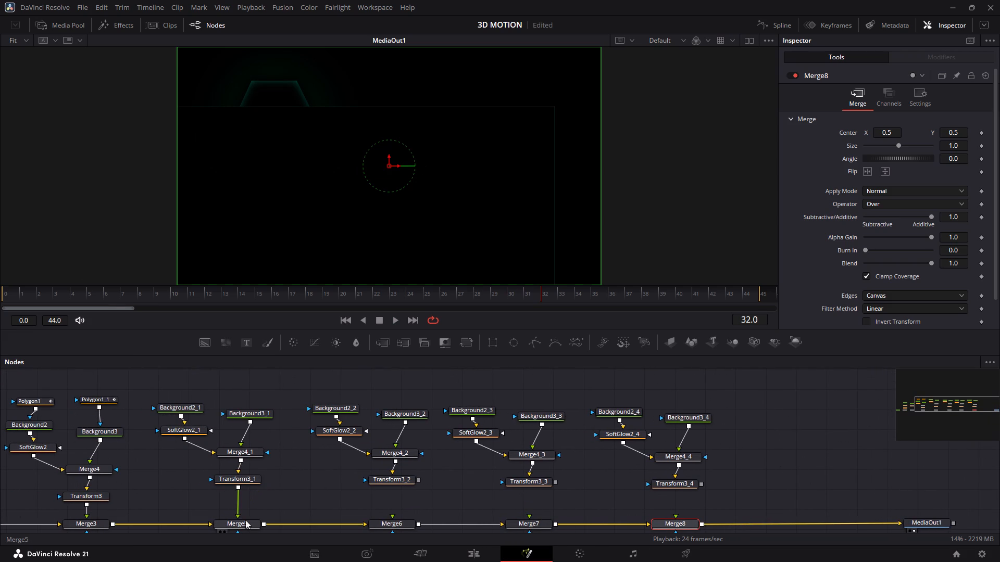
left_click_drag(419, 477, 397, 511)
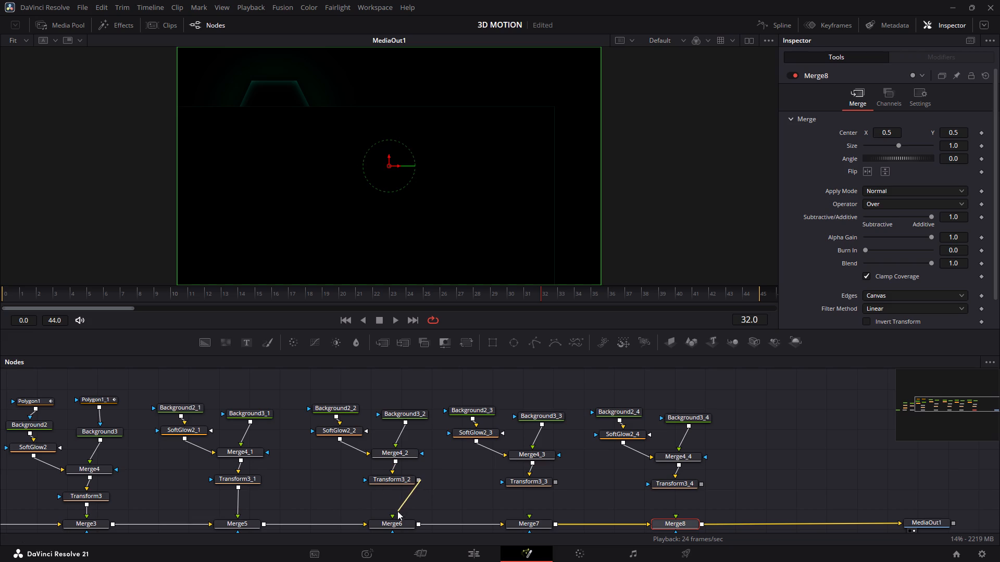
left_click_drag(397, 511, 390, 522)
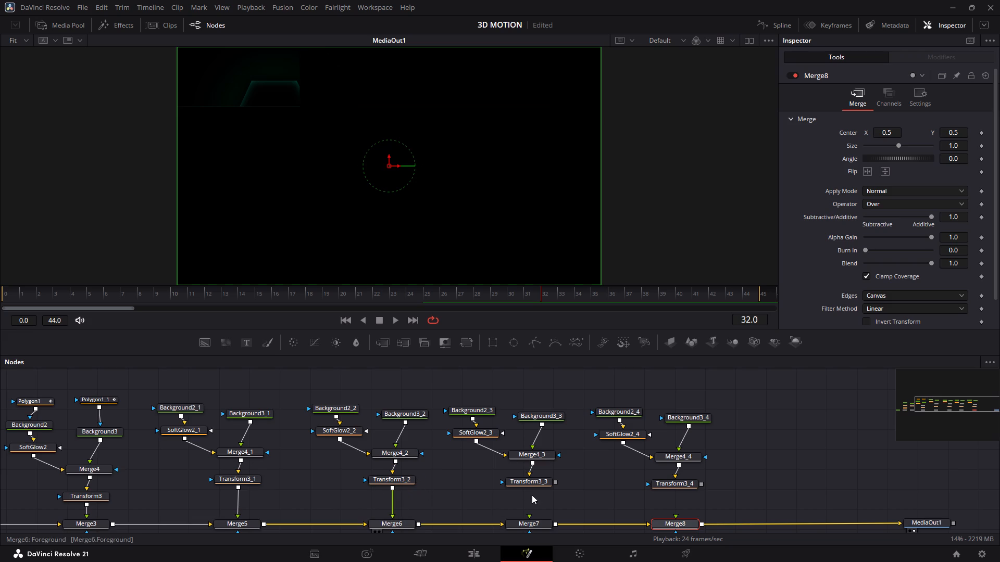
left_click_drag(554, 483, 531, 514)
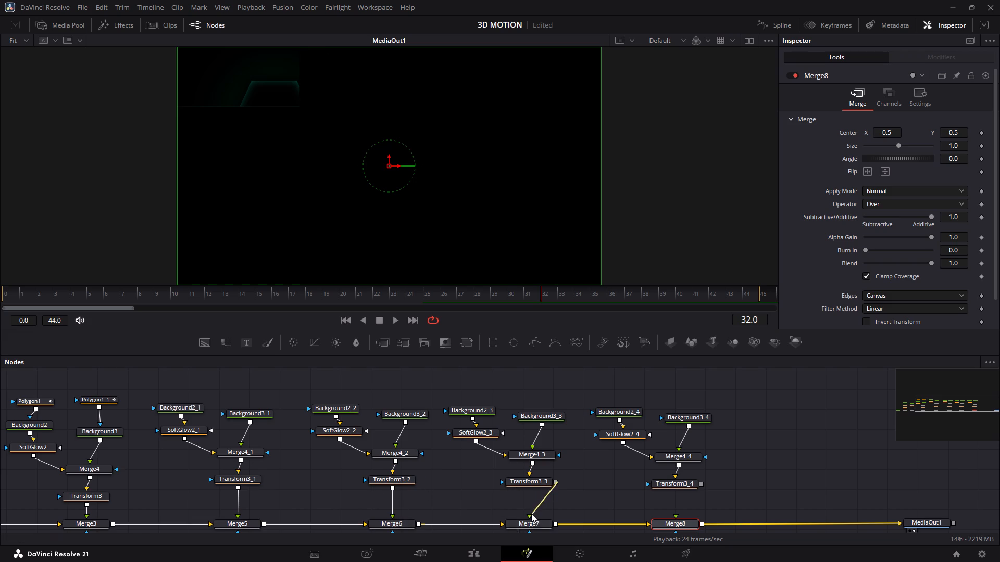
left_click_drag(531, 514, 530, 518)
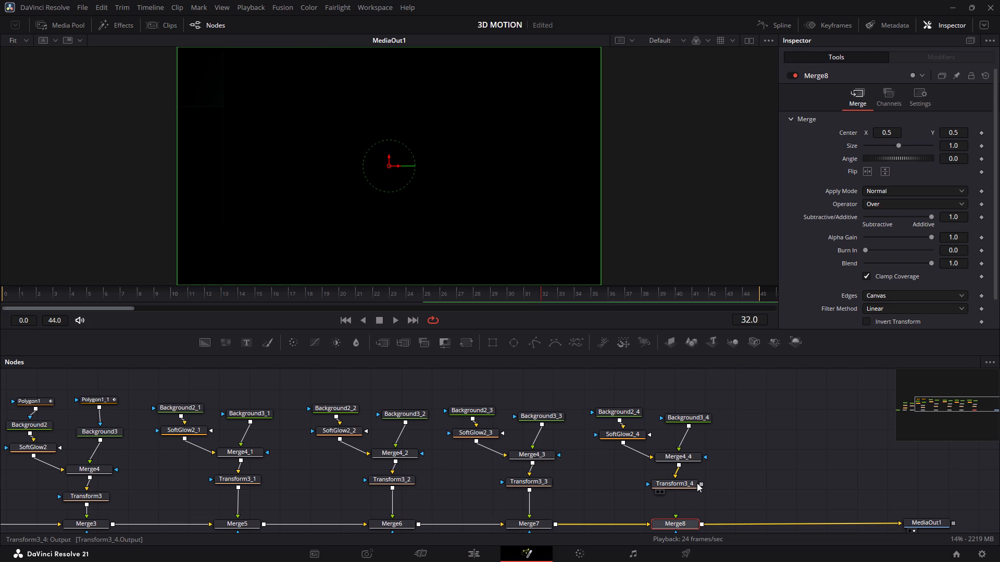
left_click_drag(698, 483, 676, 520)
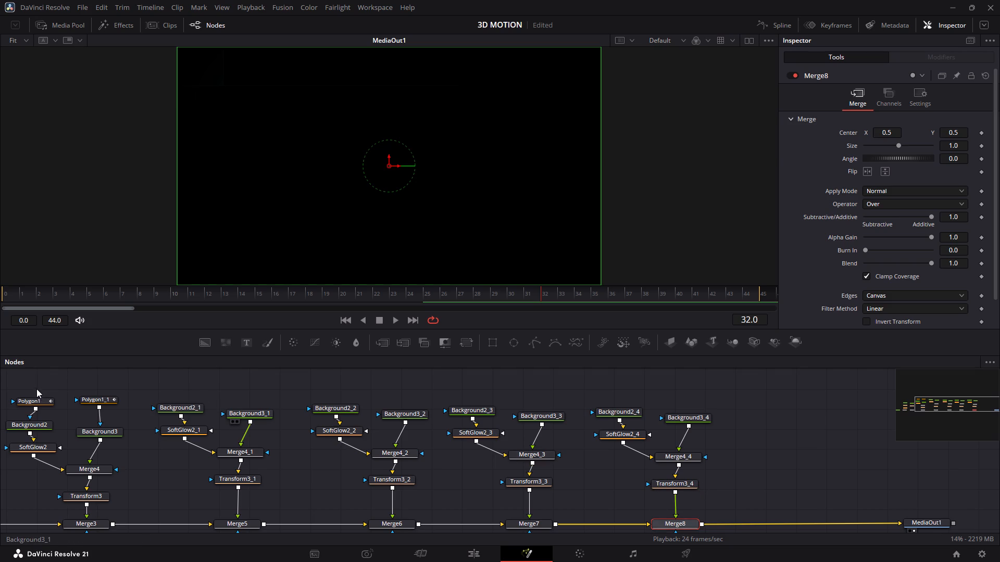
Copy the Polygon1 and Polygon1_1 masks, paste them above the second hexagon group, and connect them to Background2_1 and Background3_1.
left_click_drag(35, 387, 111, 408)
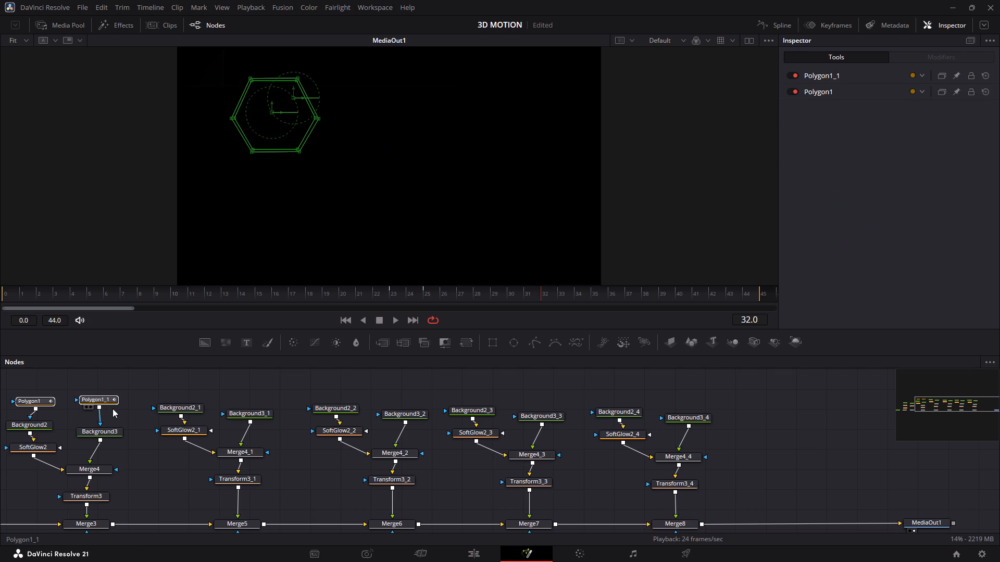
key("ctrl+c")
left_click(203, 377)
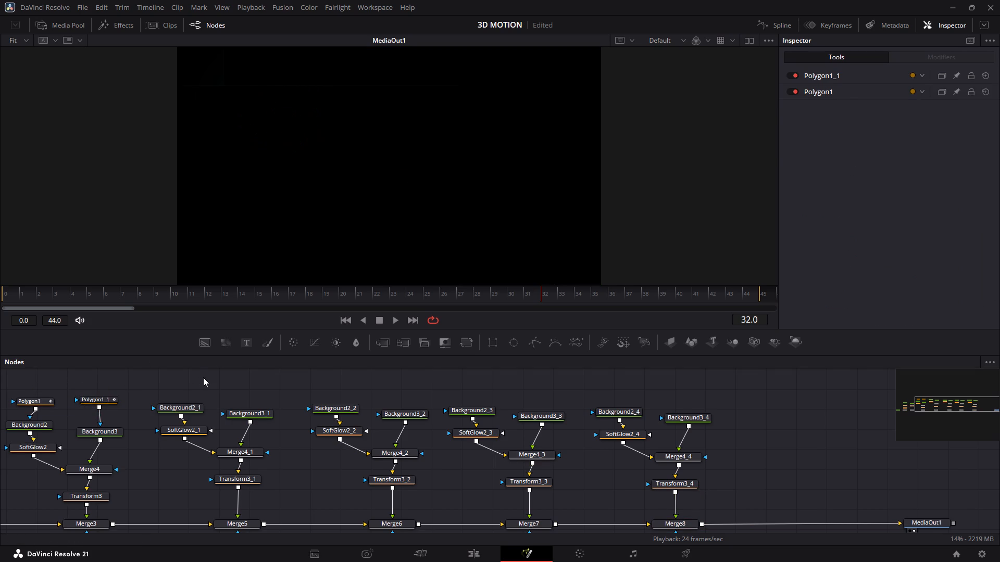
key("ctrl+v")
left_click_drag(212, 390, 185, 393)
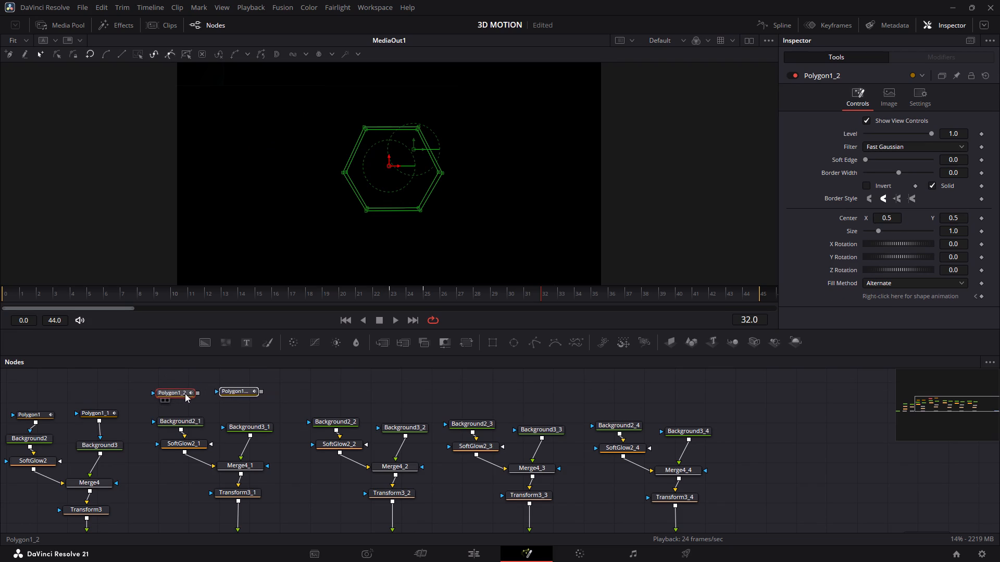
left_click_drag(185, 393, 185, 394)
left_click_drag(198, 396, 202, 420)
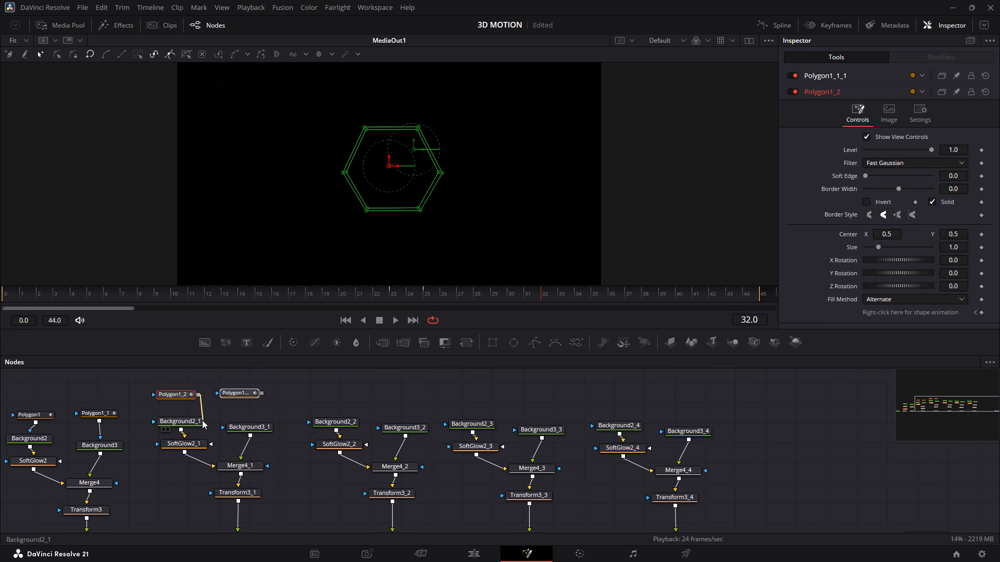
left_click_drag(202, 420, 199, 418)
left_click_drag(261, 392, 258, 405)
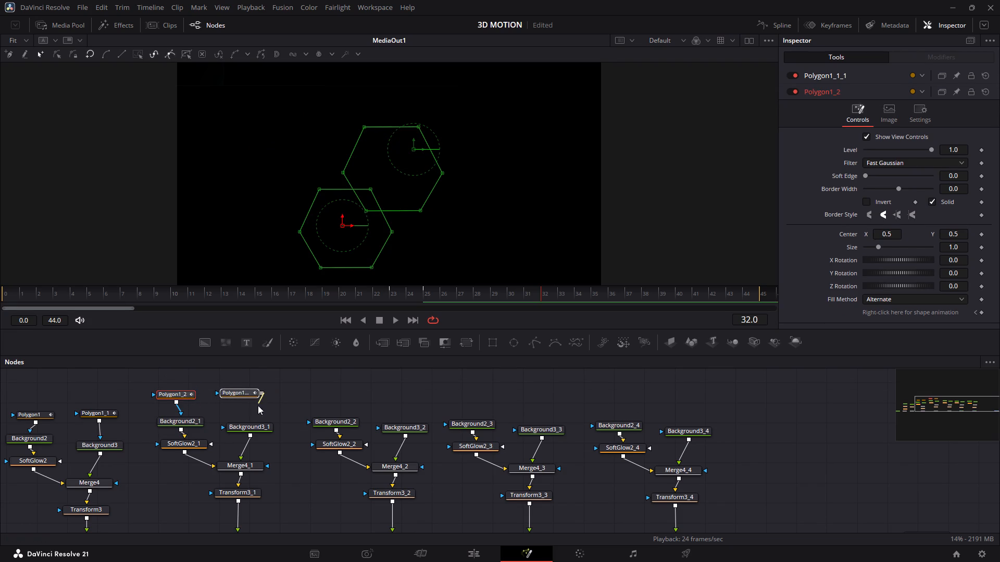
left_click_drag(258, 405, 254, 428)
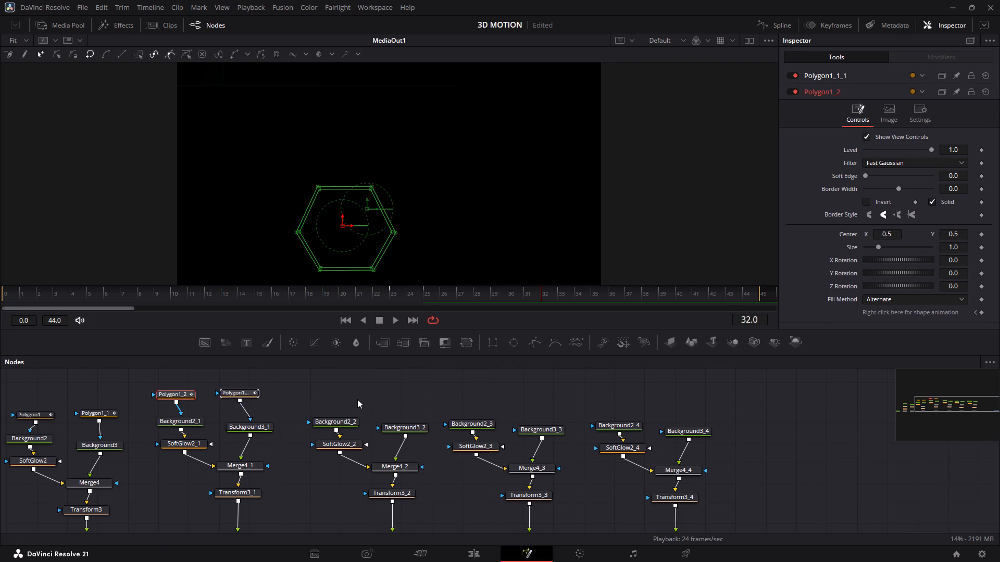
Paste another pair of polygon masks above the third hexagon group and connect them to Background2_2 and Background3_2.
left_click(357, 399)
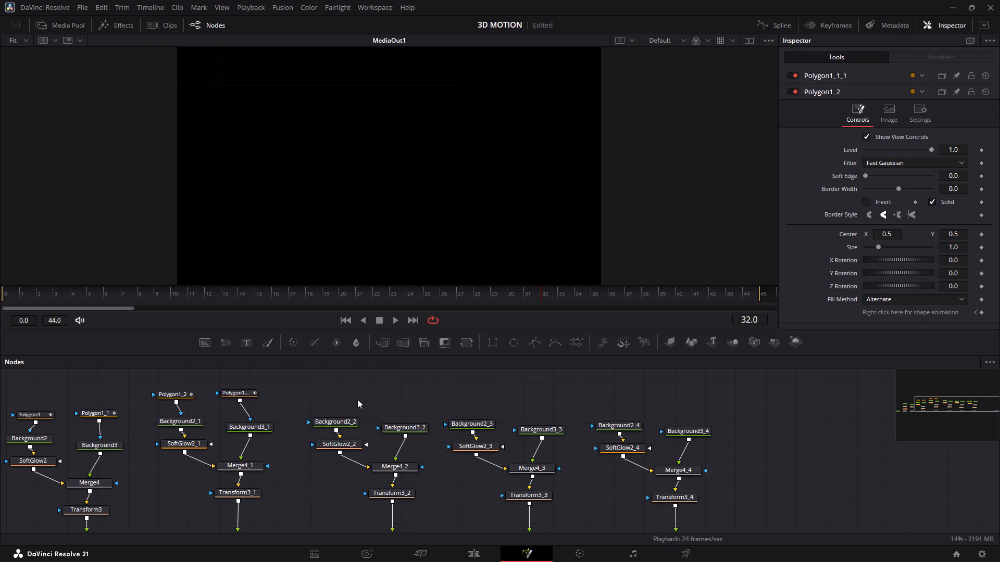
key("ctrl+v")
left_click_drag(357, 399, 322, 397)
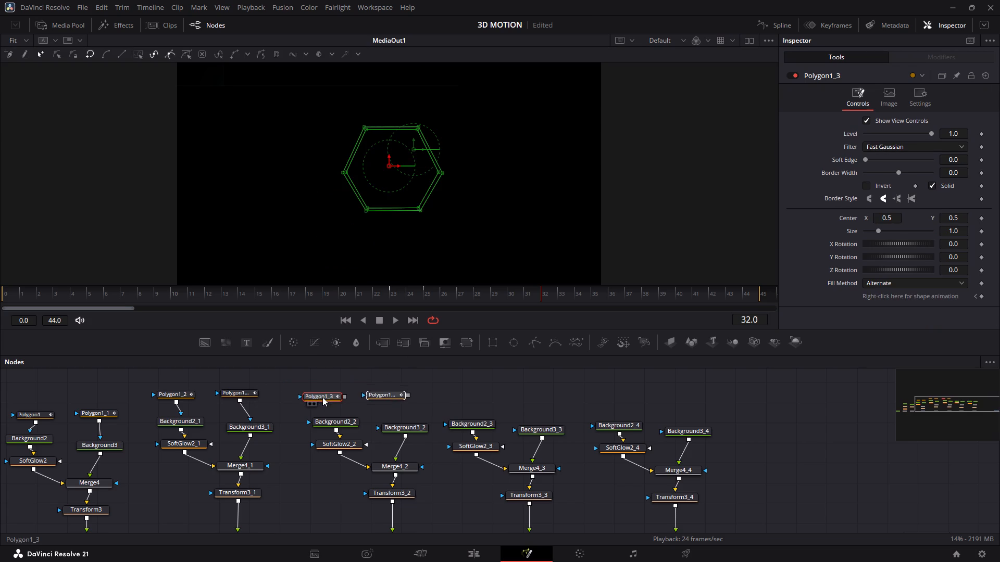
left_click_drag(322, 397, 331, 387)
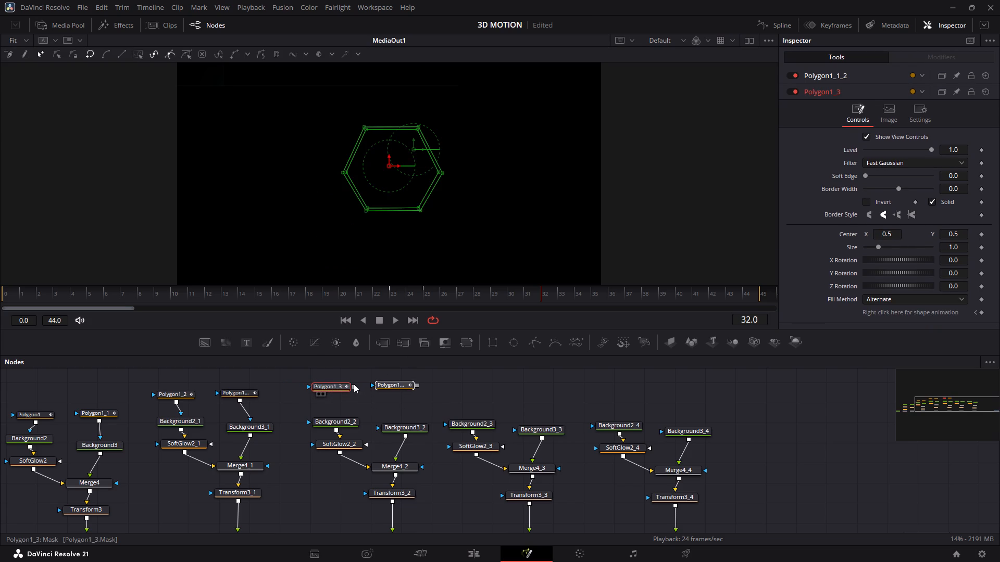
left_click_drag(354, 384, 344, 419)
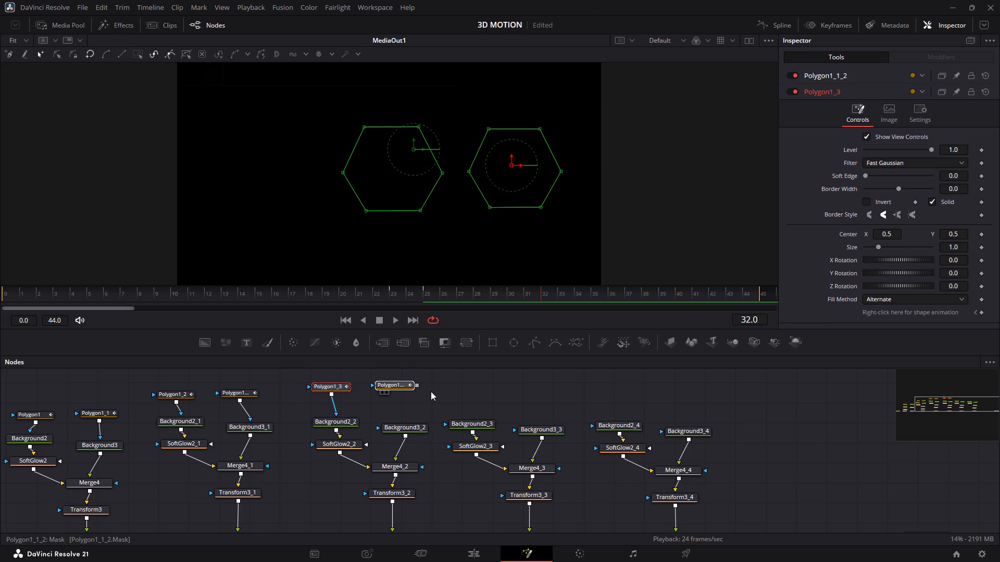
left_click_drag(415, 387, 410, 422)
left_click_drag(417, 384, 421, 412)
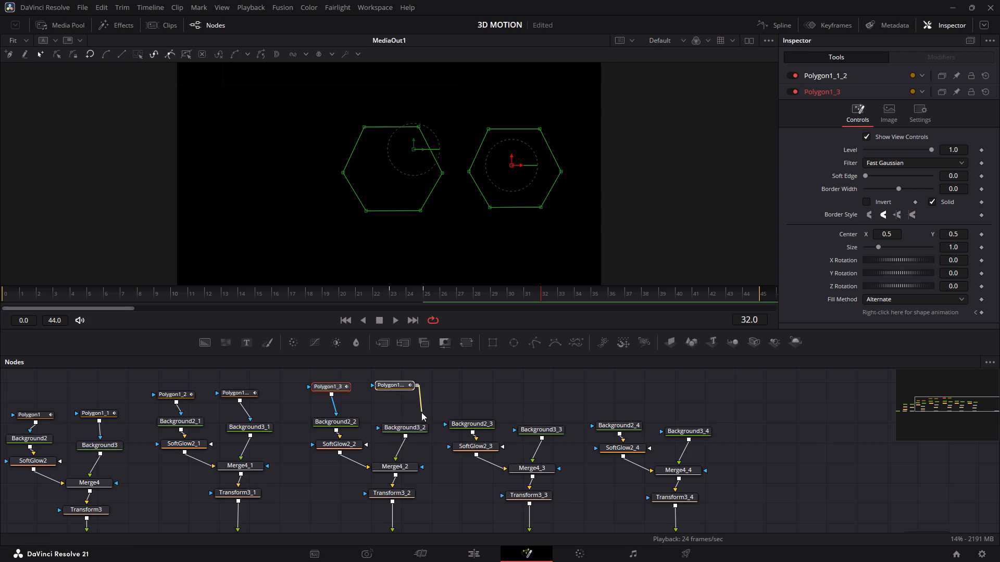
left_click_drag(421, 412, 417, 428)
Paste another pair of polygon masks above the fourth hexagon group and connect them to Background2_3 and Background3_3.
left_click(460, 397)
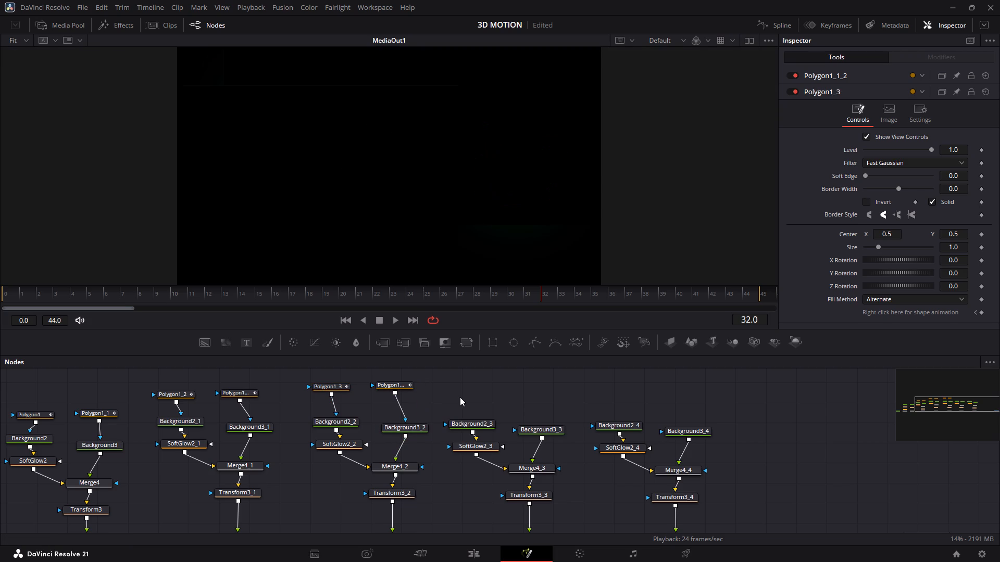
key("ctrl+v")
left_click_drag(505, 394, 507, 394)
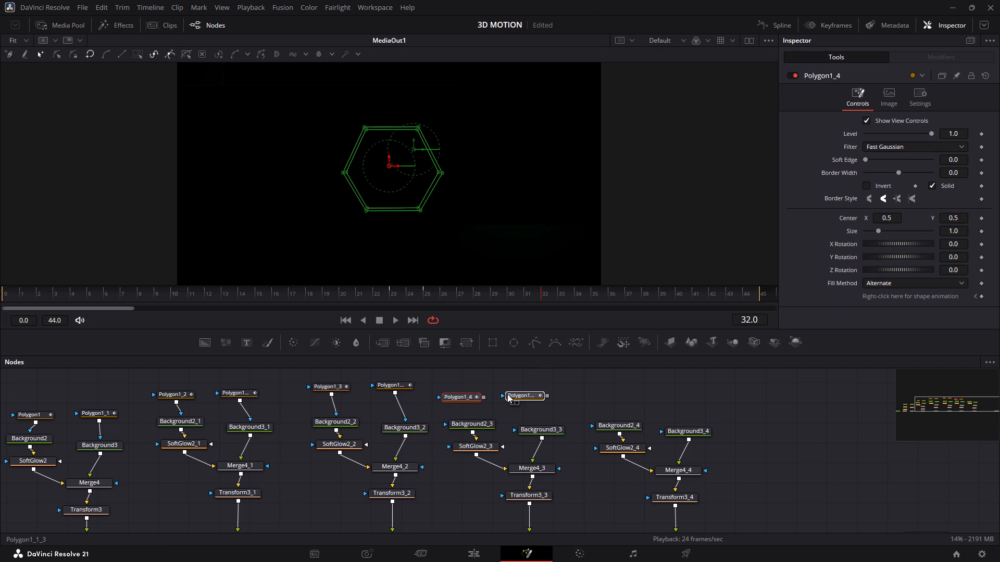
left_click_drag(507, 394, 510, 393)
left_click_drag(486, 395, 485, 432)
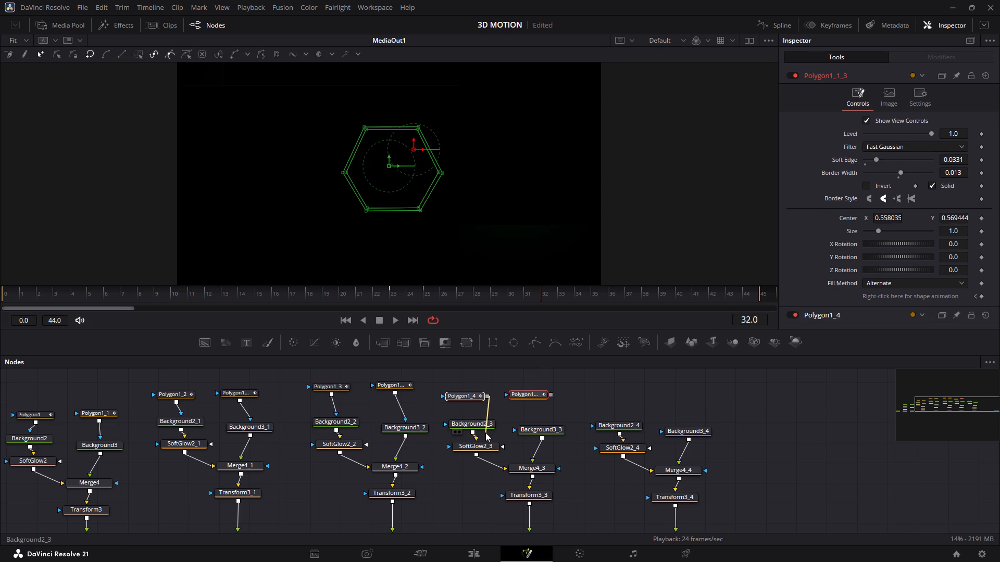
left_click_drag(485, 432, 483, 425)
left_click_drag(551, 396, 549, 398)
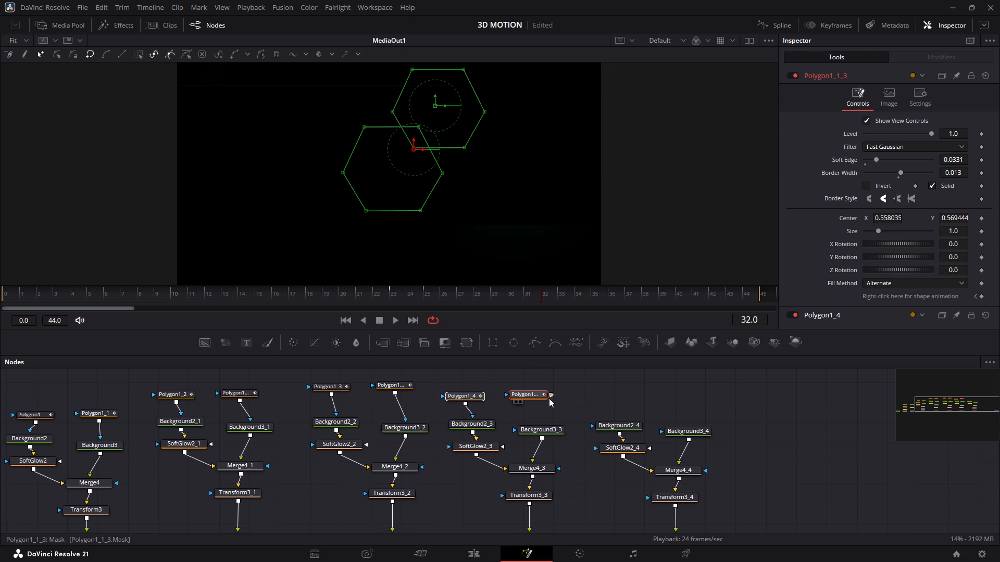
left_click_drag(549, 398, 542, 429)
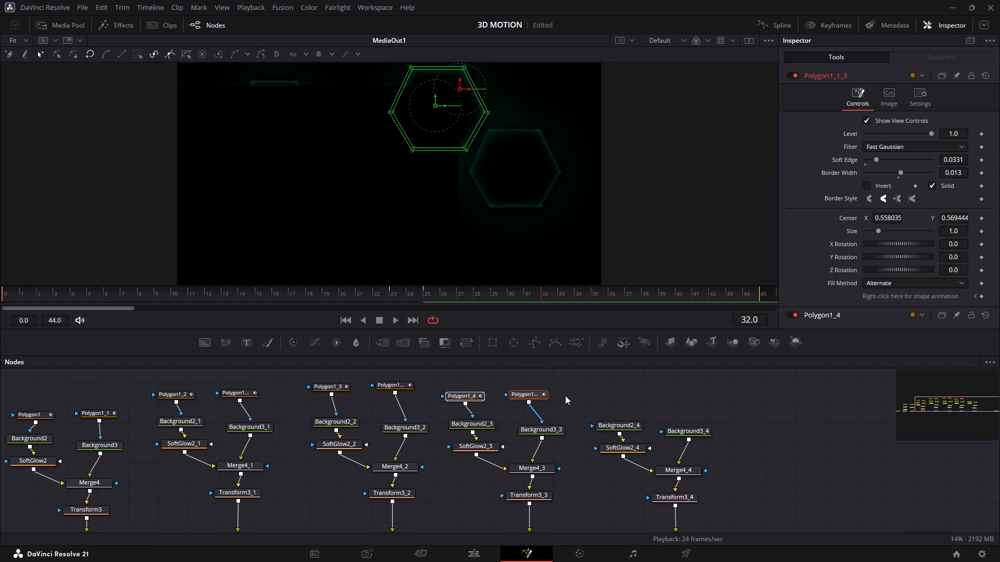
left_click(566, 395, "ctrl")
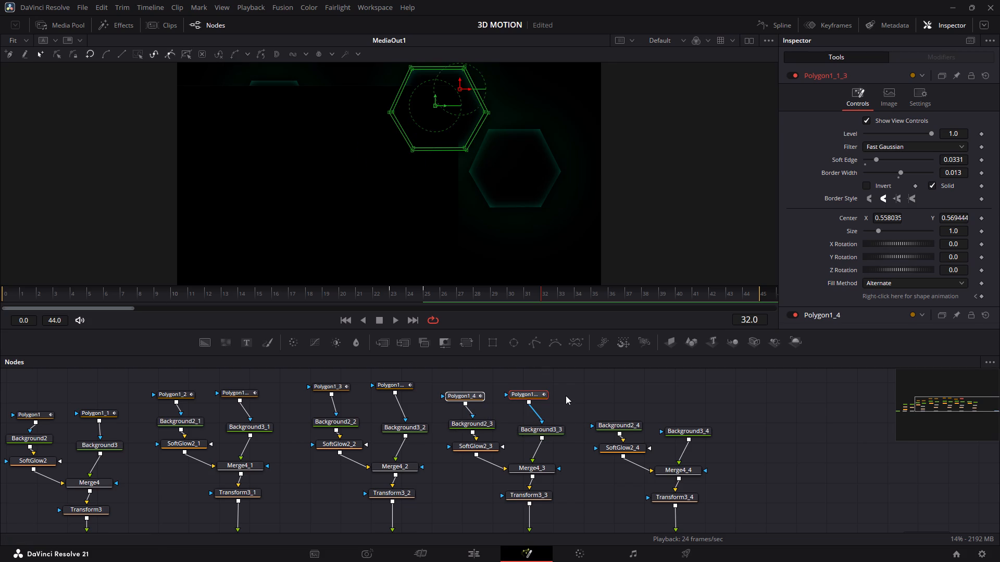
Paste another pair of polygon masks above the fifth hexagon group and connect them to Background2_4 and Background3_4.
left_click(566, 395, "ctrl")
key("ctrl+v")
left_click_drag(568, 395, 574, 398)
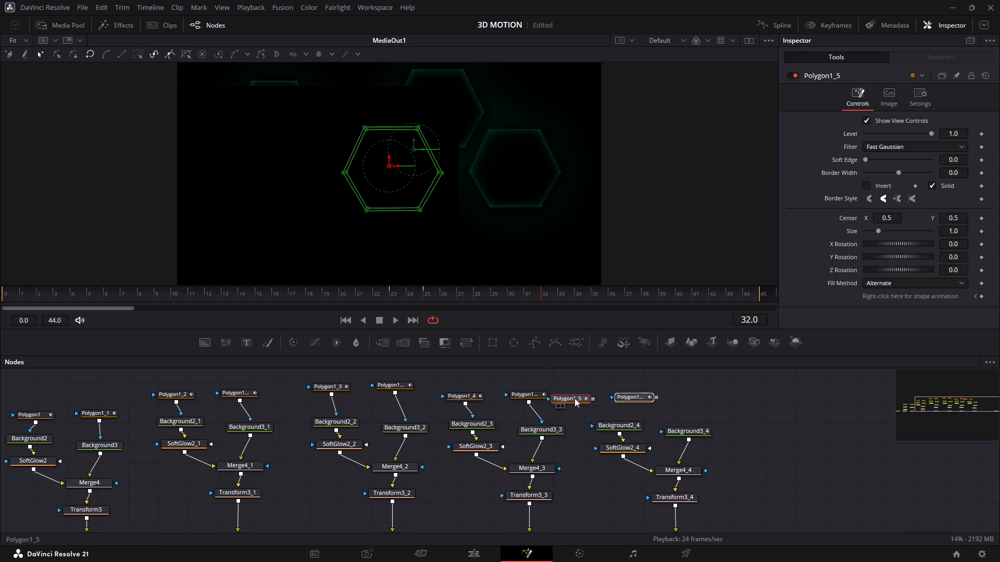
left_click_drag(574, 398, 594, 399)
left_click_drag(595, 399, 629, 395)
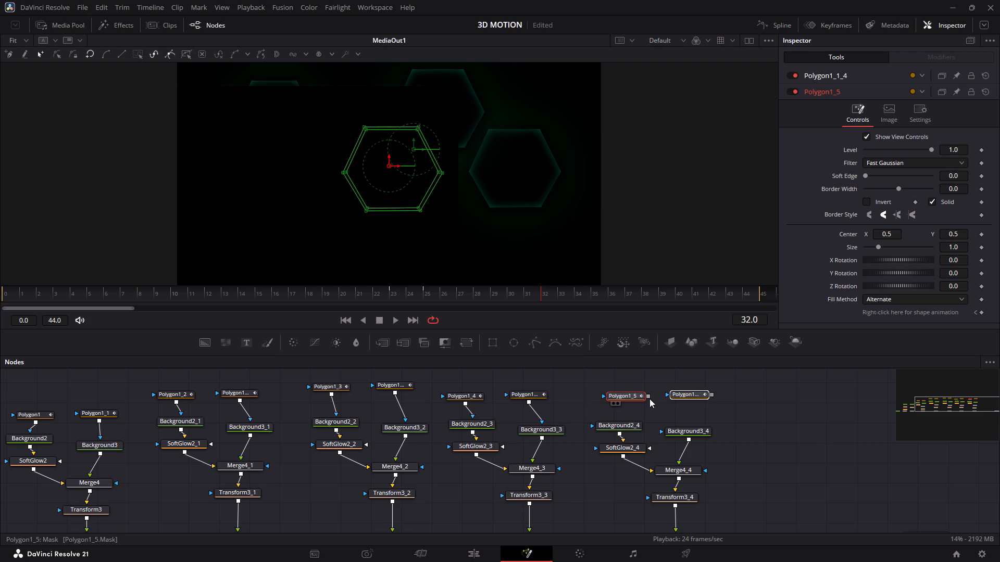
left_click_drag(646, 396, 624, 423)
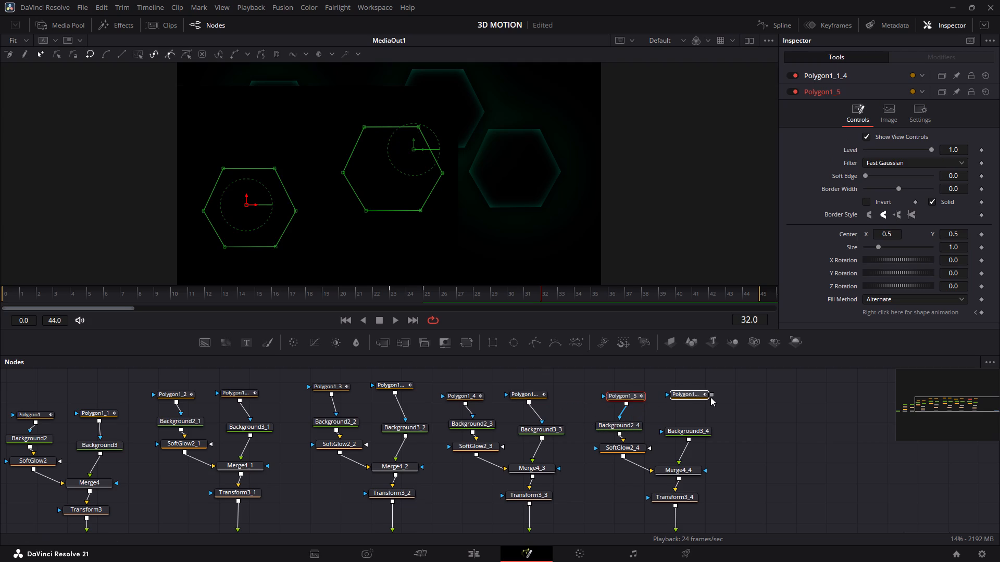
left_click_drag(712, 396, 684, 428)
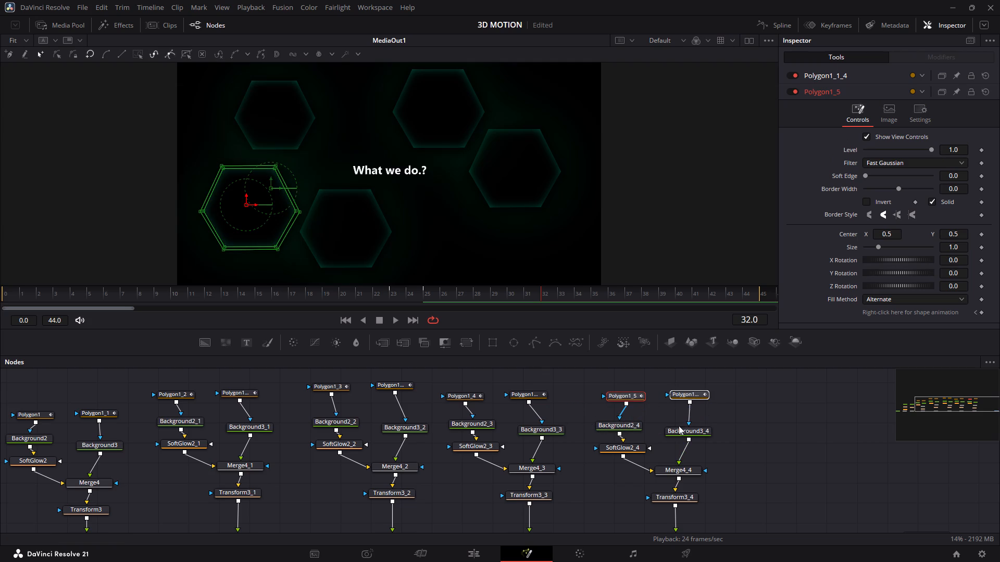
double_click(614, 381)
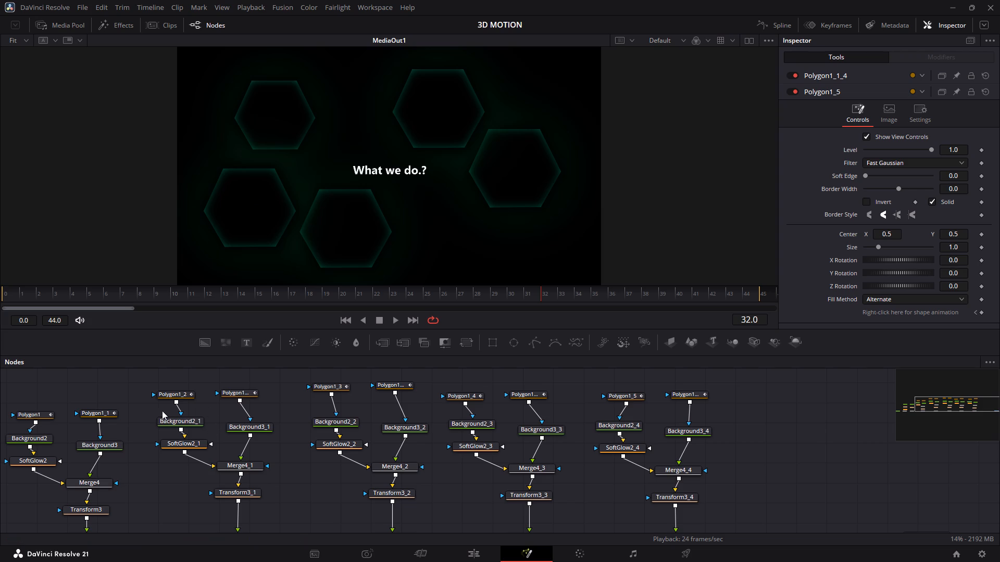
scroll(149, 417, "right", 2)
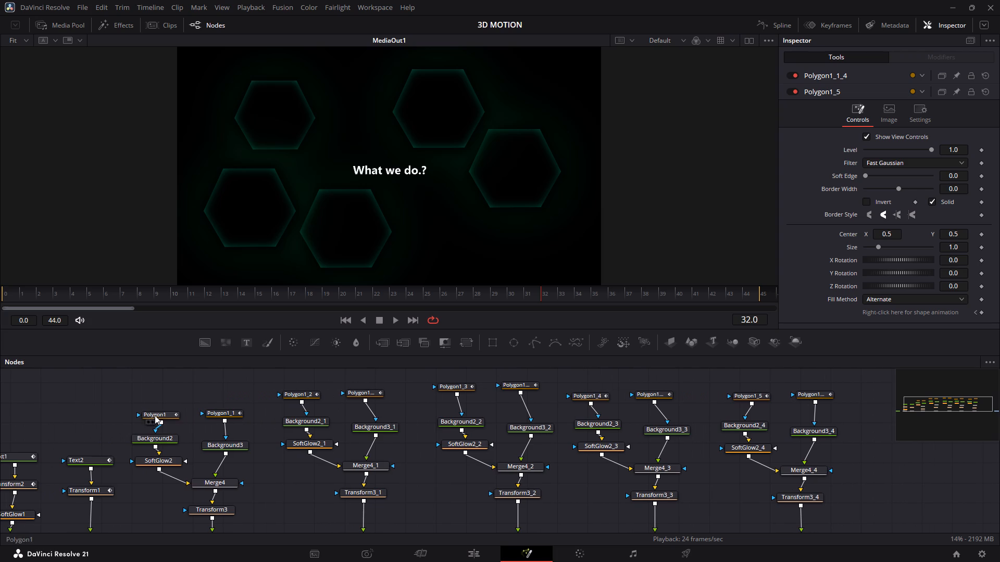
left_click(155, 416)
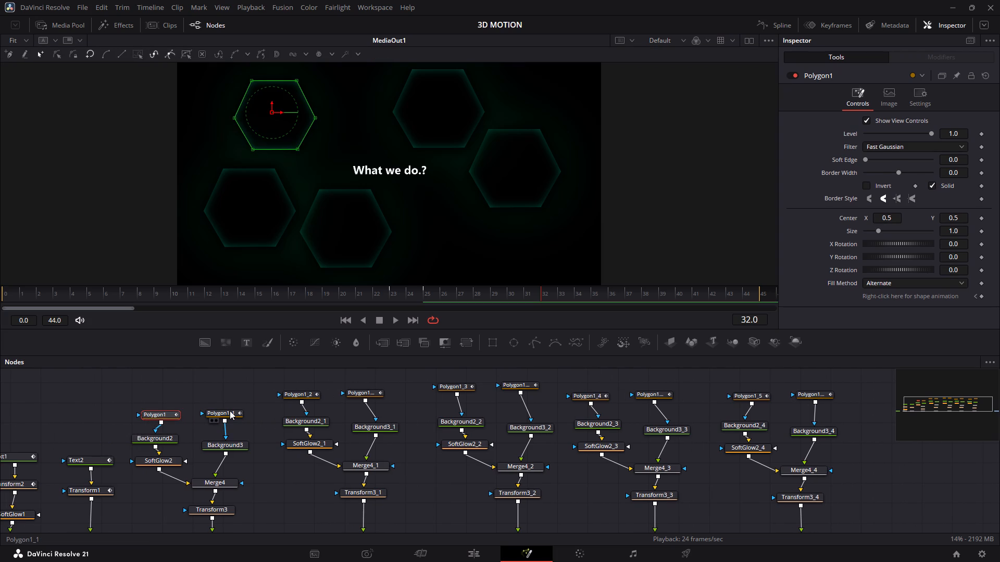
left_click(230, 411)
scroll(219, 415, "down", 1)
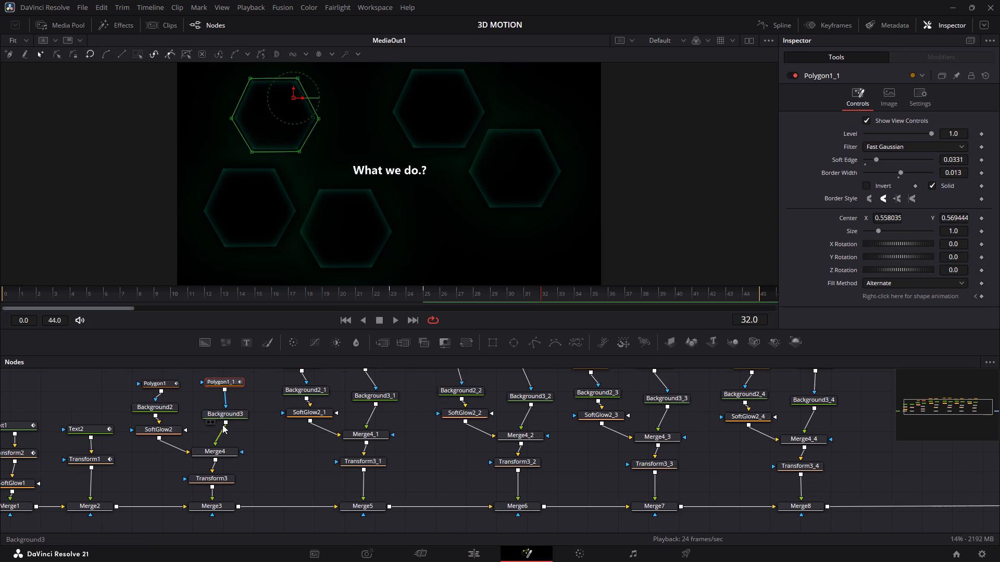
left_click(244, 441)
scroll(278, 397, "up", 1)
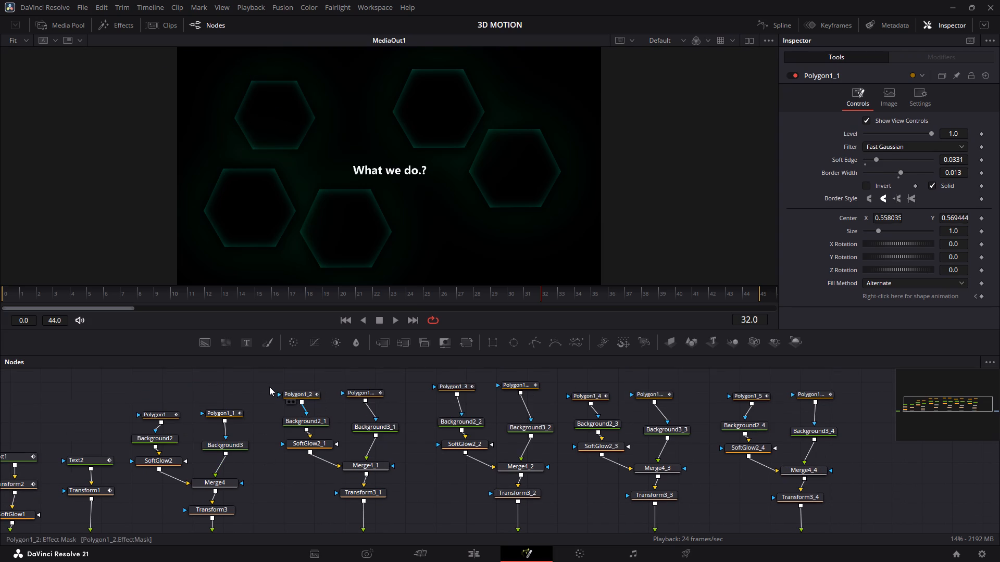
Move the four duplicated hexagon groups together with Merge5 to Merge8 further along the chain, leaving a gap after the first hexagon group.
left_click_drag(269, 384, 883, 457)
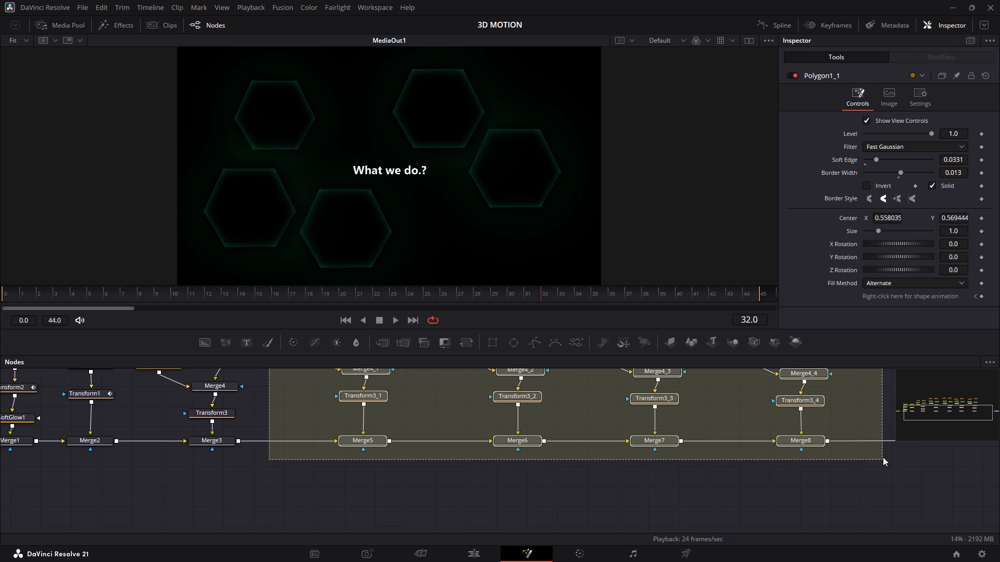
left_click_drag(883, 457, 881, 454)
left_click_drag(668, 440, 793, 439)
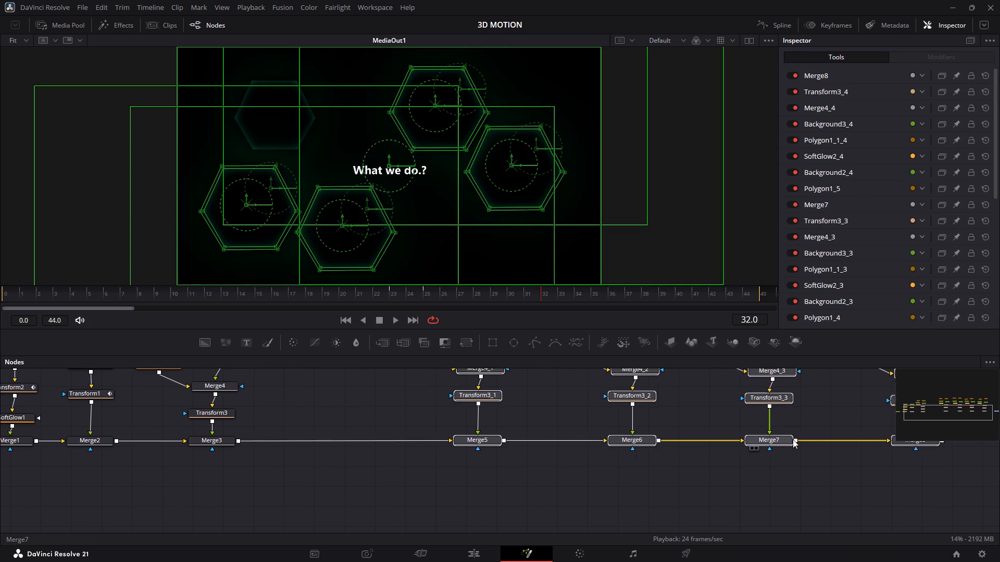
left_click_drag(793, 439, 926, 440)
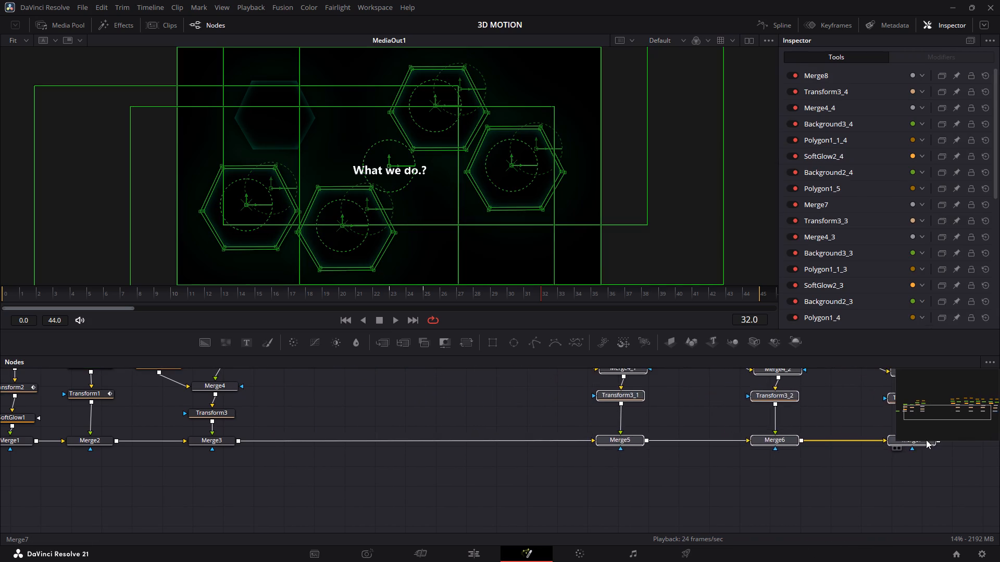
left_click_drag(926, 440, 798, 440)
scroll(415, 434, "up", 1)
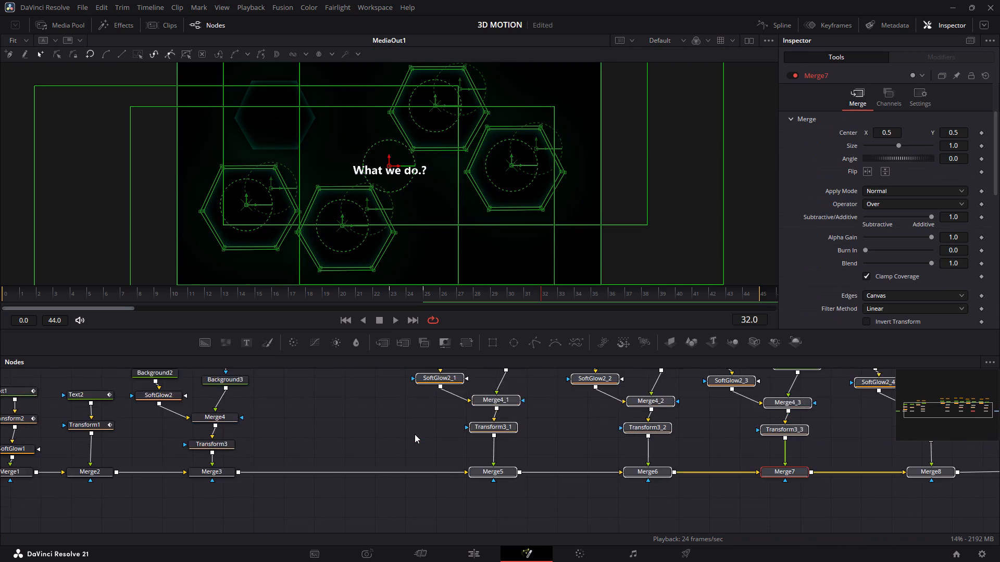
scroll(415, 434, "up", 2)
left_click(319, 428)
Add a Text+ node in the gap beside the first hexagon group.
left_click(316, 429)
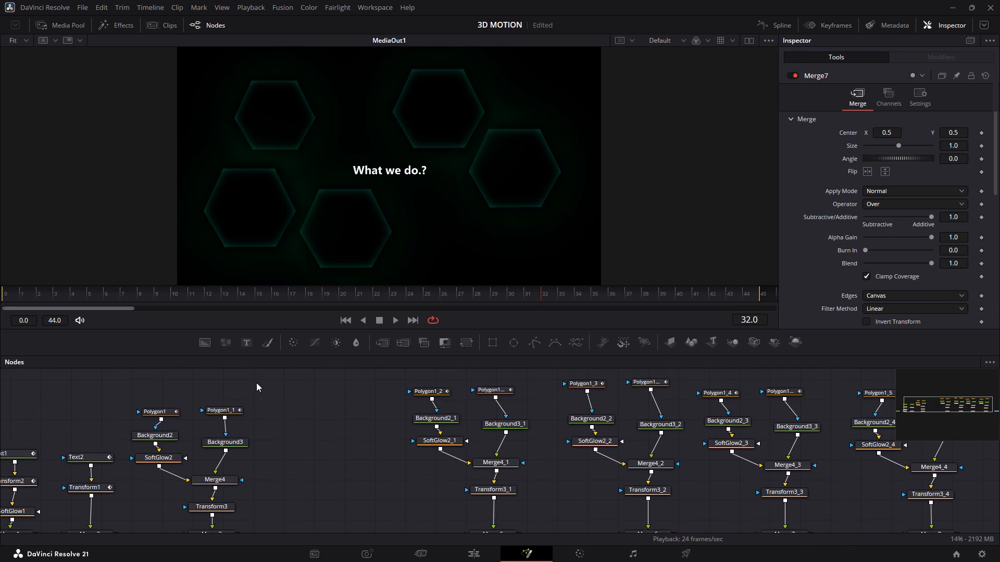
left_click(249, 343)
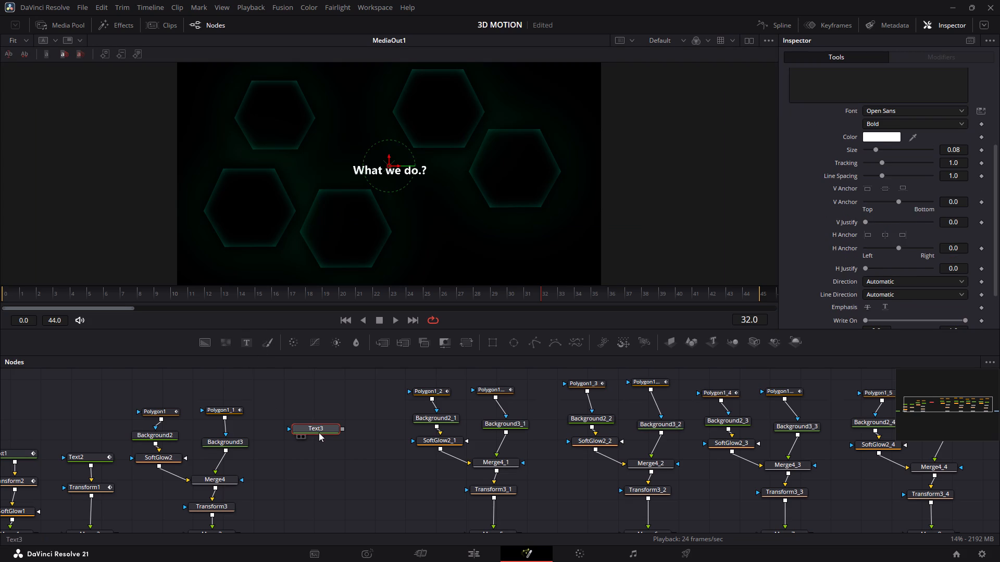
left_click_drag(317, 428, 310, 423)
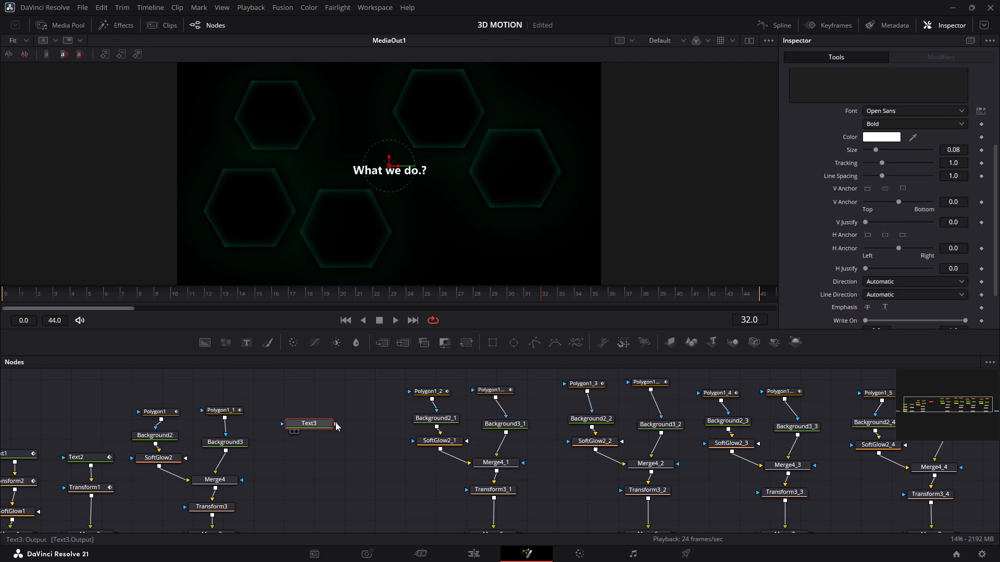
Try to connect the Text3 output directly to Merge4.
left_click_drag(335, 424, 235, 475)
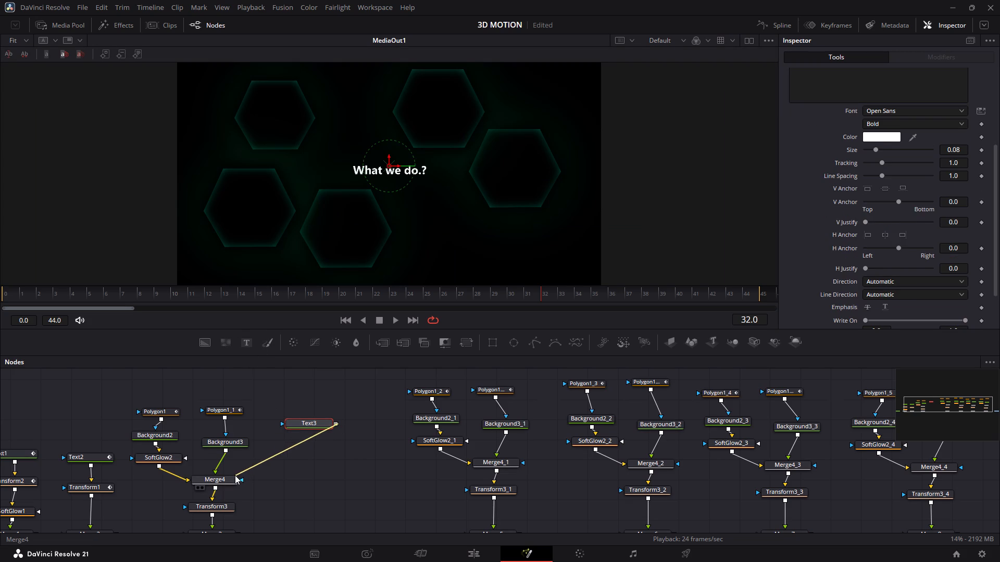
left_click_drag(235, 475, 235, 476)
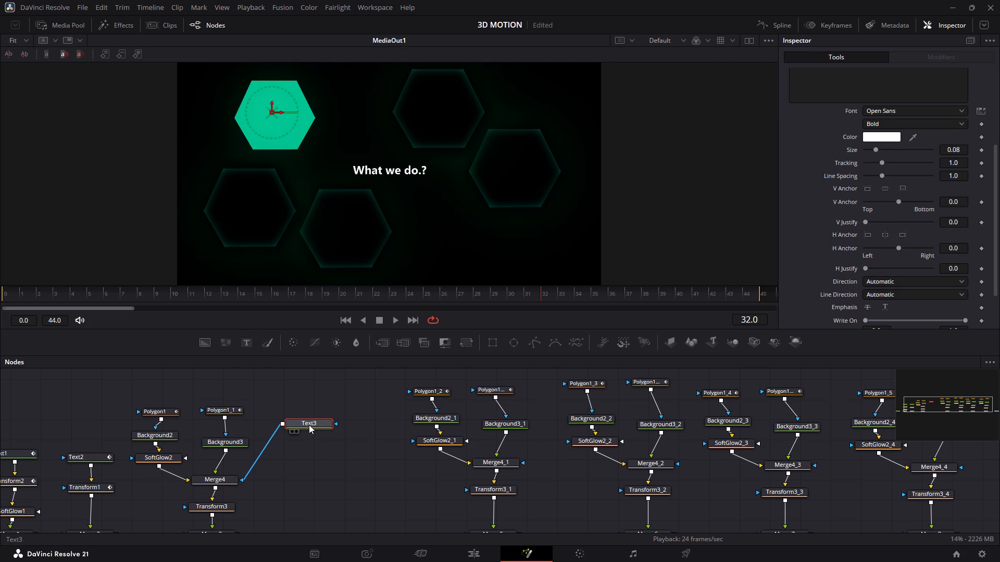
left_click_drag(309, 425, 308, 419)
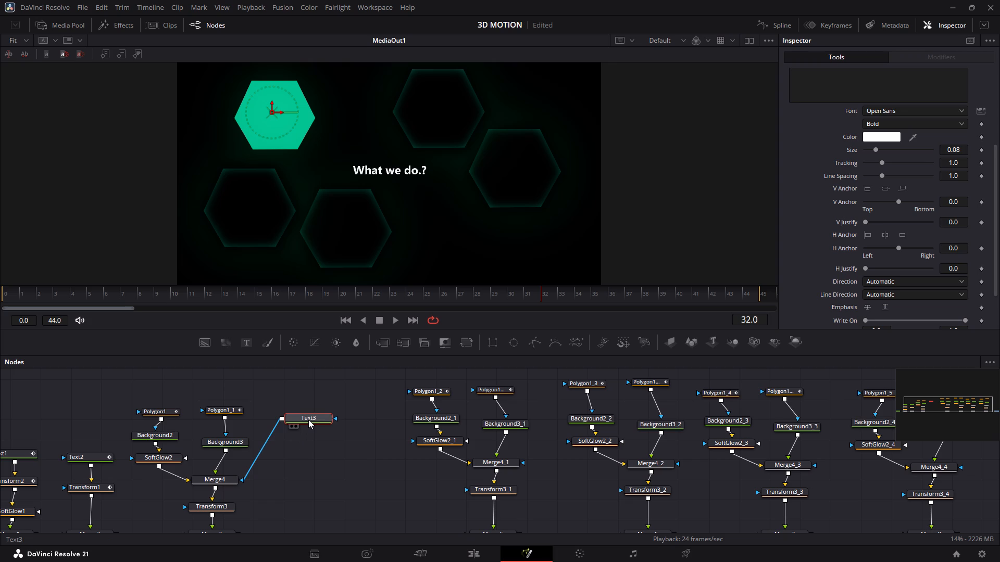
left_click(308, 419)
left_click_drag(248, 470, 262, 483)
Rearrange the first hexagon group by spacing out Merge4, Transform3 and Merge3, with Merge3 below the main merge row.
scroll(269, 468, "down", 1)
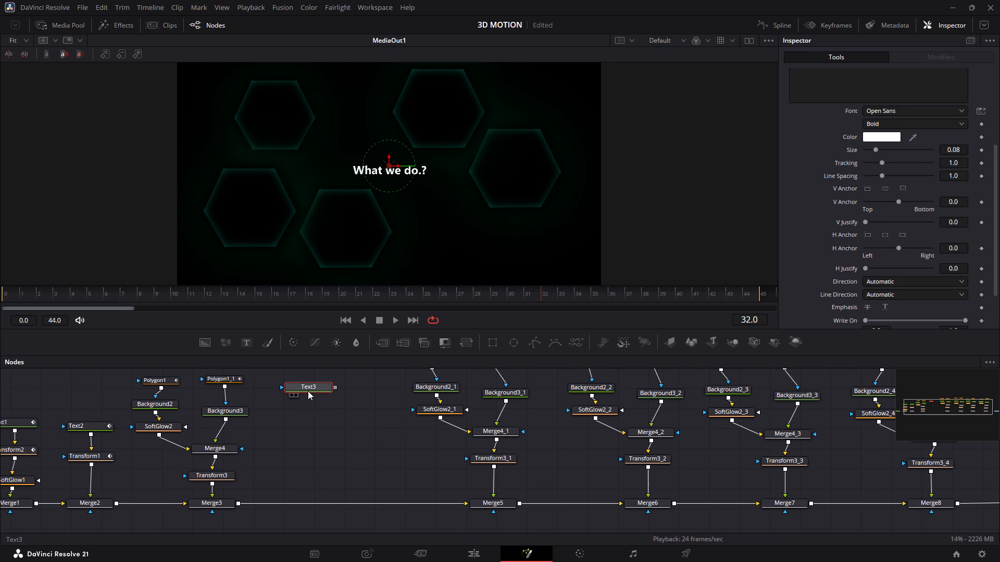
left_click_drag(308, 388, 302, 424)
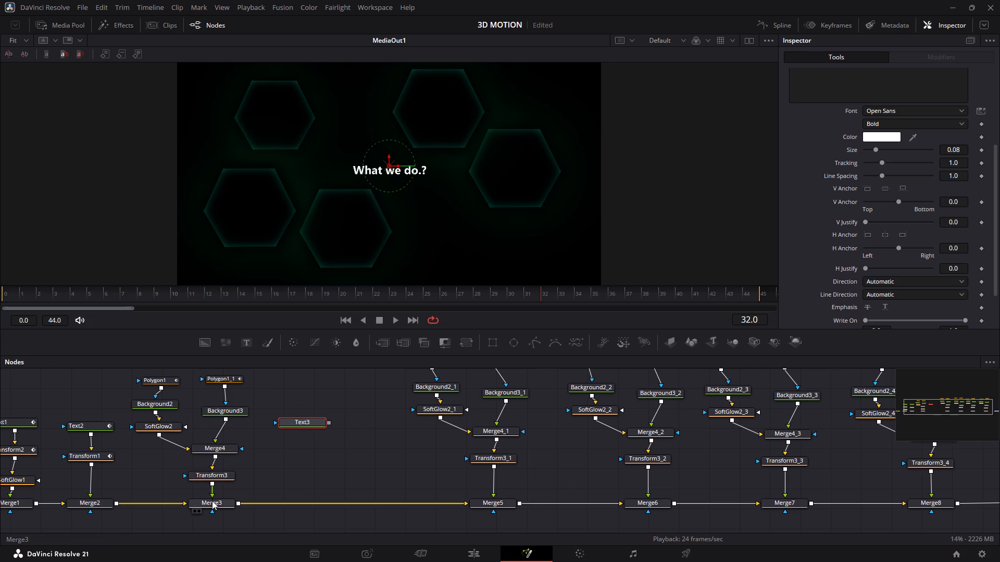
left_click_drag(212, 503, 211, 537)
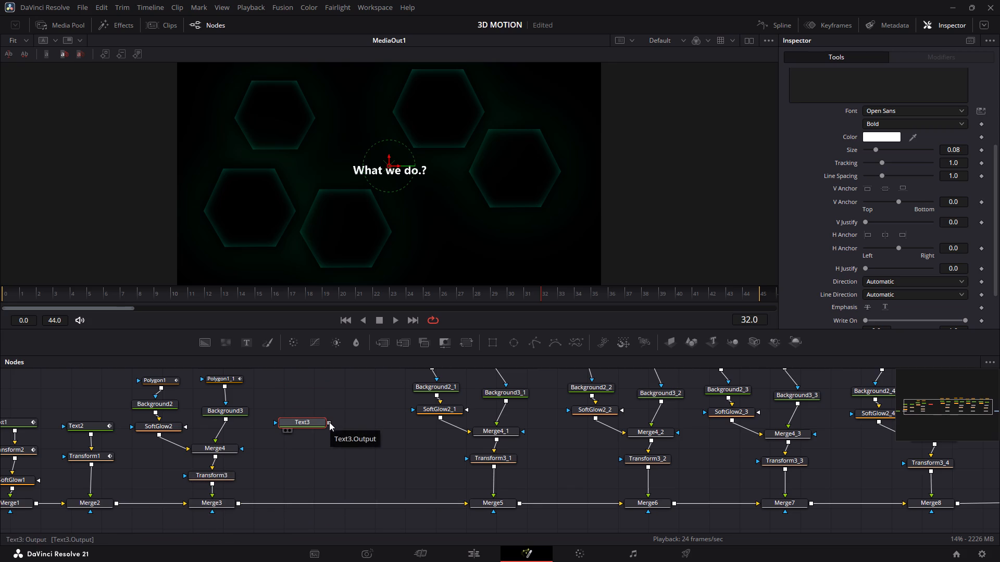
left_click_drag(224, 449, 226, 432)
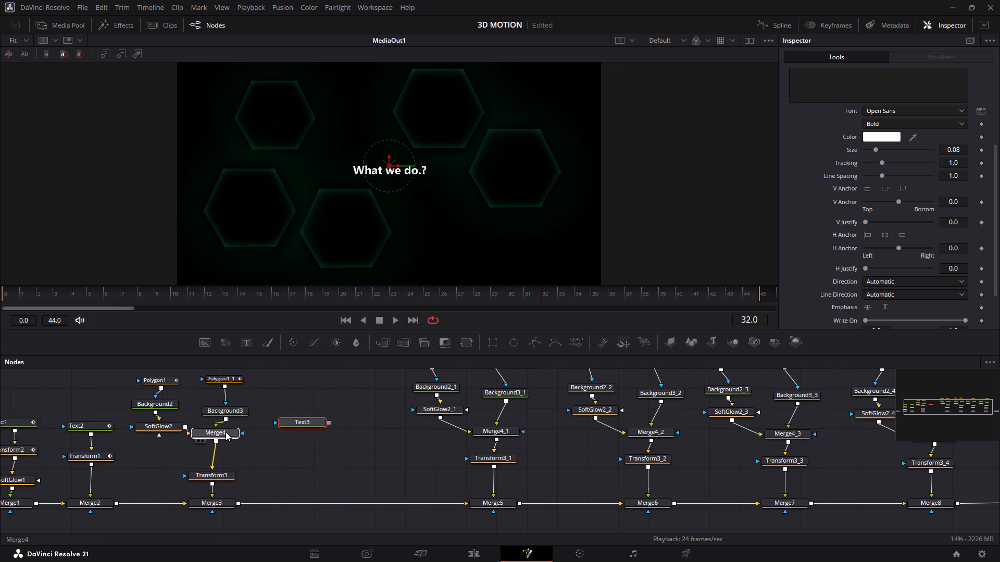
left_click_drag(226, 432, 228, 442)
left_click_drag(204, 476, 208, 480)
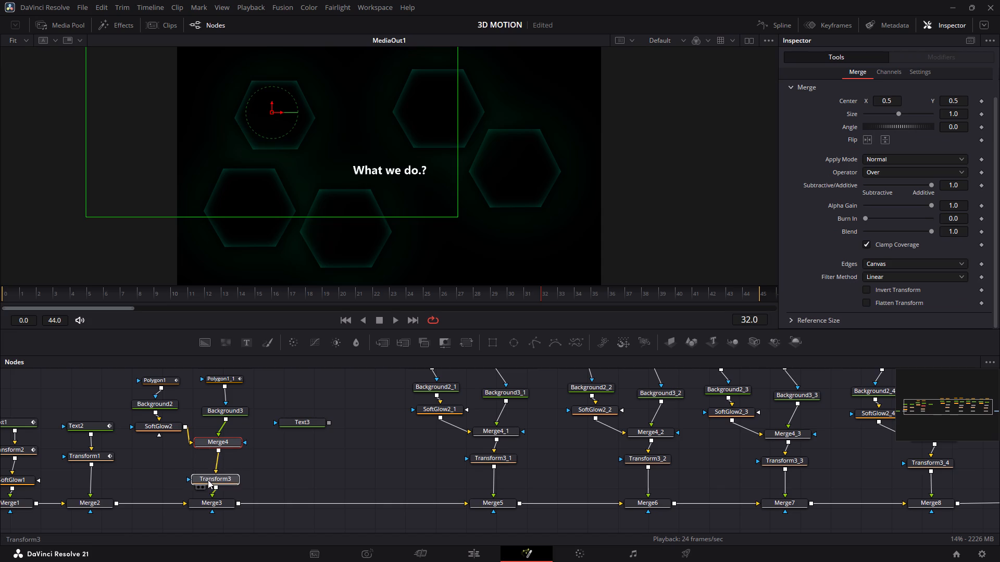
left_click_drag(208, 480, 209, 482)
left_click_drag(210, 502, 212, 526)
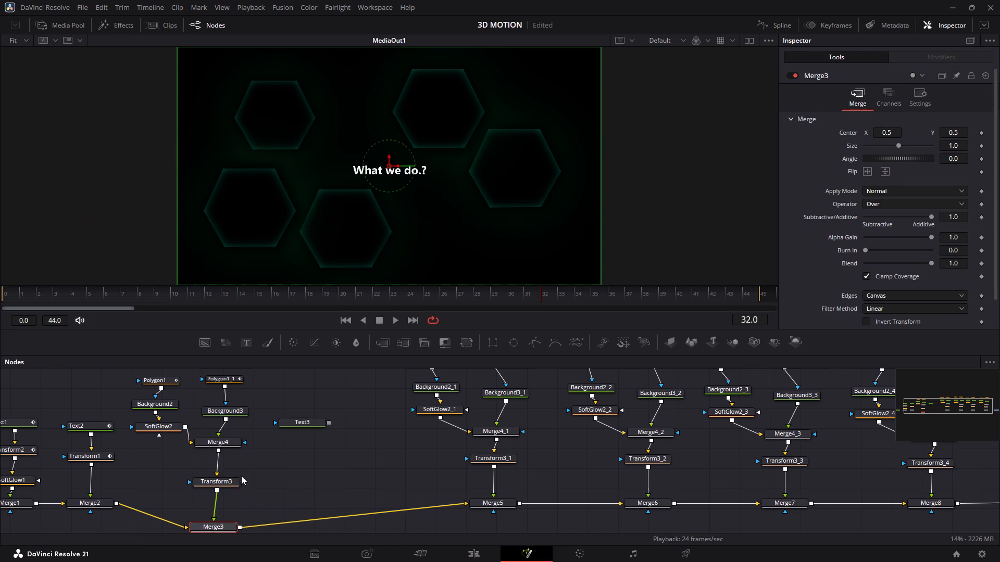
left_click_drag(227, 481, 224, 501)
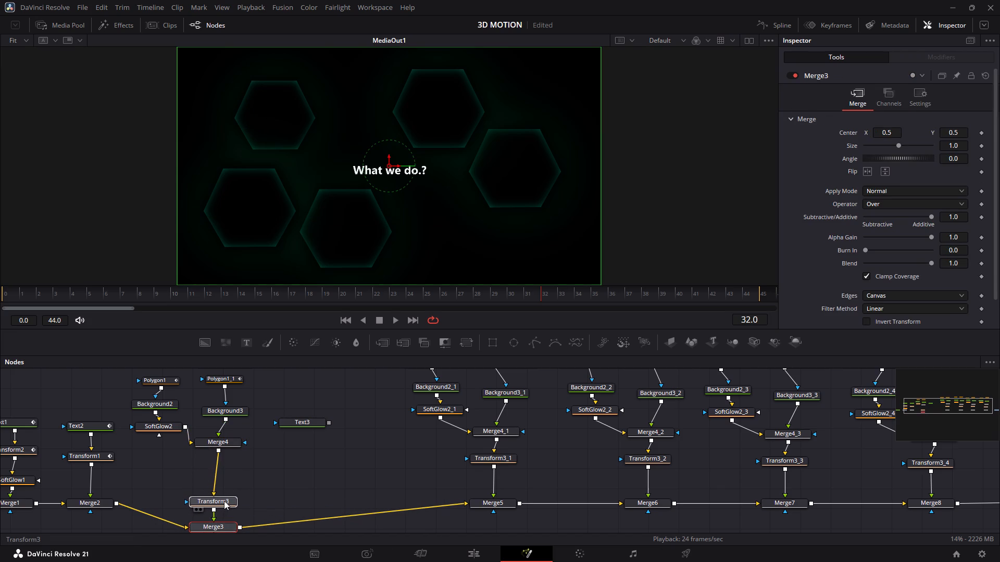
left_click_drag(224, 501, 224, 495)
Add a Merge node below Text3 that takes Text3 as its input, and connect its output to Merge4.
left_click_drag(311, 421, 311, 385)
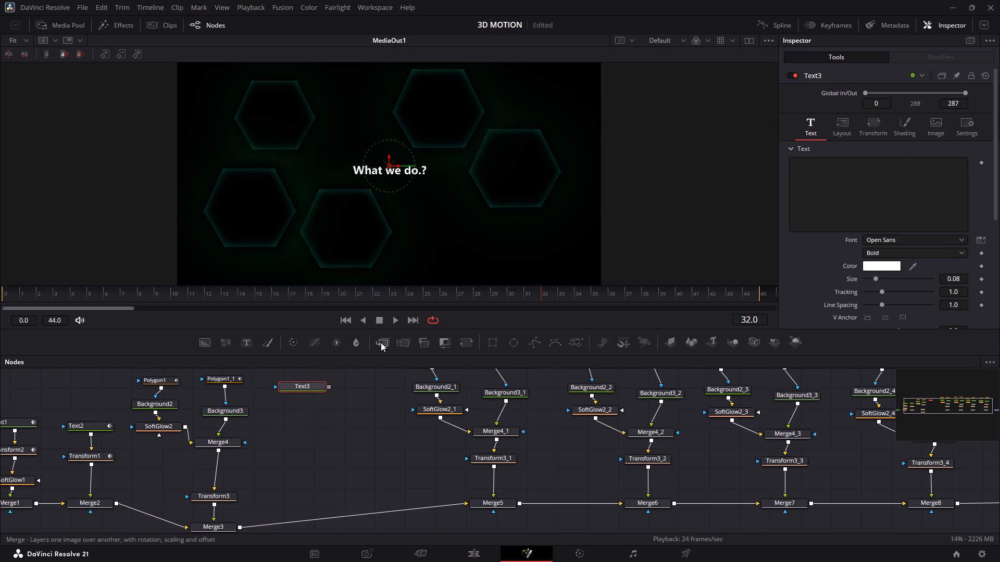
left_click(382, 342)
left_click_drag(369, 389, 328, 417)
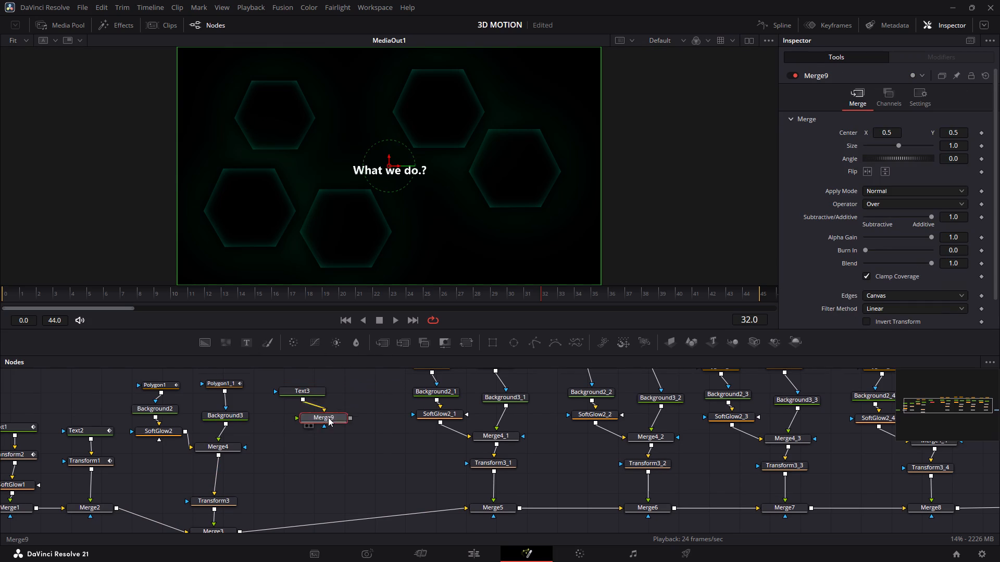
left_click_drag(328, 417, 302, 428)
left_click_drag(323, 429, 274, 440)
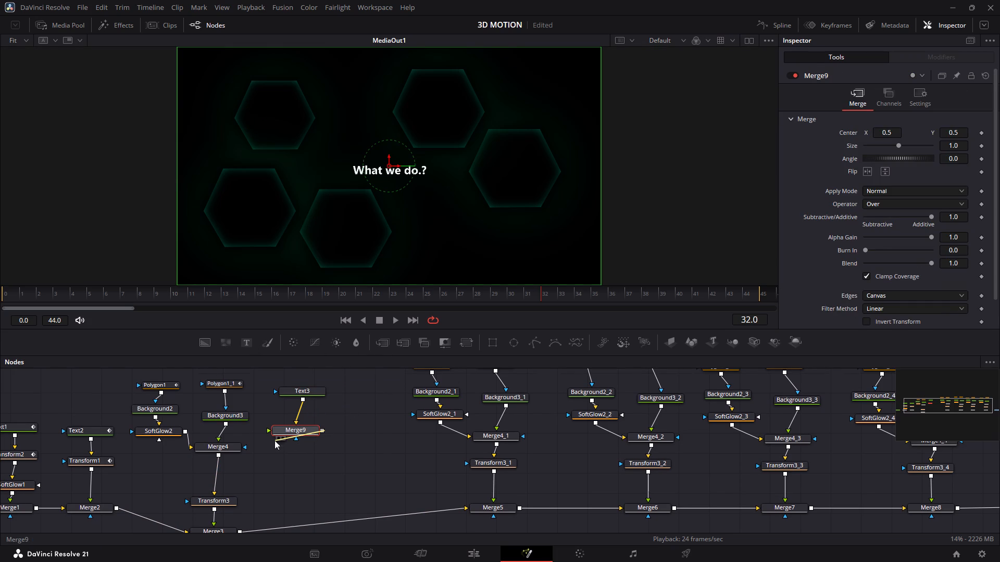
left_click_drag(274, 440, 232, 447)
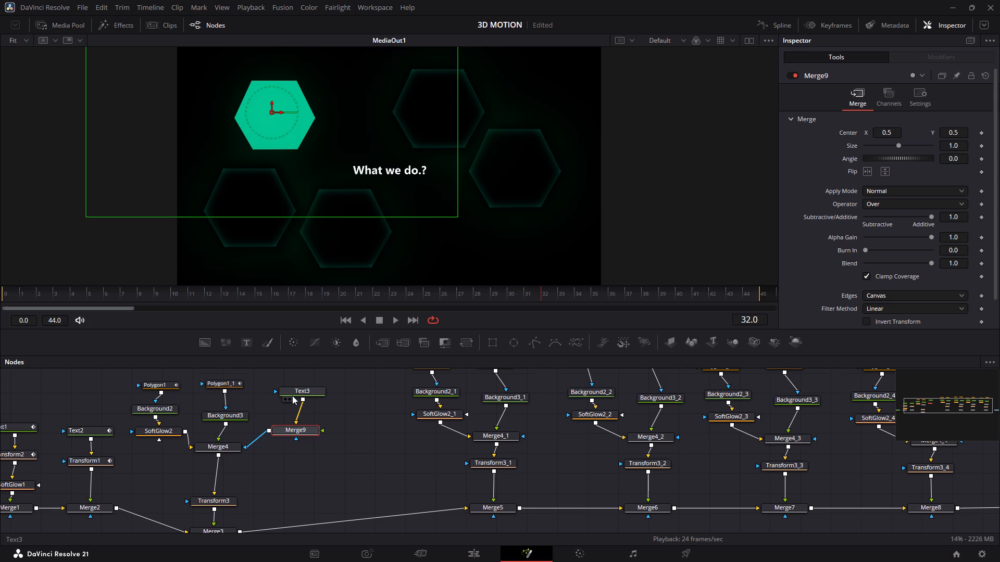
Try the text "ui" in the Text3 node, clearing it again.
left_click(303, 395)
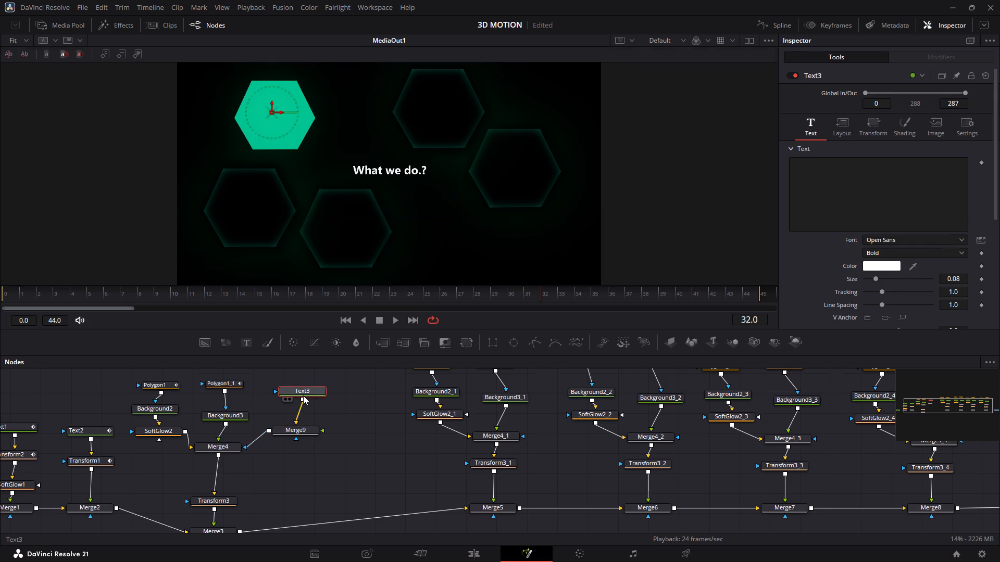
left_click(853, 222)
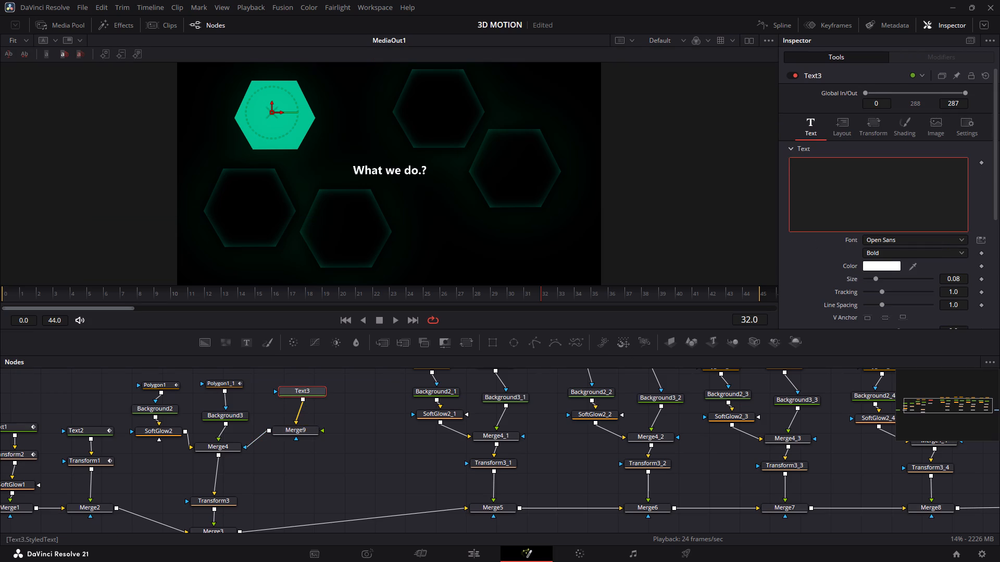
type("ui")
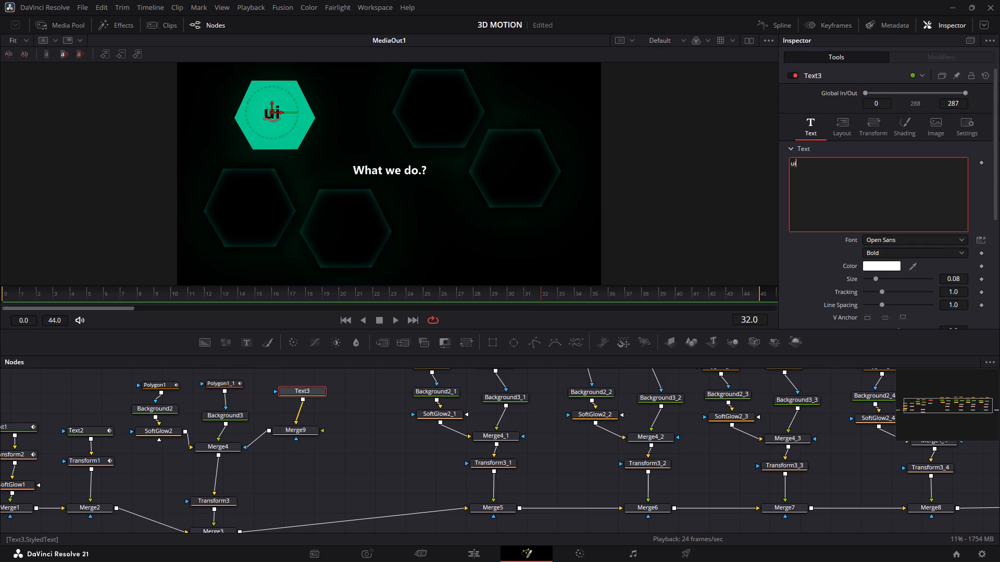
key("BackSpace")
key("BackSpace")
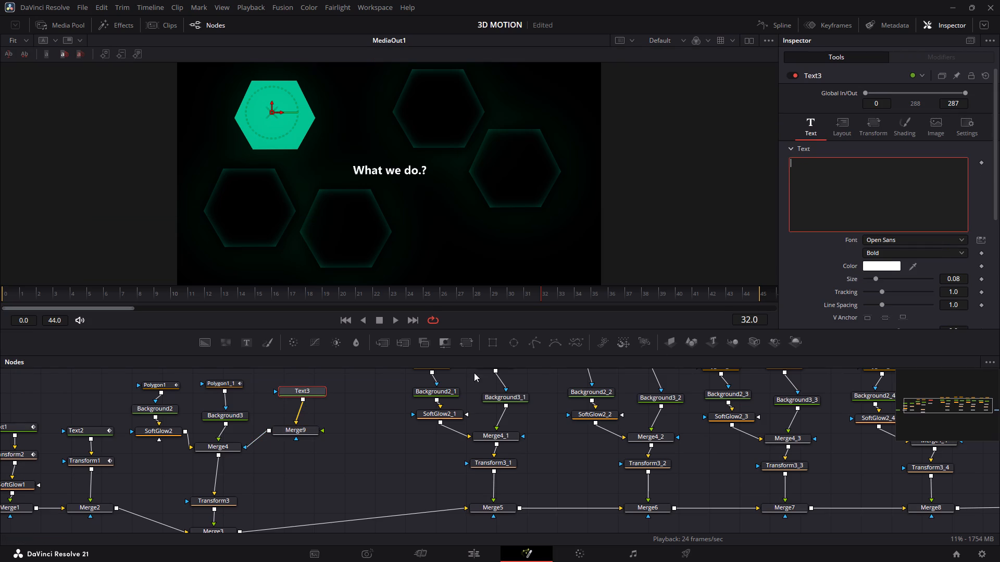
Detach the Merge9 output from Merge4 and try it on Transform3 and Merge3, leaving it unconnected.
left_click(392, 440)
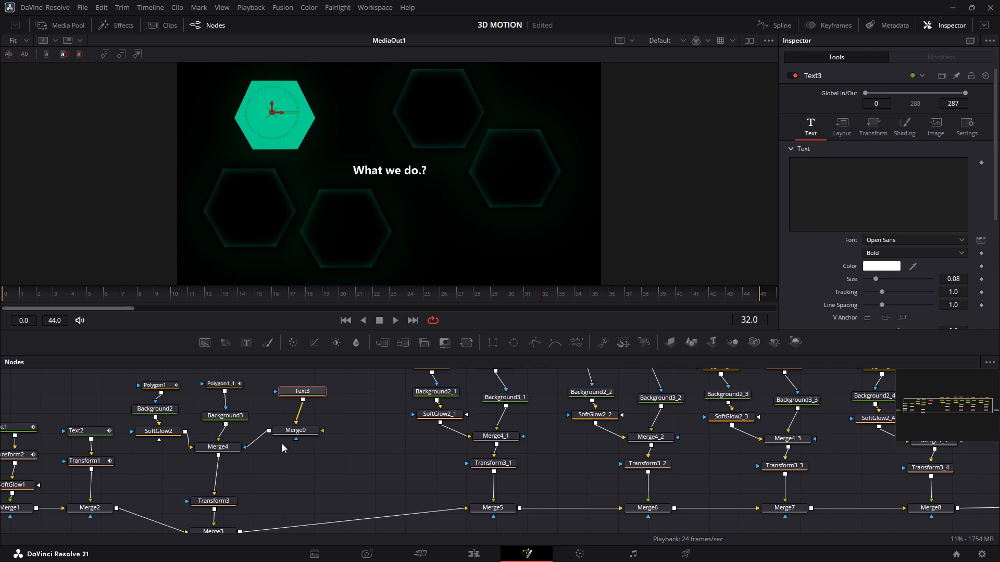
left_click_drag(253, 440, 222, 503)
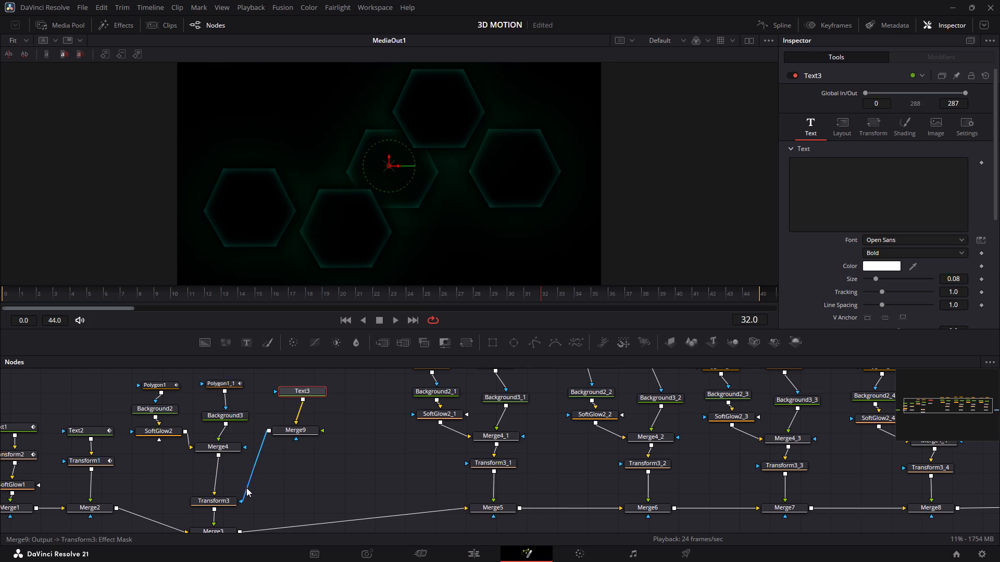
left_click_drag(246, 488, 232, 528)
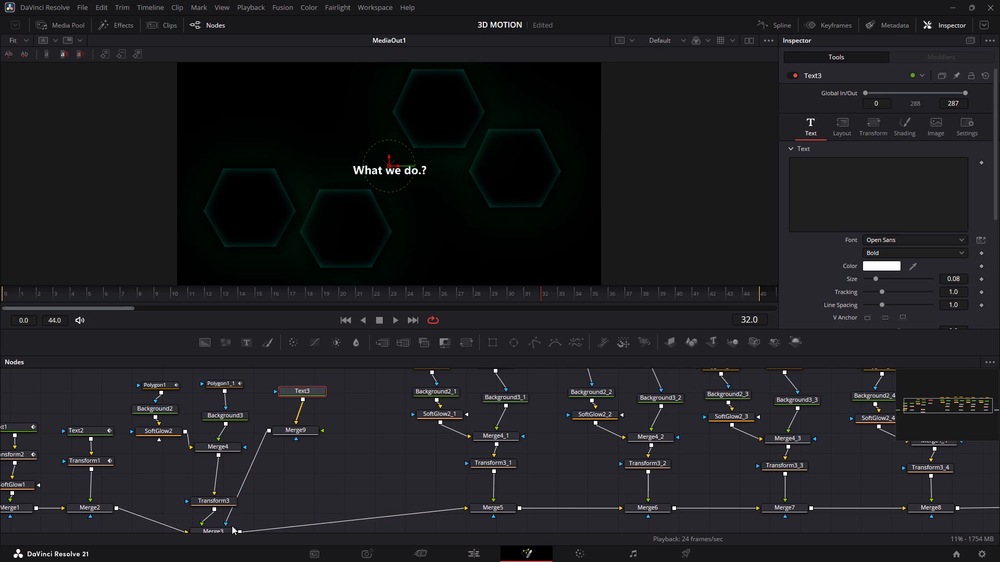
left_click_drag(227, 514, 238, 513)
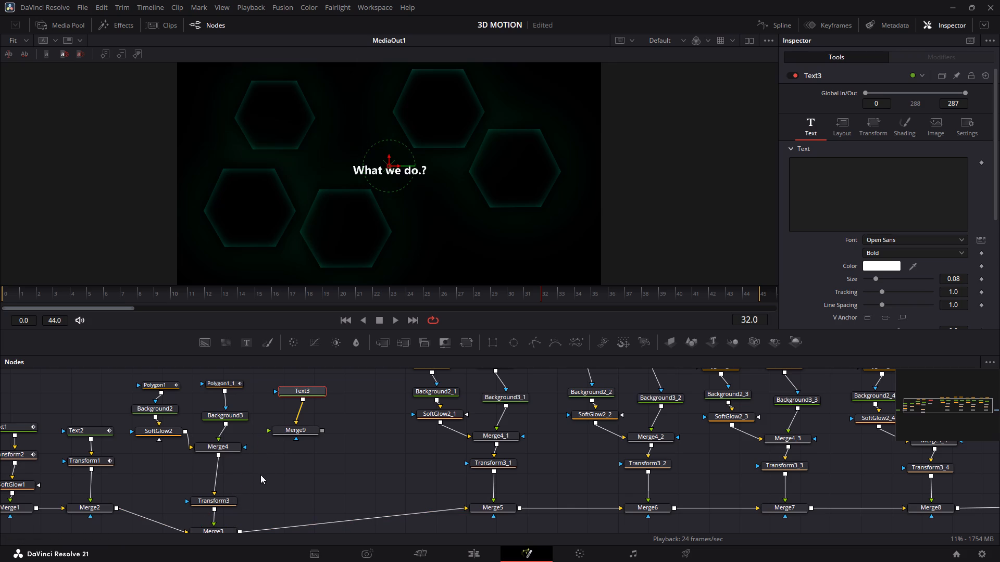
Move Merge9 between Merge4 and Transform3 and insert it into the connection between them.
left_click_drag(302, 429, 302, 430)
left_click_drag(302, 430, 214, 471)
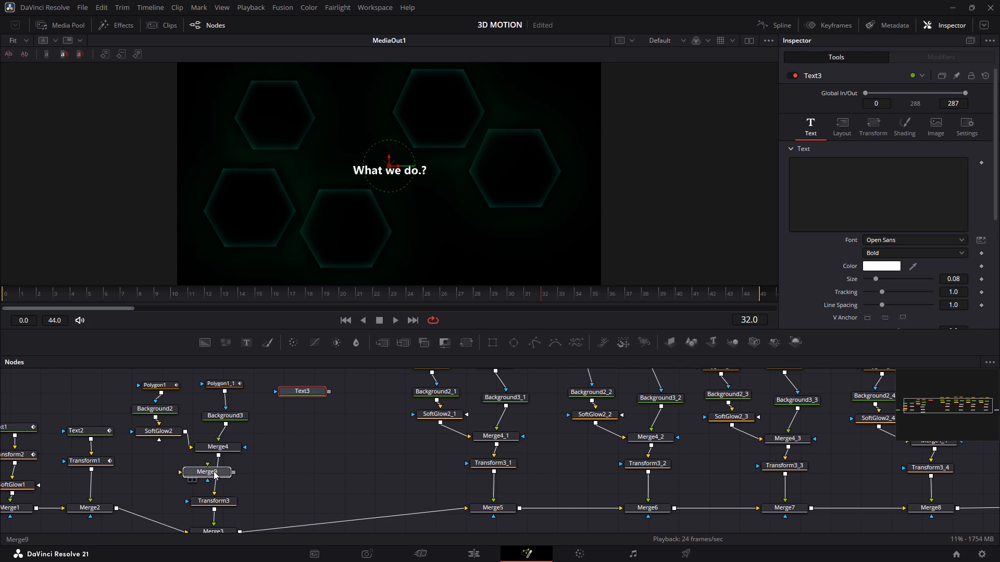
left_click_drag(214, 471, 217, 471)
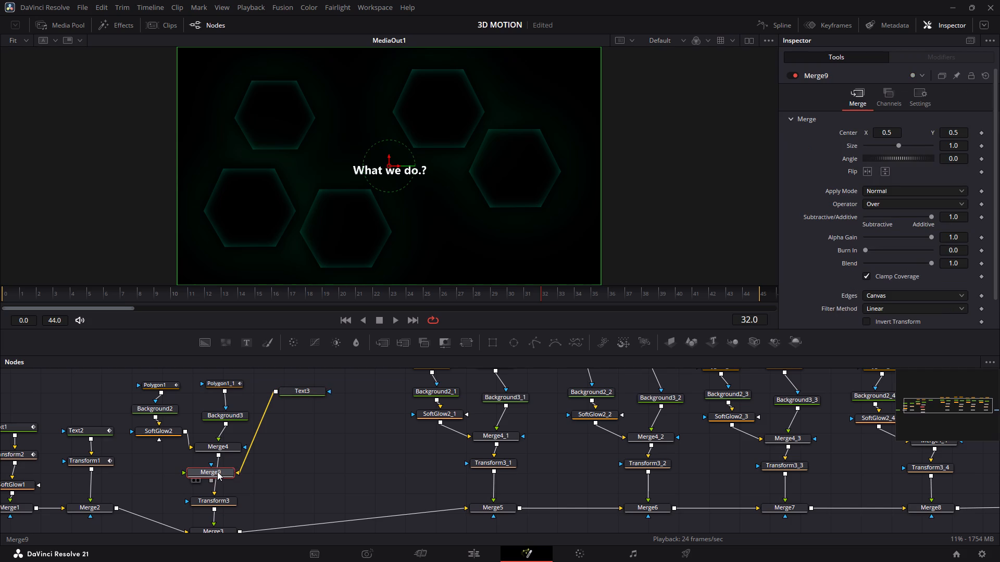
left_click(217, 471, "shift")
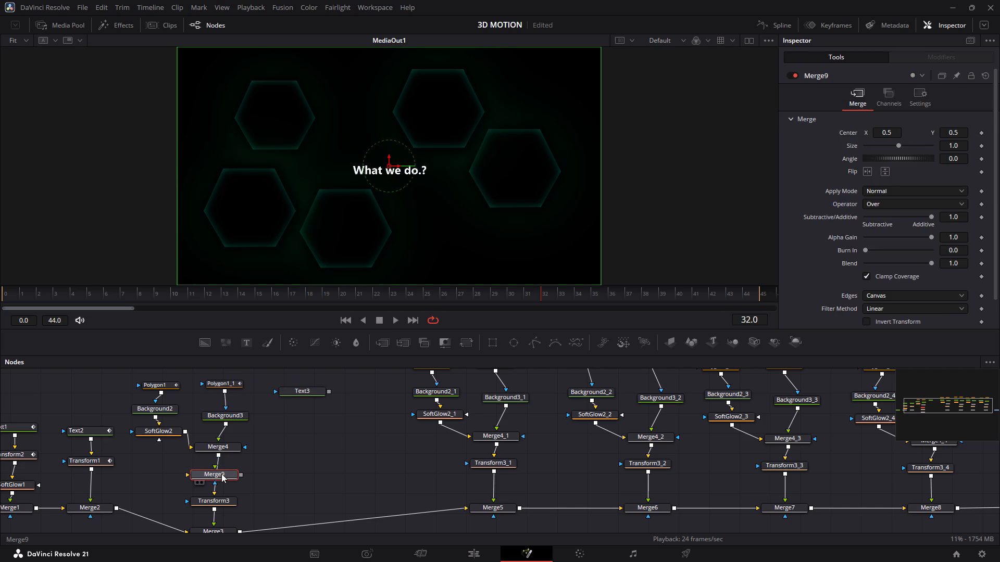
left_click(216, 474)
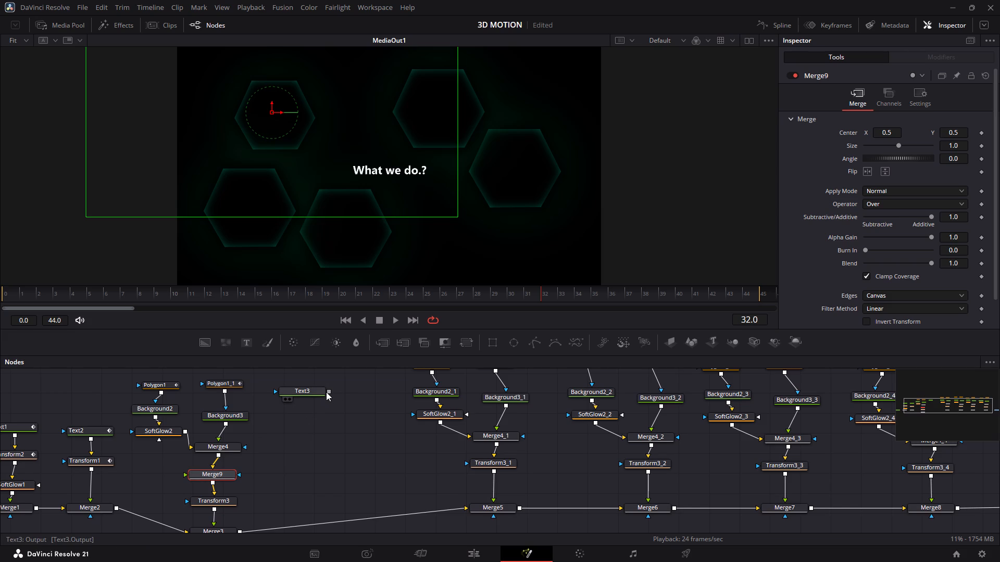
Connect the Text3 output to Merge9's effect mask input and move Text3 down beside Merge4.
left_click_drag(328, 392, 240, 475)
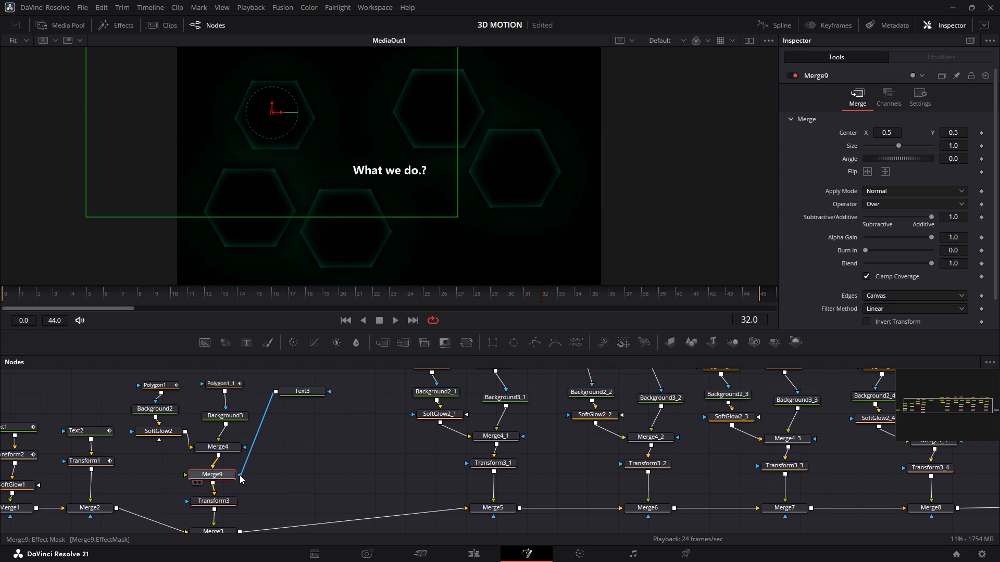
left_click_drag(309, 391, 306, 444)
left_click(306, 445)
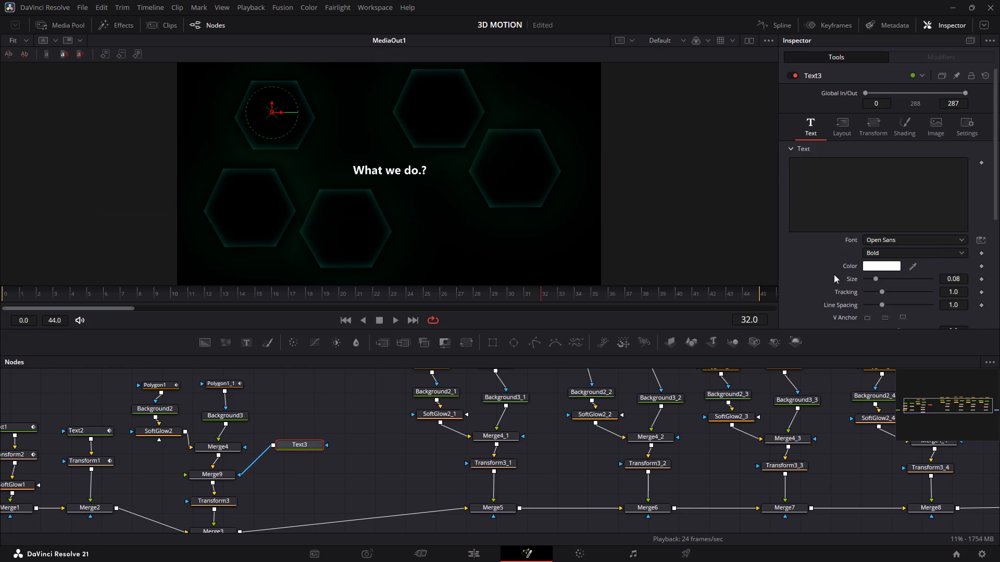
Enter the text "UI UX" in the Text3 node.
left_click(927, 190)
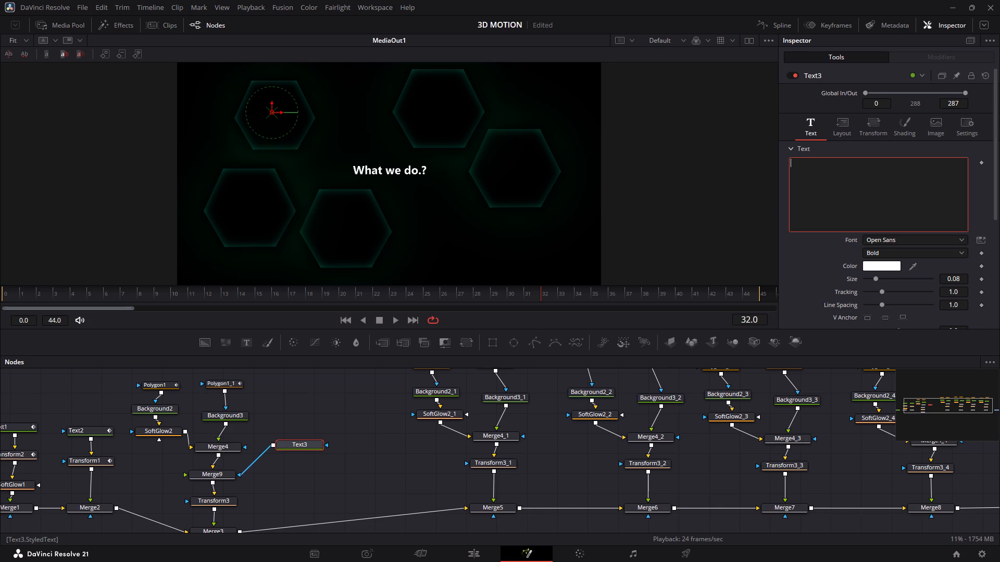
type("UI")
key("space")
type("UX")
left_click(784, 300)
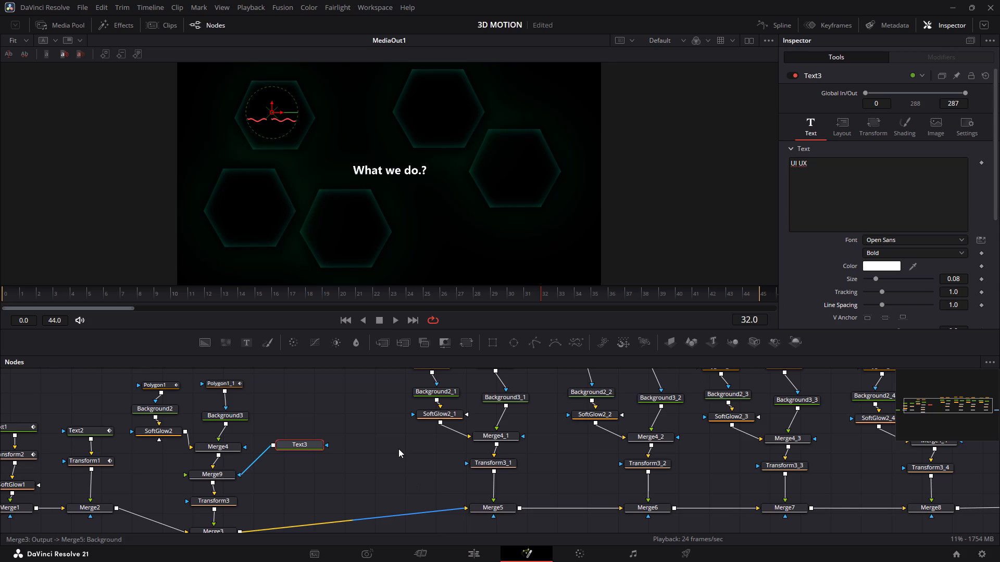
left_click(398, 449)
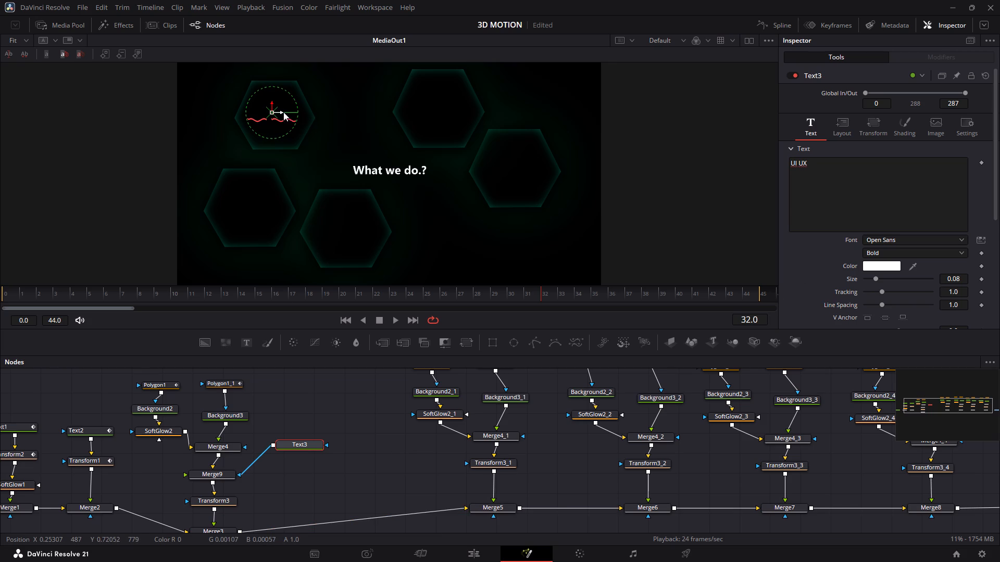
Shift the "UI UX" text horizontally in the composition, settling it inside the upper-left hexagon.
left_click_drag(282, 112, 366, 105)
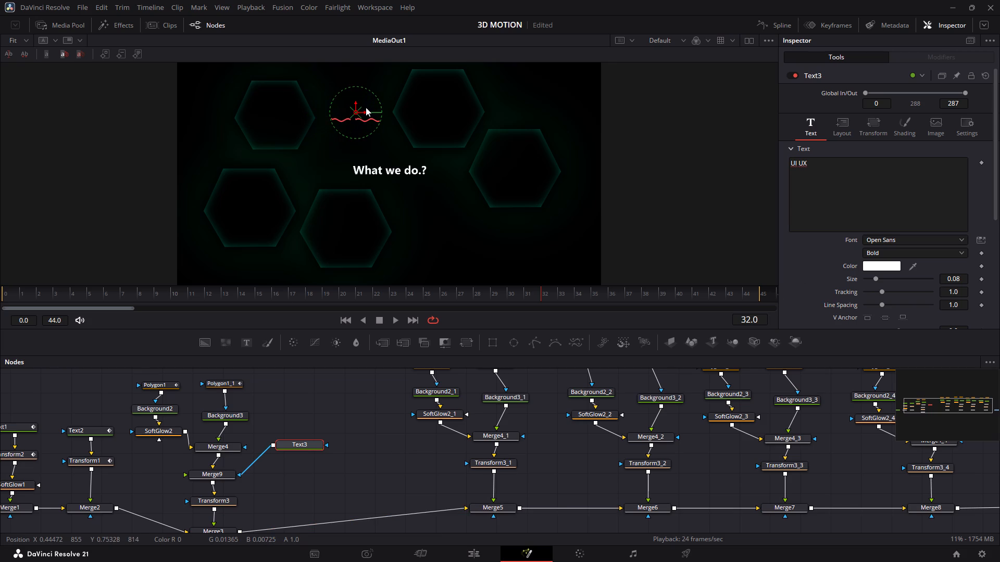
left_click_drag(366, 112, 359, 112)
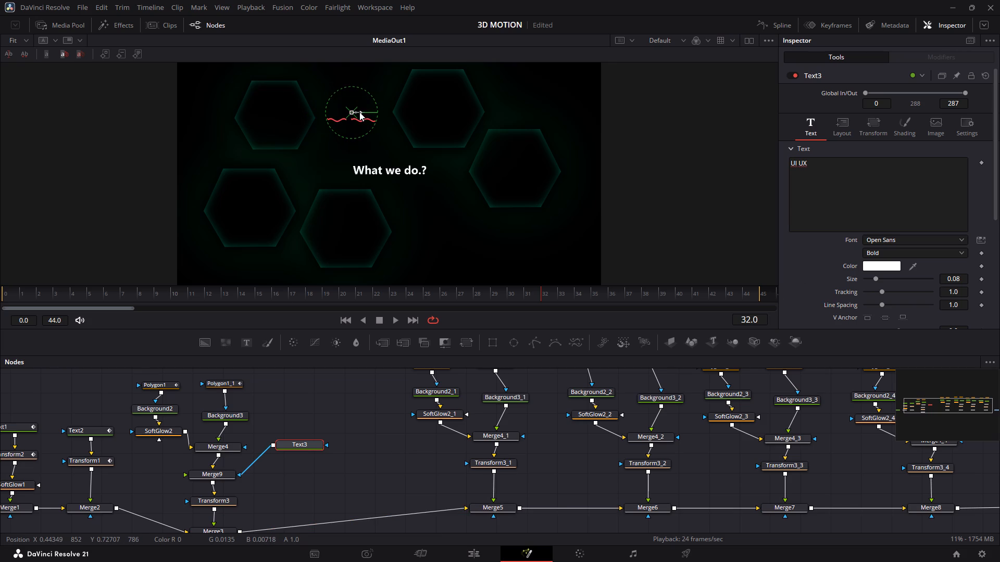
left_click_drag(359, 112, 214, 129)
left_click_drag(215, 112, 283, 113)
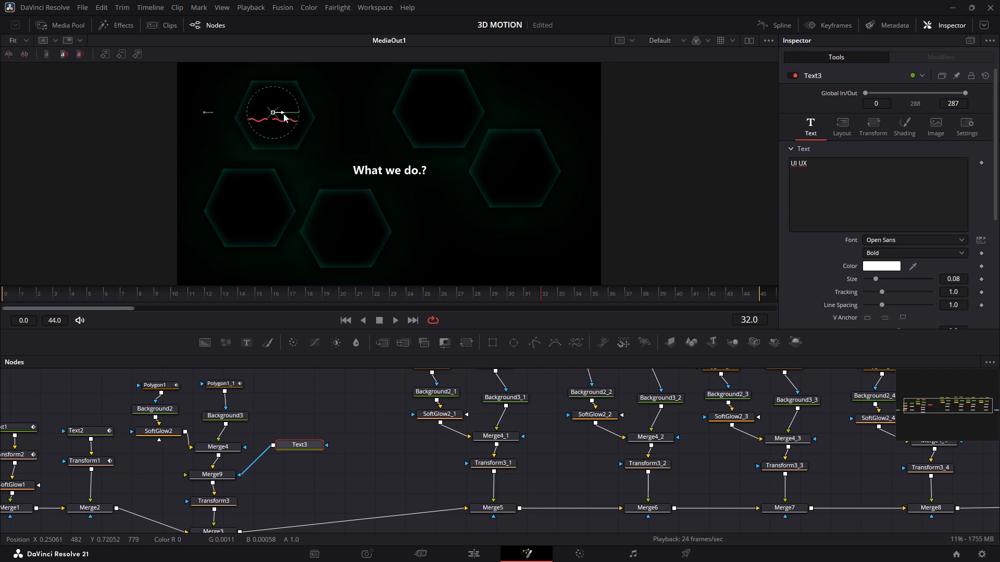
left_click_drag(283, 113, 281, 114)
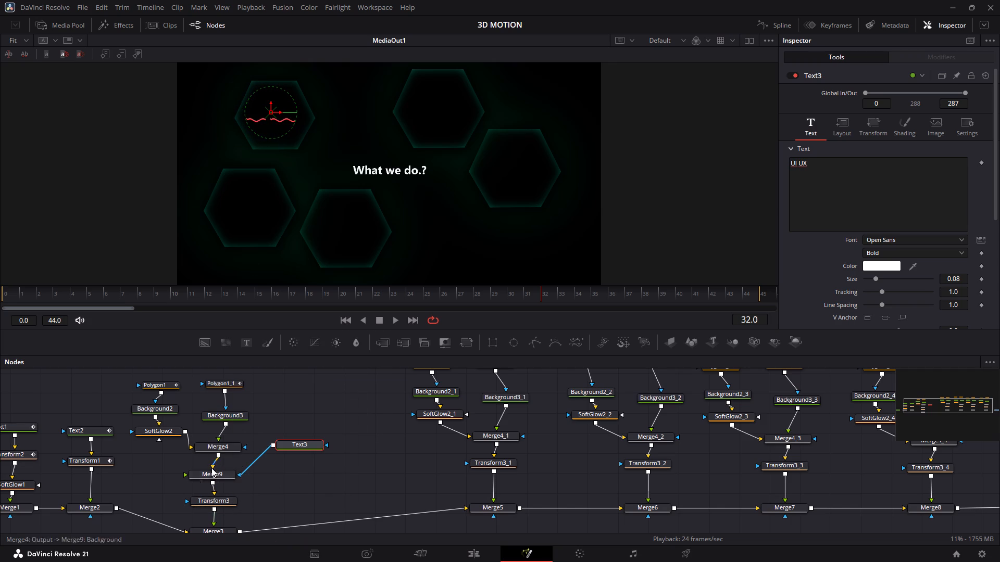
Try to display the Merge9 output in the viewer.
left_click(199, 482)
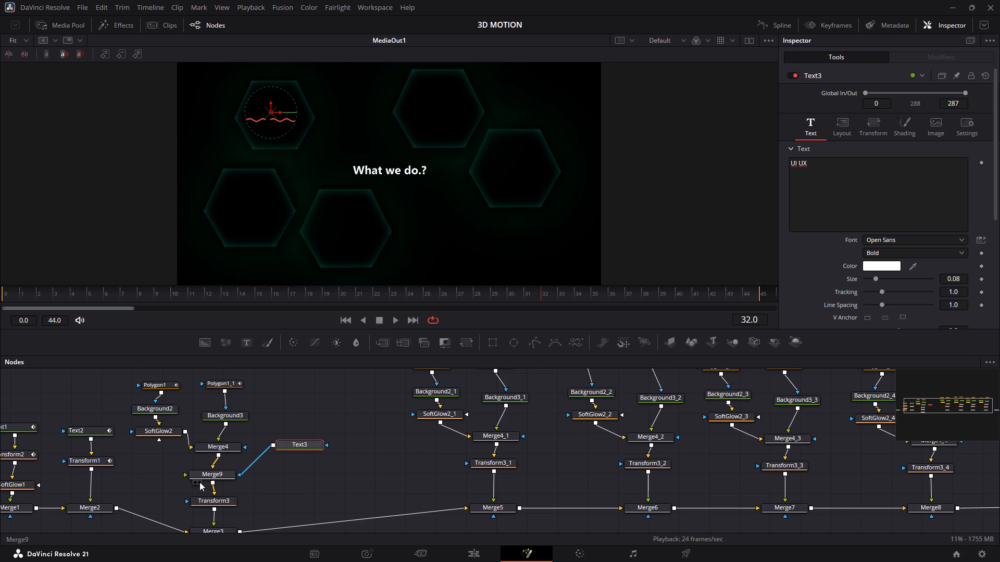
left_click(199, 482)
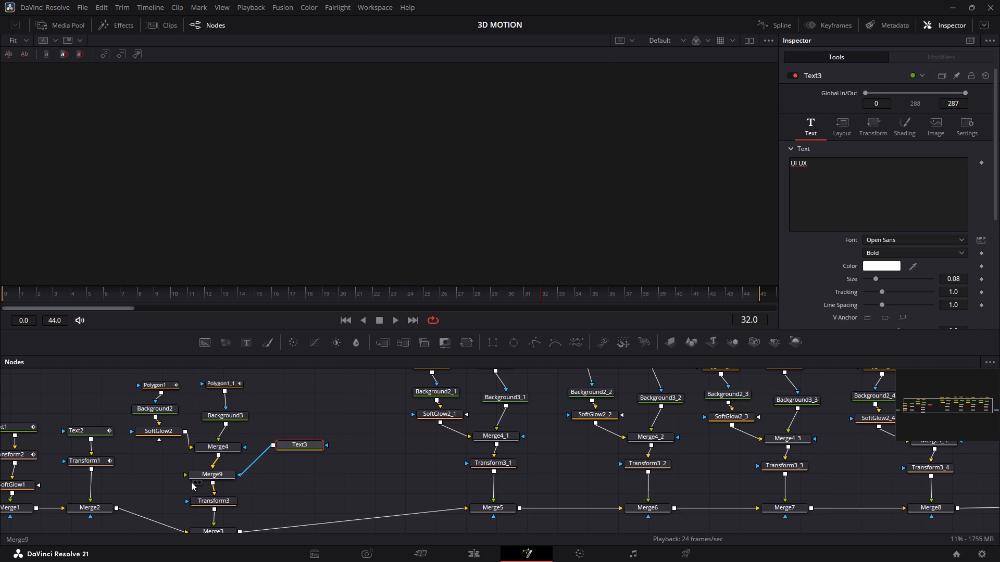
left_click(195, 482)
left_click(195, 482)
Pull Merge9 out of the connection between Merge4 and Transform3 and delete it.
left_click_drag(209, 474, 227, 473)
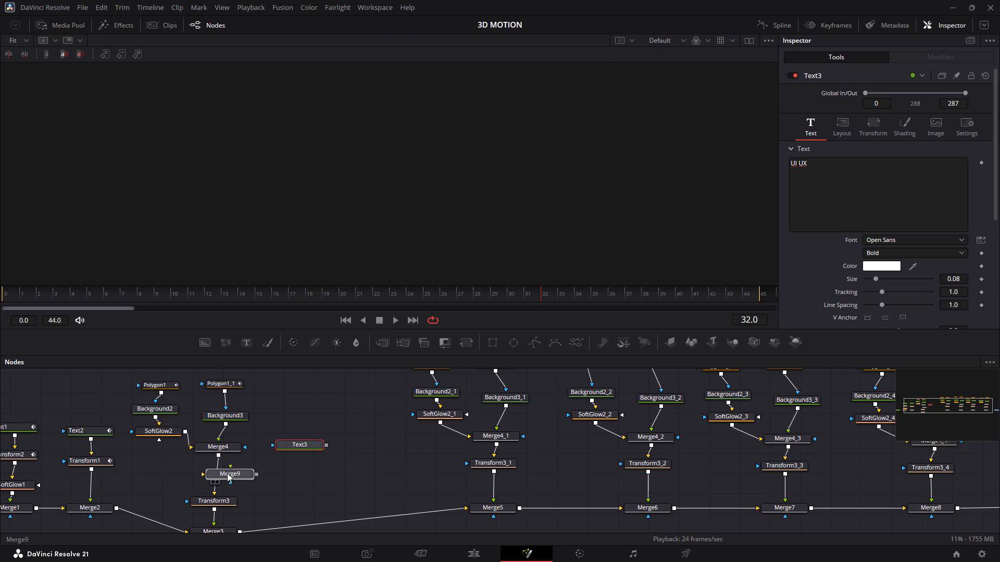
left_click_drag(227, 473, 240, 474)
left_click_drag(247, 474, 274, 477)
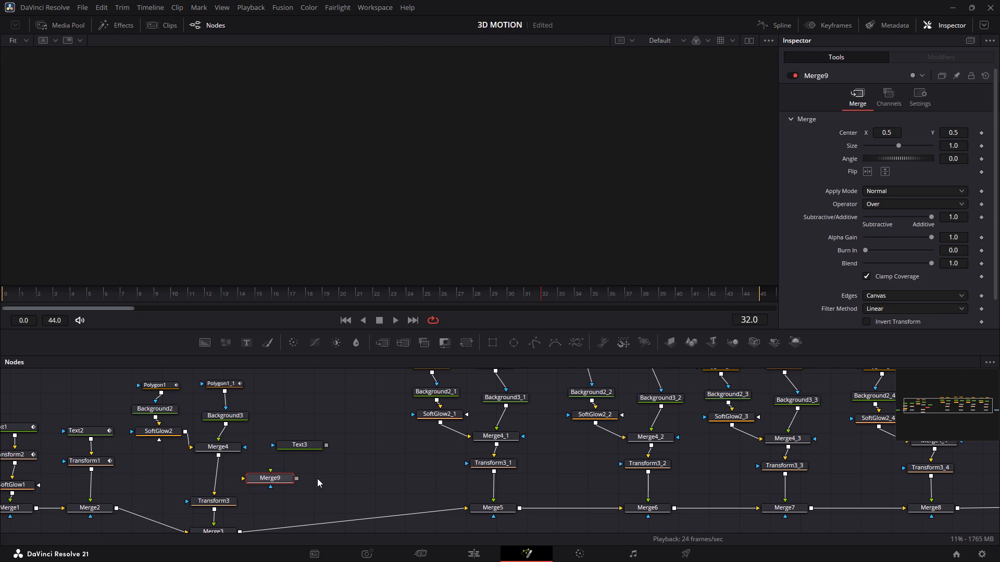
key("BackSpace")
Move the Text3 node up beside Polygon1_1.
scroll(317, 477, "up", 1)
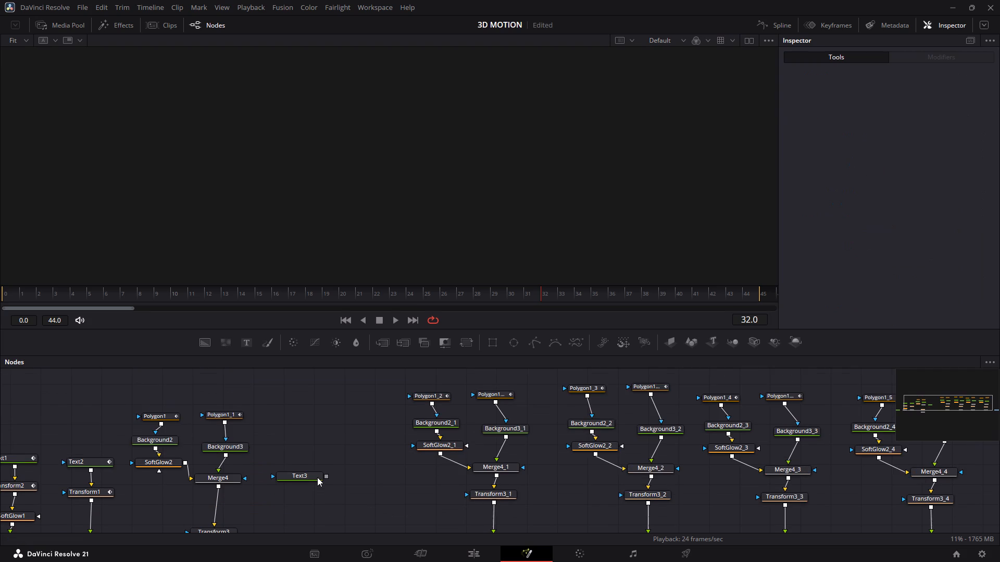
left_click_drag(305, 474, 298, 412)
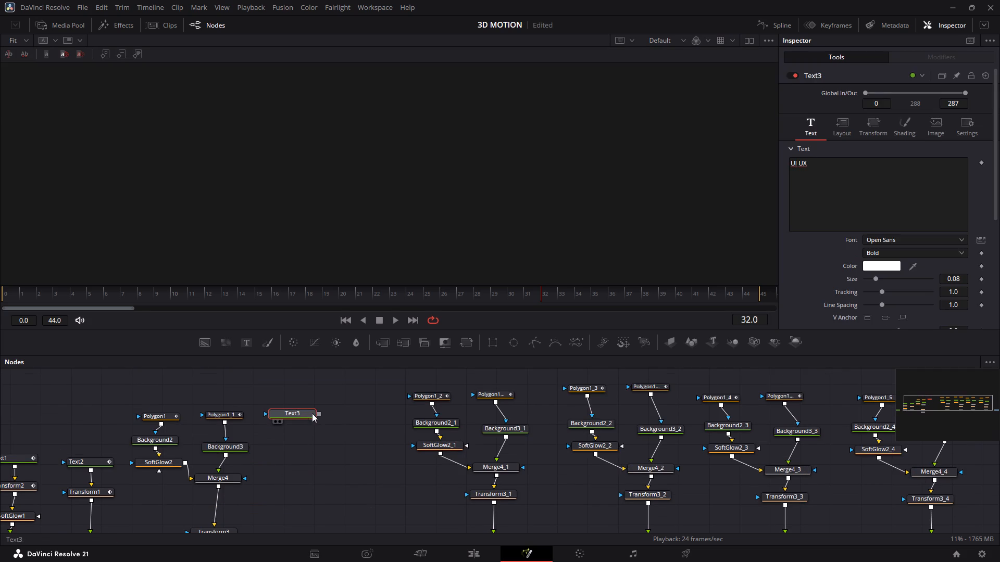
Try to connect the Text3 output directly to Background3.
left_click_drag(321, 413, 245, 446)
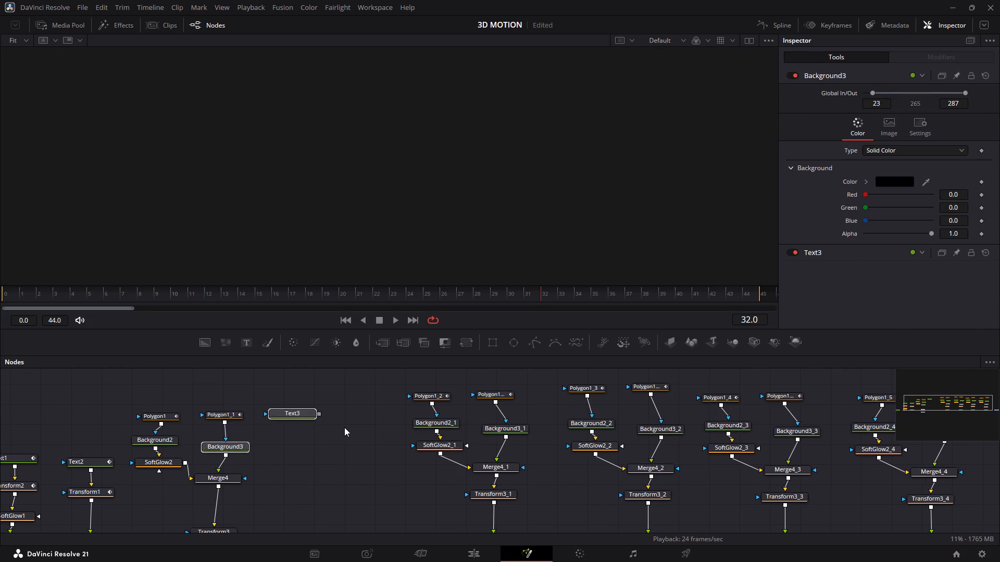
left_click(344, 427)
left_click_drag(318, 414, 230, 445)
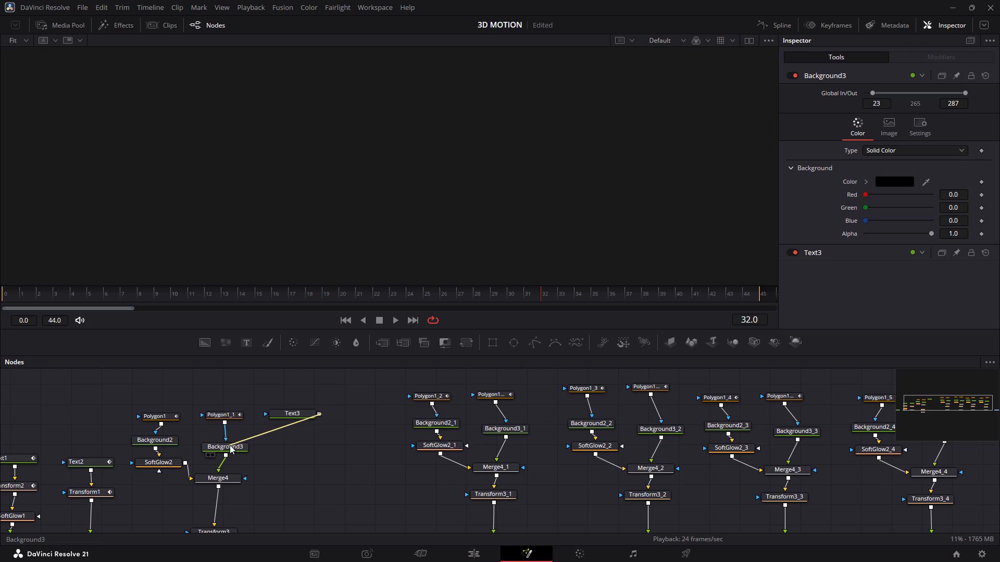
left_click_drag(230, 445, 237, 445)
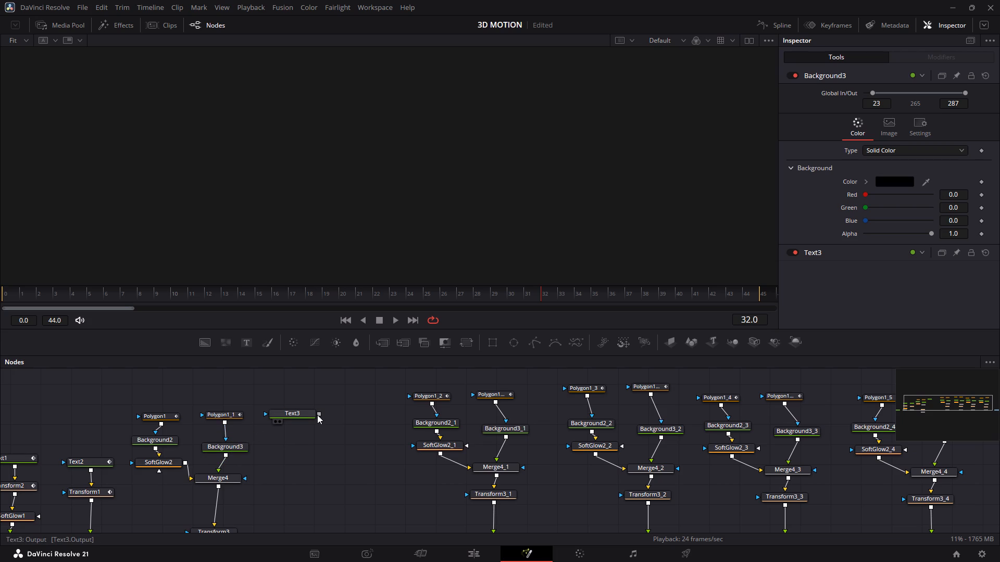
Add a MultiMerge node, place it below Text3, and move Merge4 down to sit closer to Transform3.
left_click(405, 344)
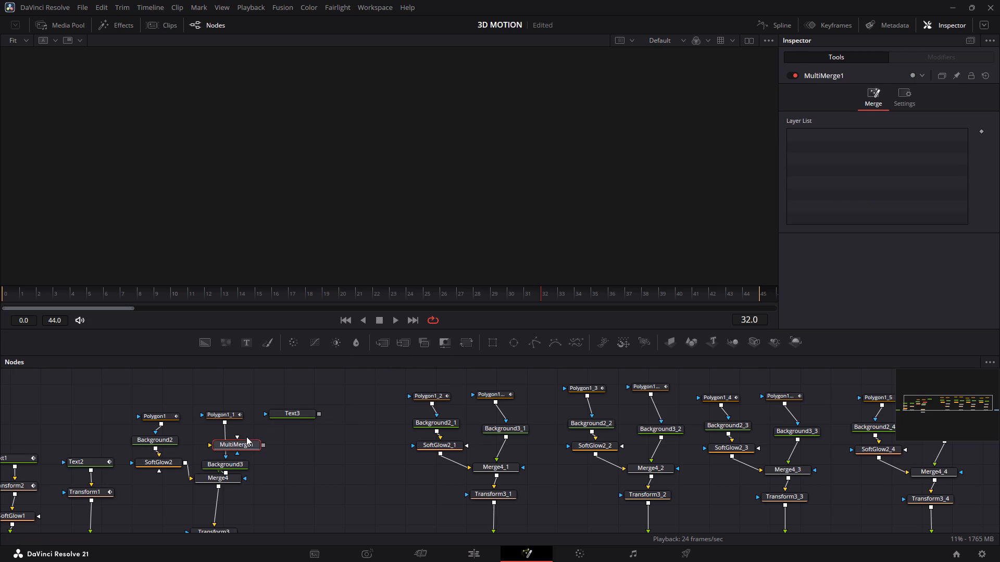
left_click_drag(245, 442, 291, 449)
left_click_drag(238, 475, 239, 495)
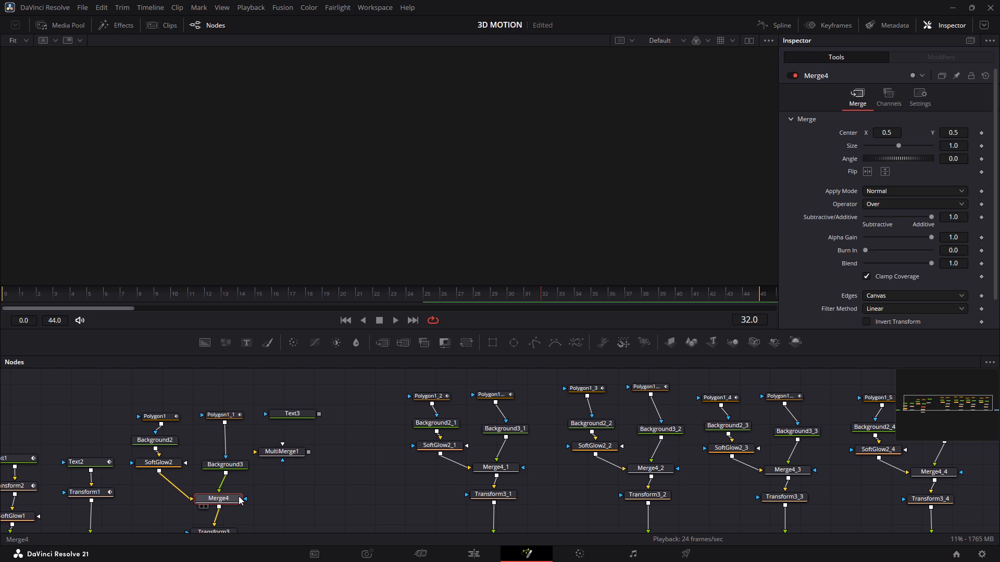
Show the MediaOut1 node's output in the viewer.
scroll(662, 456, "down", 1)
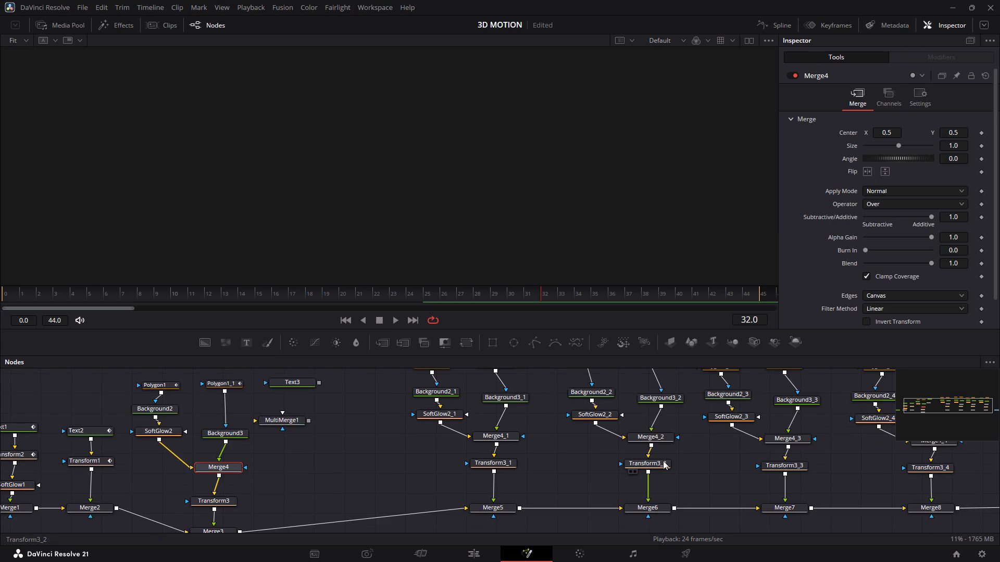
scroll(663, 461, "up", 1)
scroll(663, 461, "left", 2)
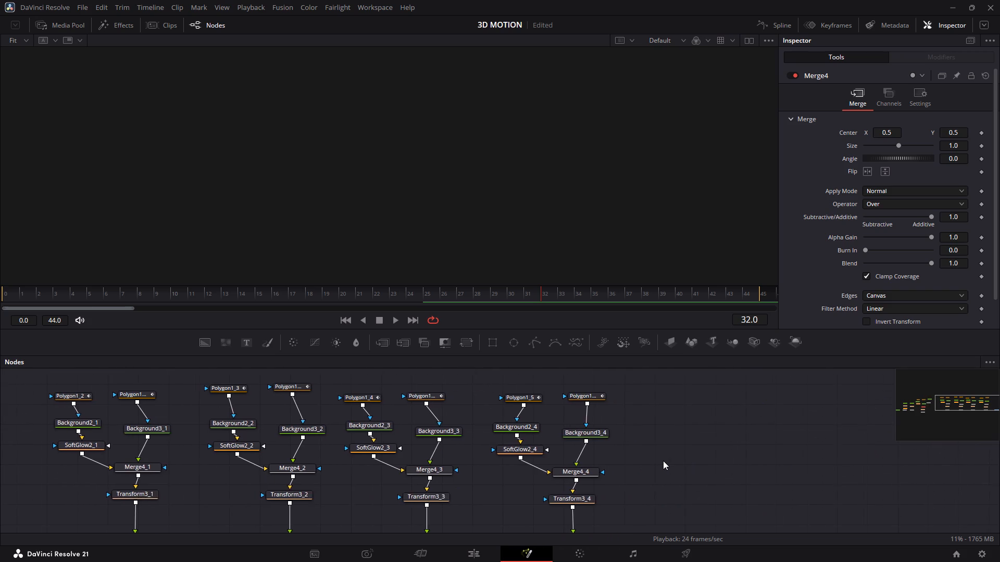
scroll(663, 461, "left", 3)
left_click_drag(674, 450, 674, 448)
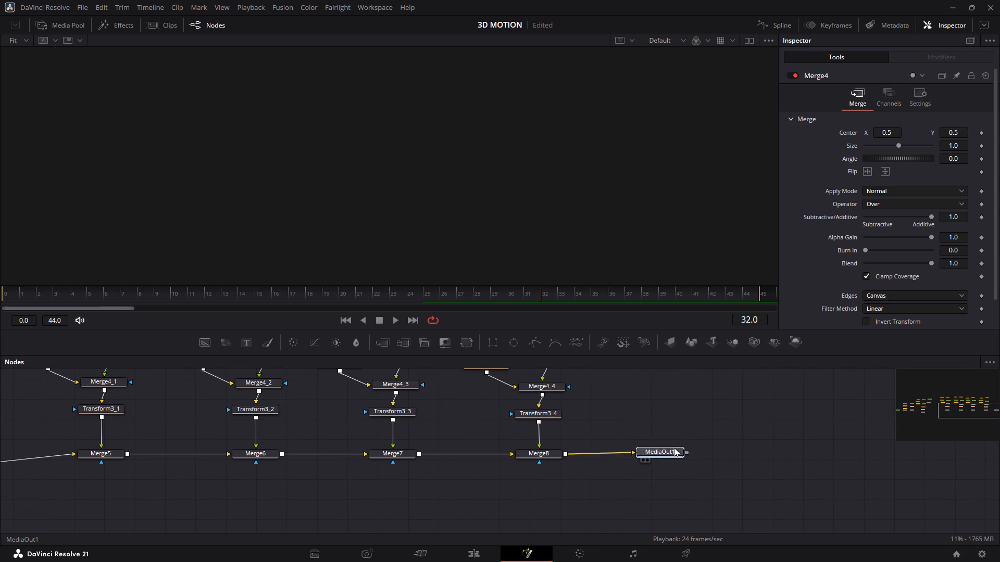
left_click_drag(674, 448, 608, 102)
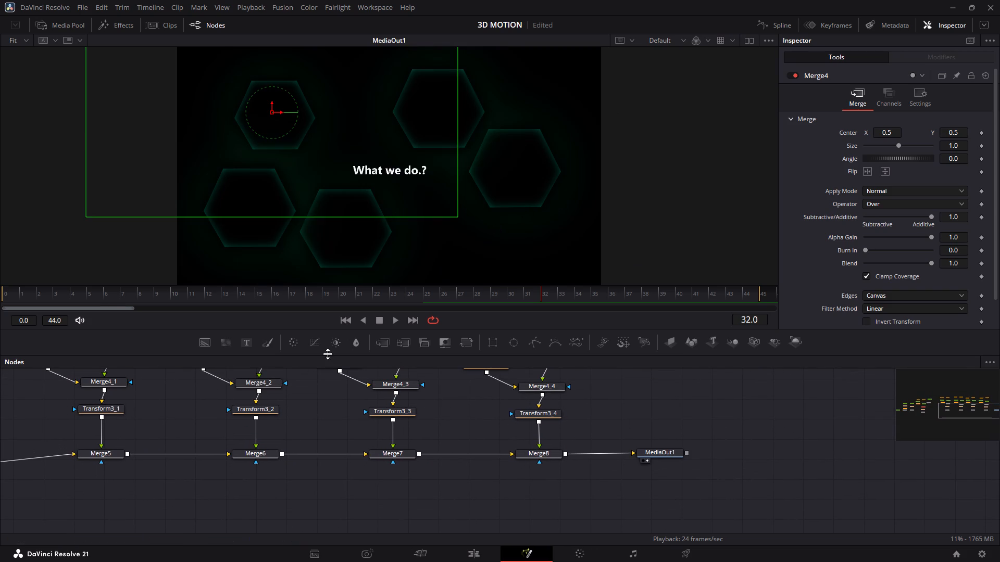
Move the Background1, Text1 and Text2 node group, with its Merge1 and Merge2, farther away from the first hexagon's nodes.
scroll(370, 324, "right", 3)
scroll(351, 409, "right", 4)
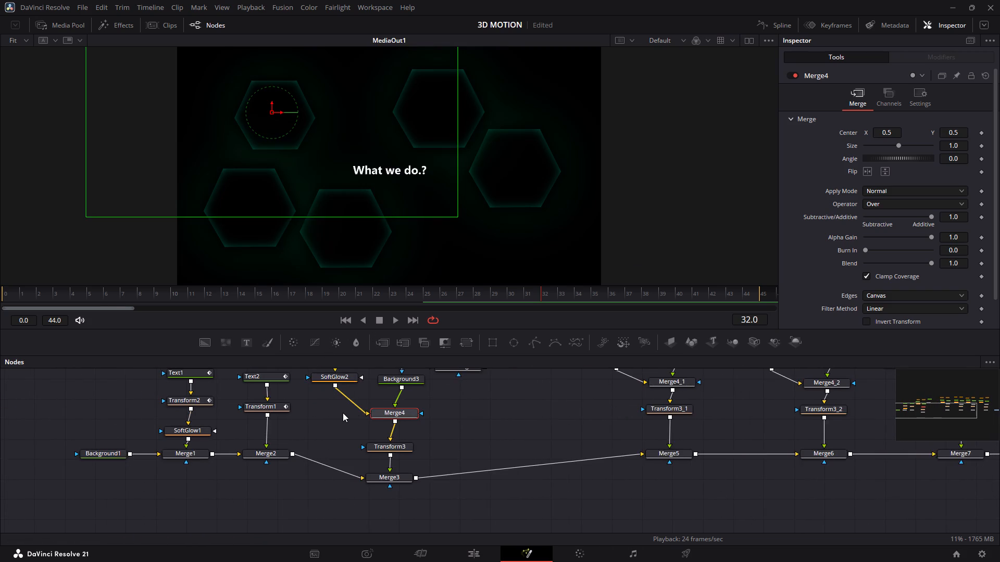
scroll(343, 413, "up", 1)
left_click_drag(283, 387, 278, 411)
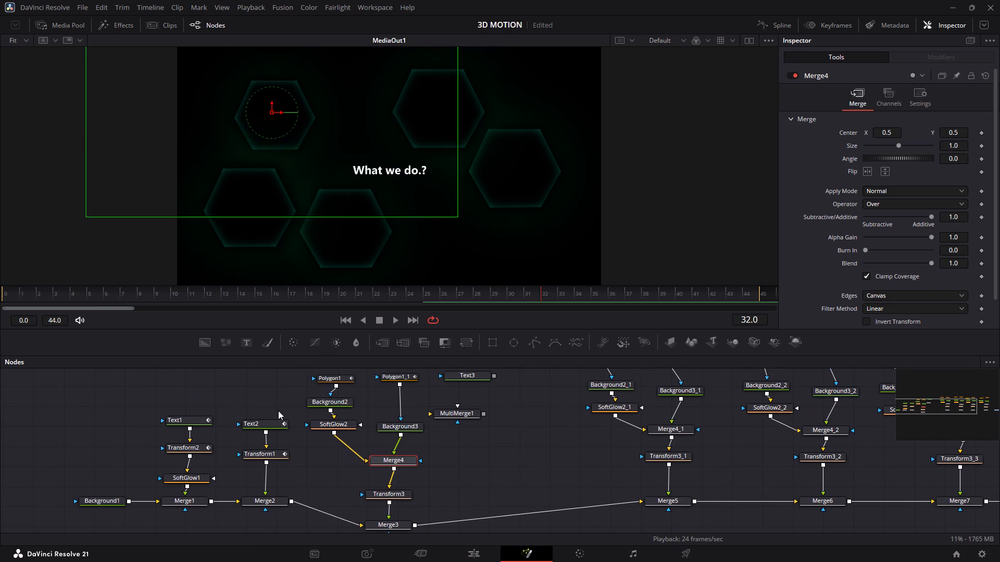
left_click_drag(278, 411, 94, 515)
left_click_drag(171, 500, 92, 509)
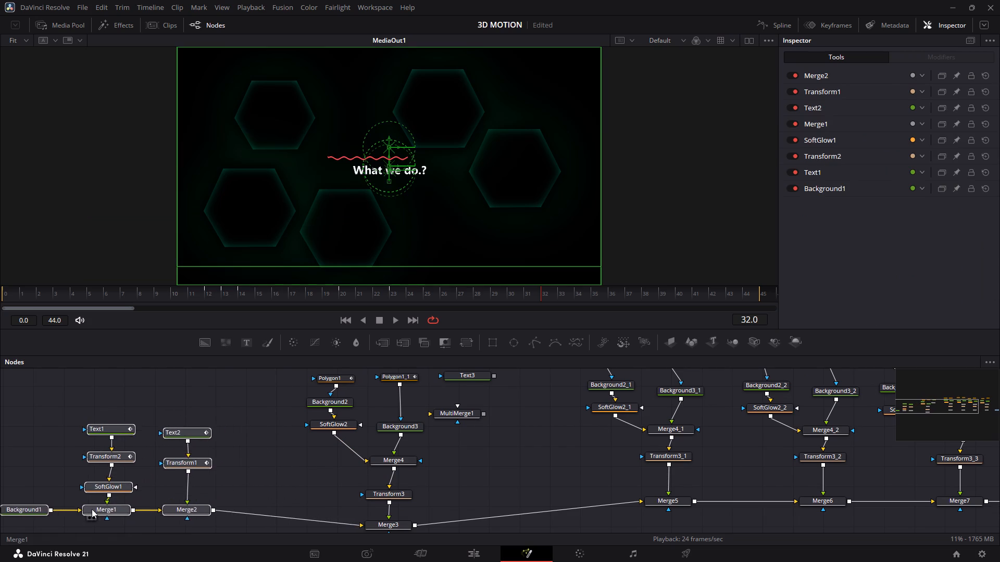
left_click_drag(92, 509, 128, 507)
left_click(304, 489)
Shift MultiMerge1 aside and pull Merge4 out of its connections with SoftGlow2, Background3 and Transform3, placing it below MultiMerge1.
scroll(308, 482, "up", 1)
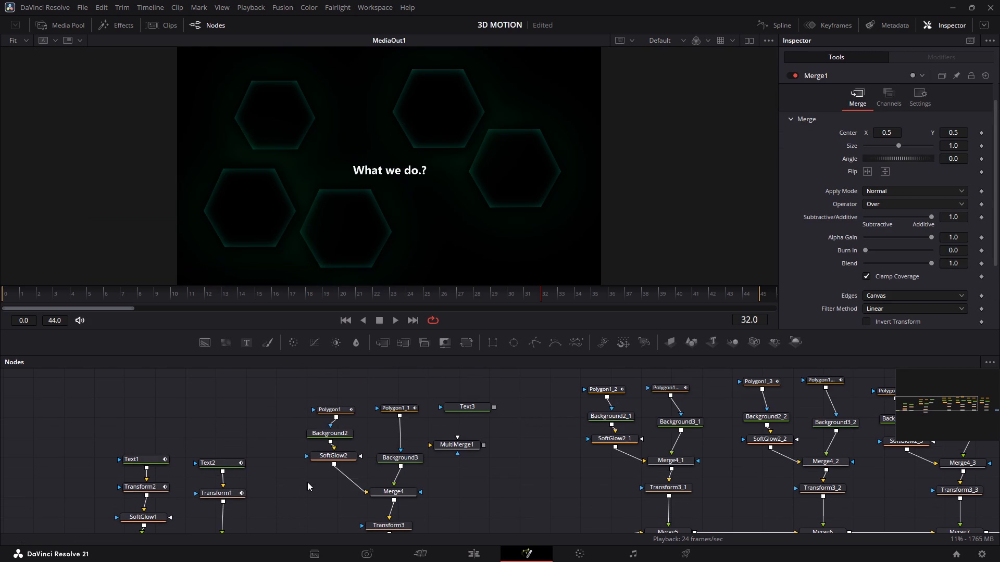
scroll(307, 454, "down", 1)
scroll(302, 456, "up", 1)
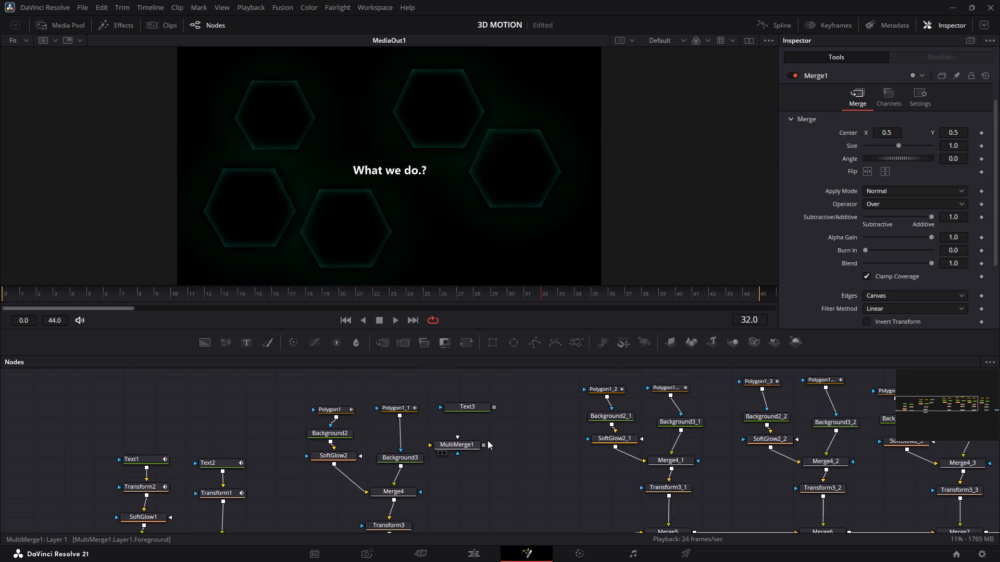
left_click_drag(463, 443, 491, 471)
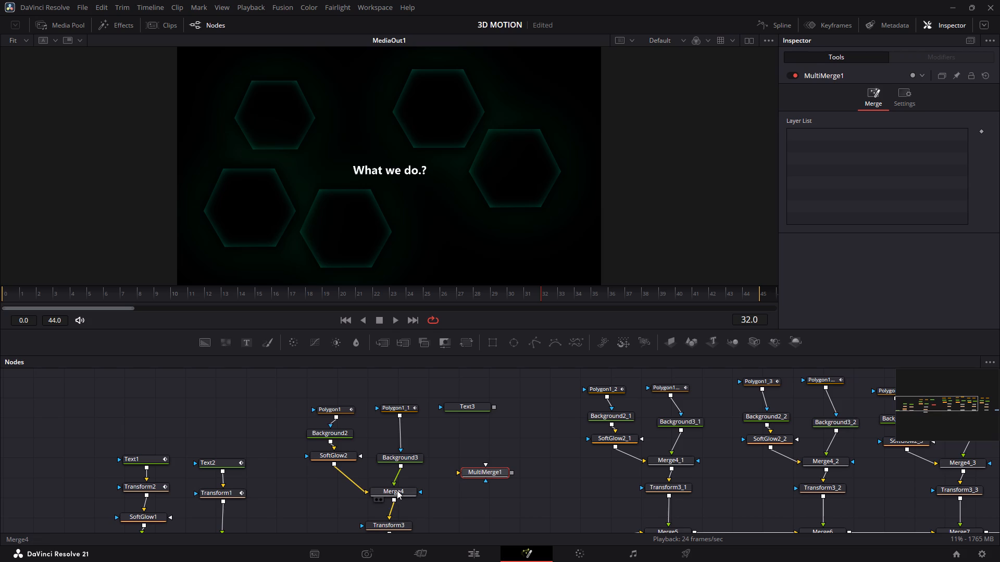
left_click(397, 490)
left_click_drag(397, 490, 465, 498, "shift")
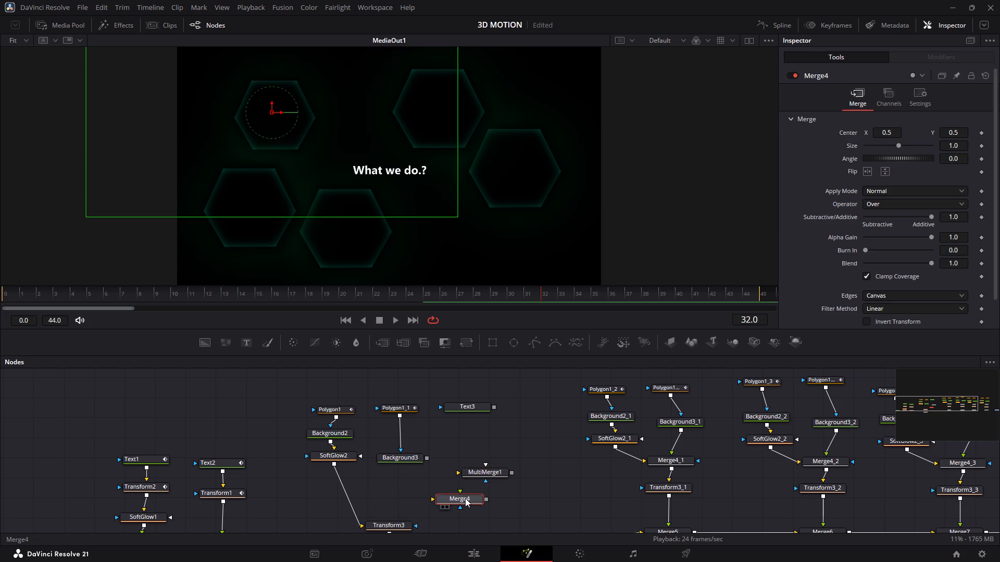
Insert MultiMerge1 into the connection between SoftGlow2 and Transform3.
left_click(495, 471)
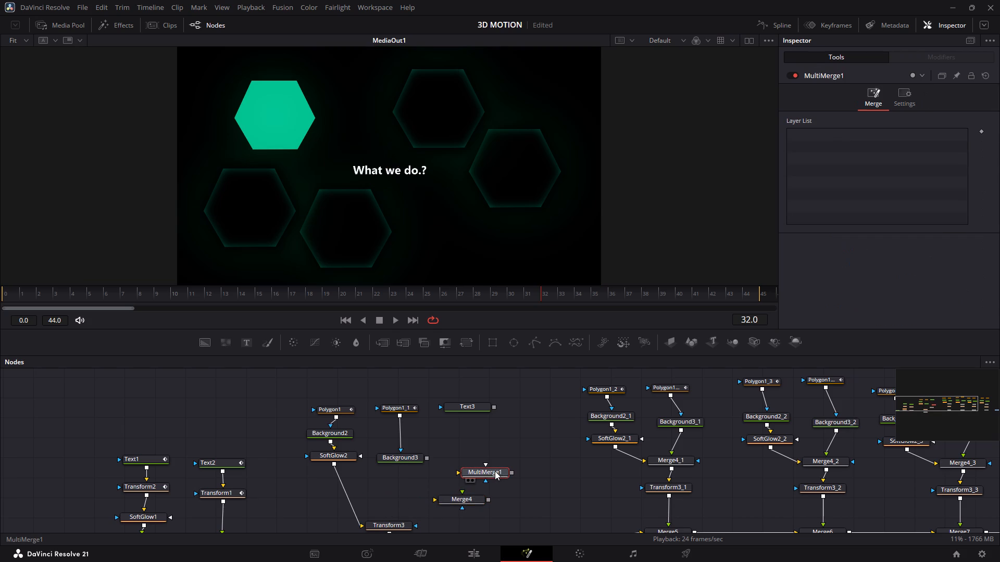
left_click_drag(494, 471, 364, 490)
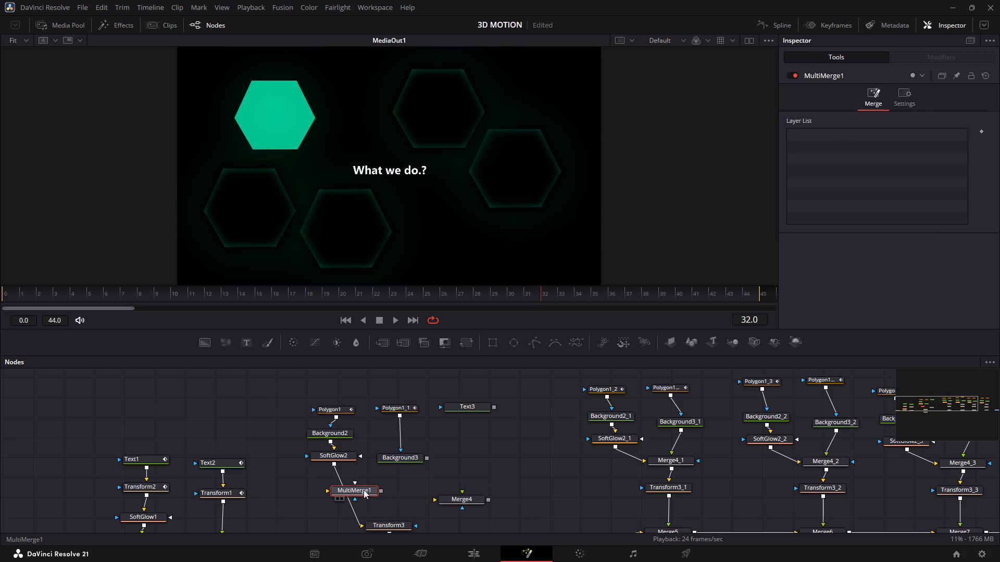
left_click_drag(364, 490, 344, 491)
left_click(344, 491, "shift")
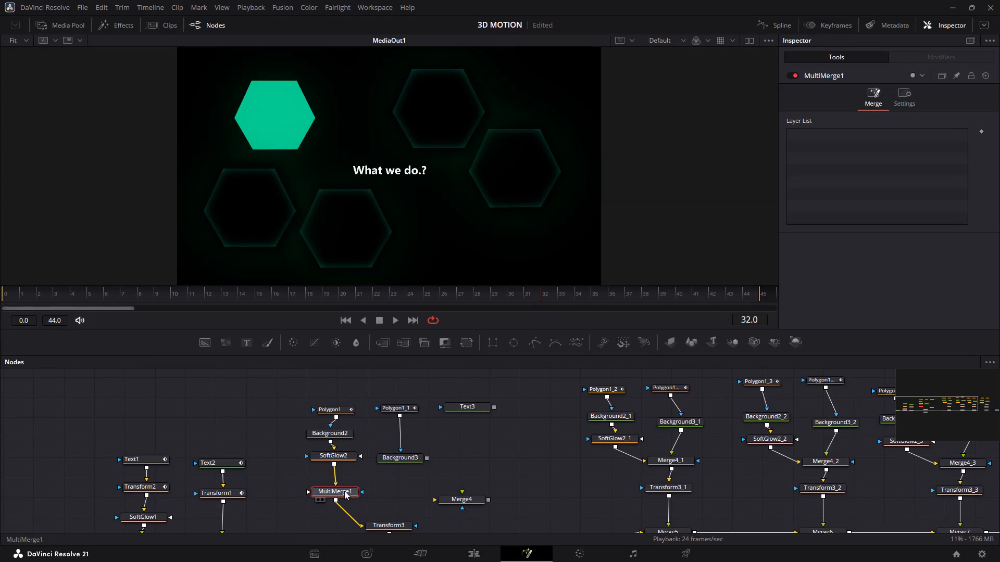
left_click_drag(344, 491, 372, 490)
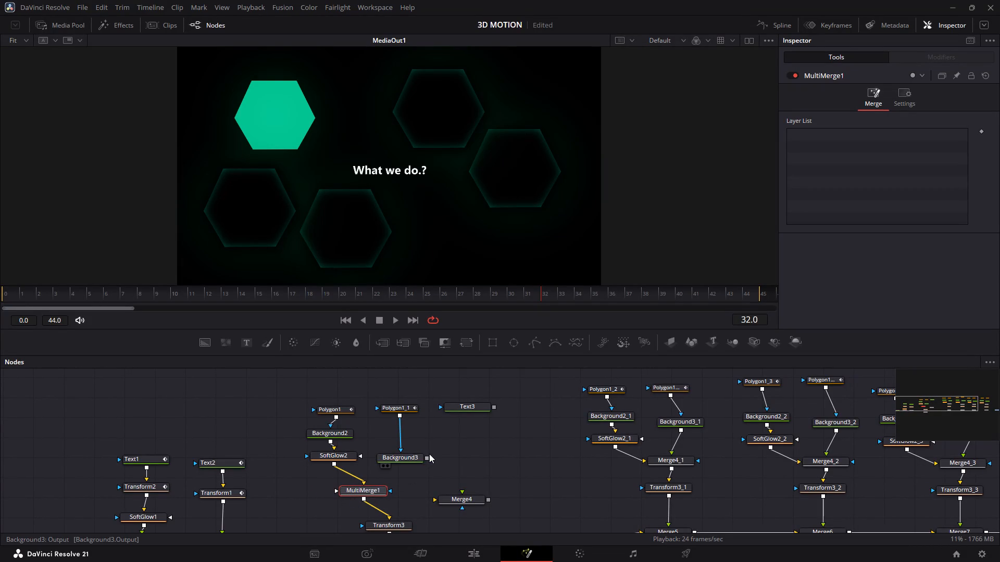
Connect the outputs of Background3 and Text3 to MultiMerge1 as foreground layers.
left_click_drag(426, 457, 379, 487)
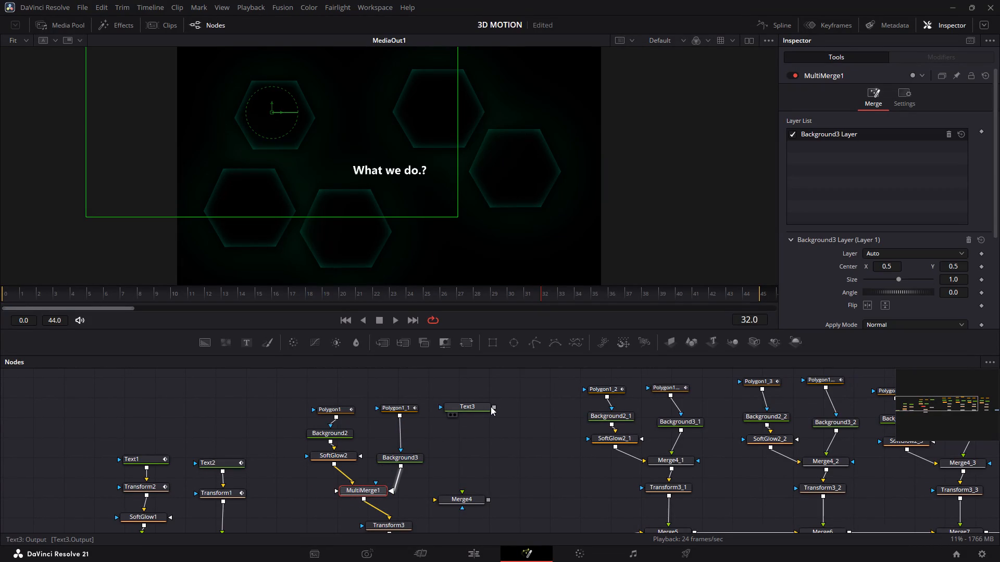
left_click_drag(493, 406, 361, 486)
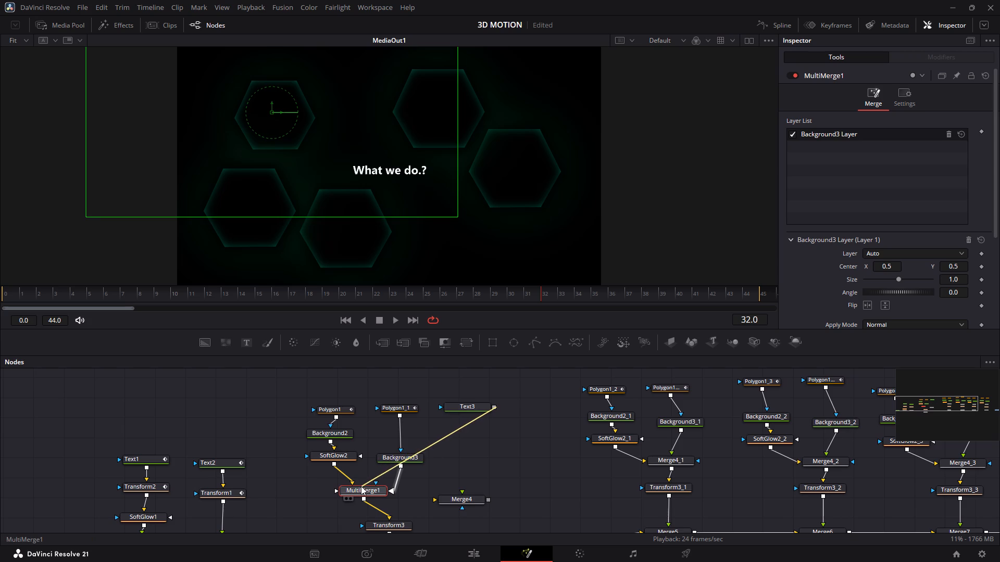
left_click_drag(361, 486, 349, 489)
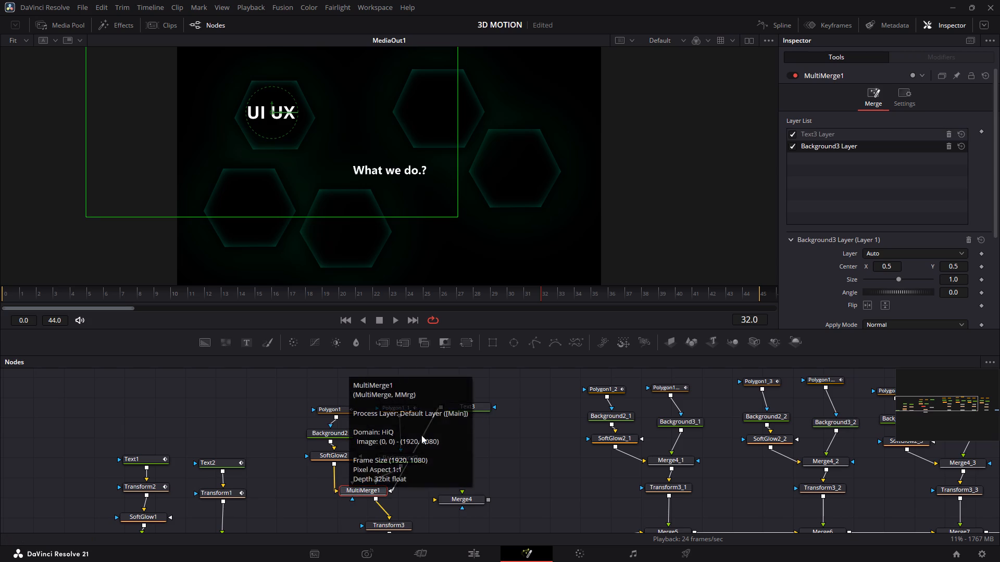
Reposition the Text3 node in the open space to the right of Background3.
left_click_drag(475, 405, 366, 458)
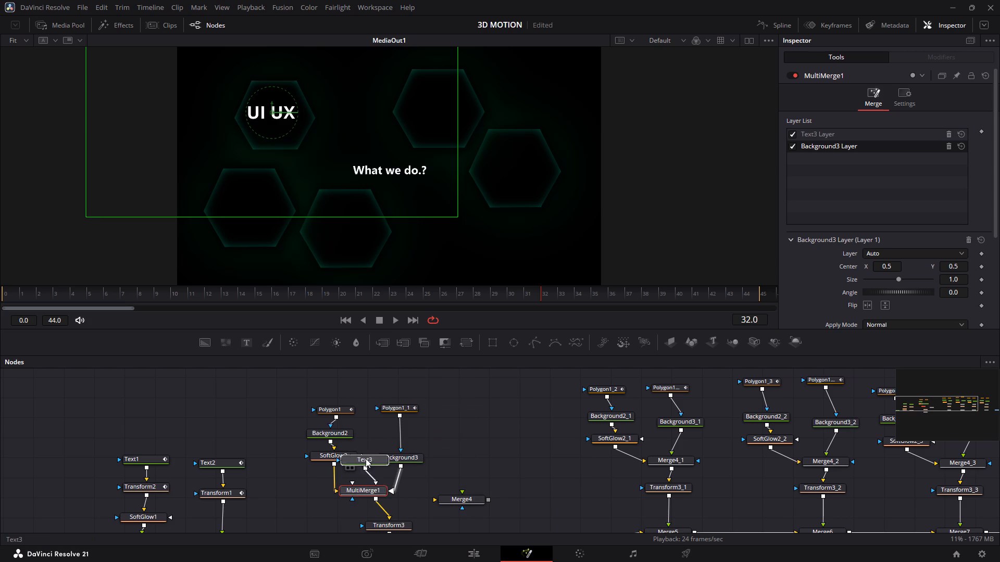
left_click_drag(366, 458, 383, 428)
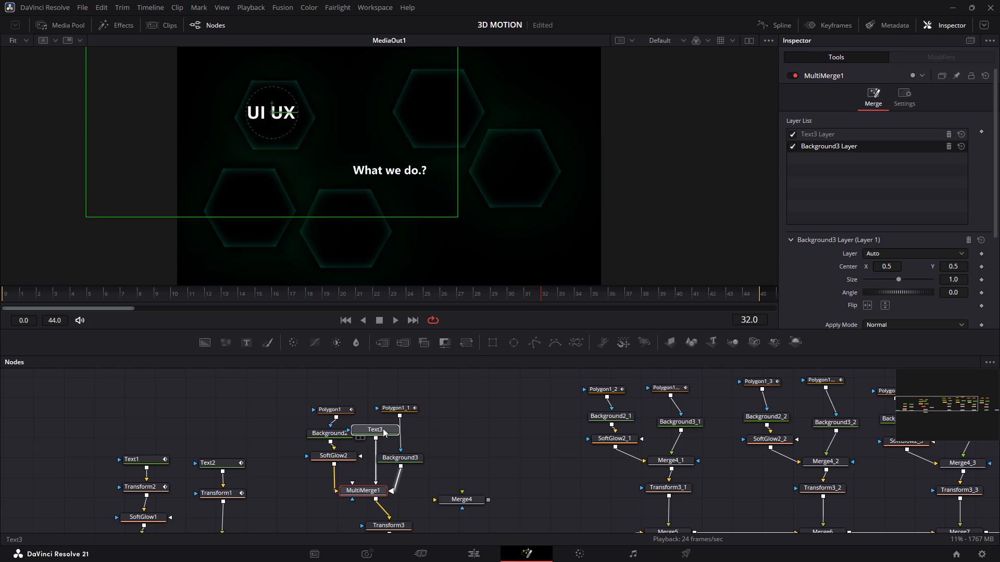
left_click_drag(383, 428, 507, 444)
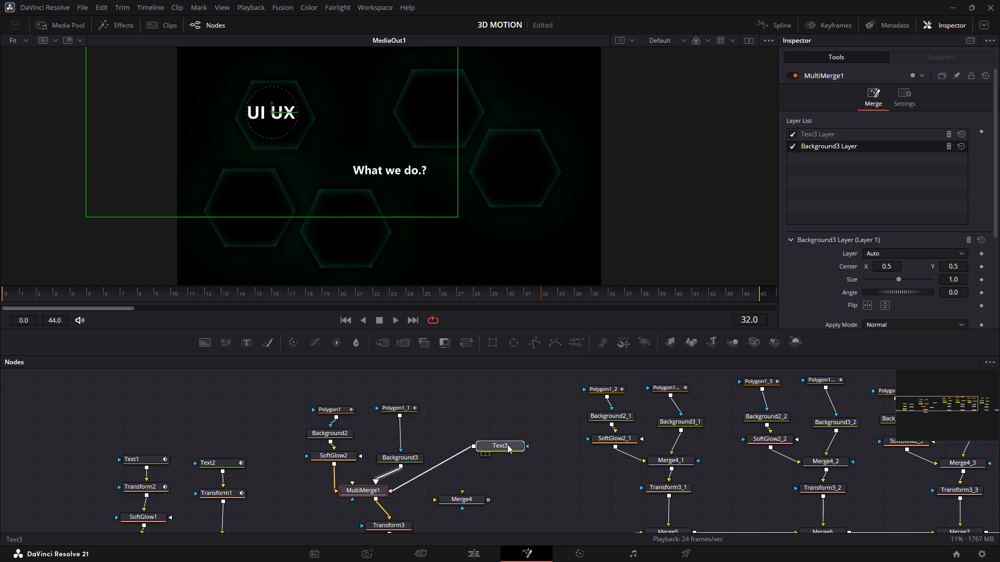
left_click_drag(507, 444, 507, 444)
left_click(453, 435)
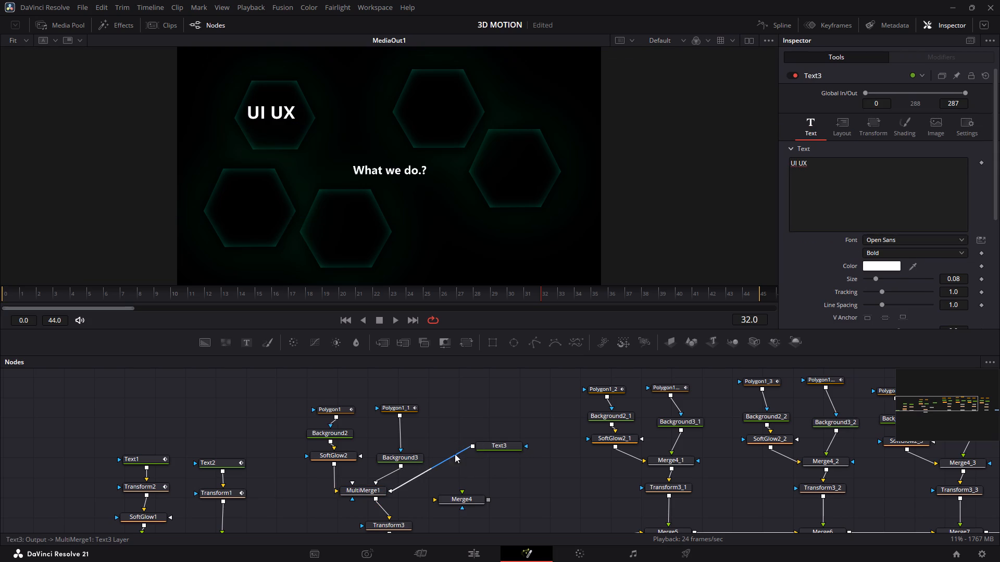
left_click(448, 456)
left_click(437, 438)
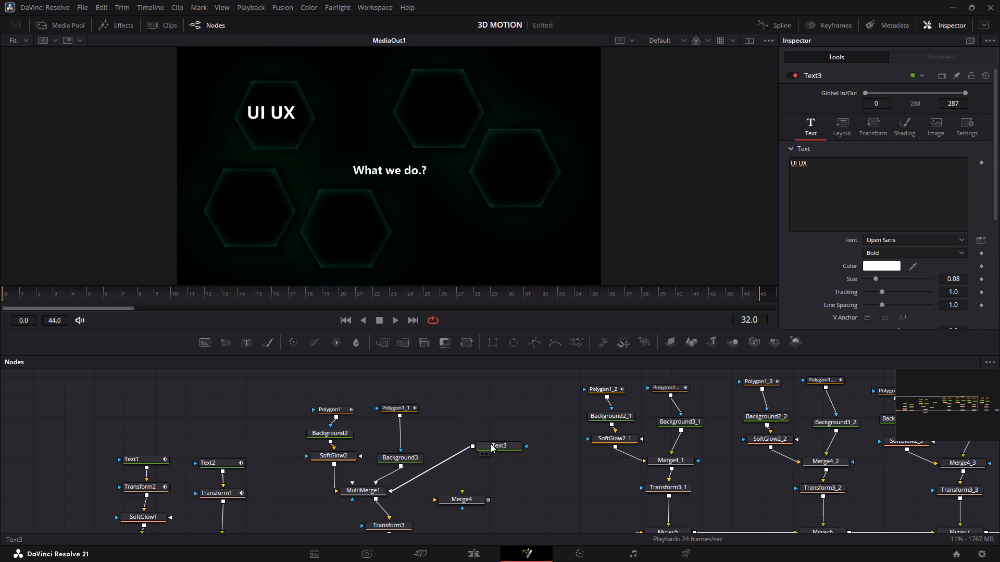
Delete the "UI UX" text from the Text3 node.
left_click(491, 444)
left_click(875, 187)
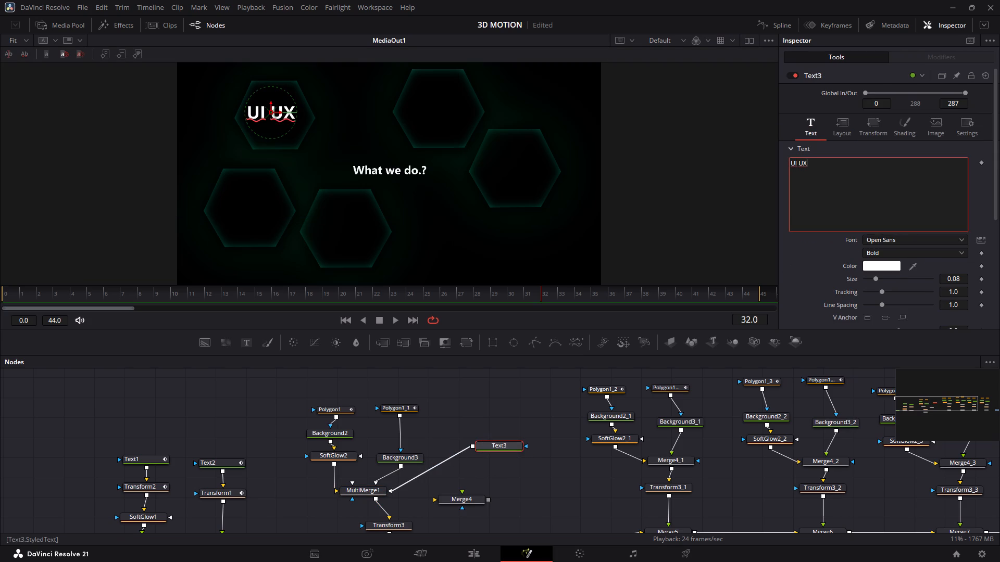
left_click(898, 239)
left_click(898, 239)
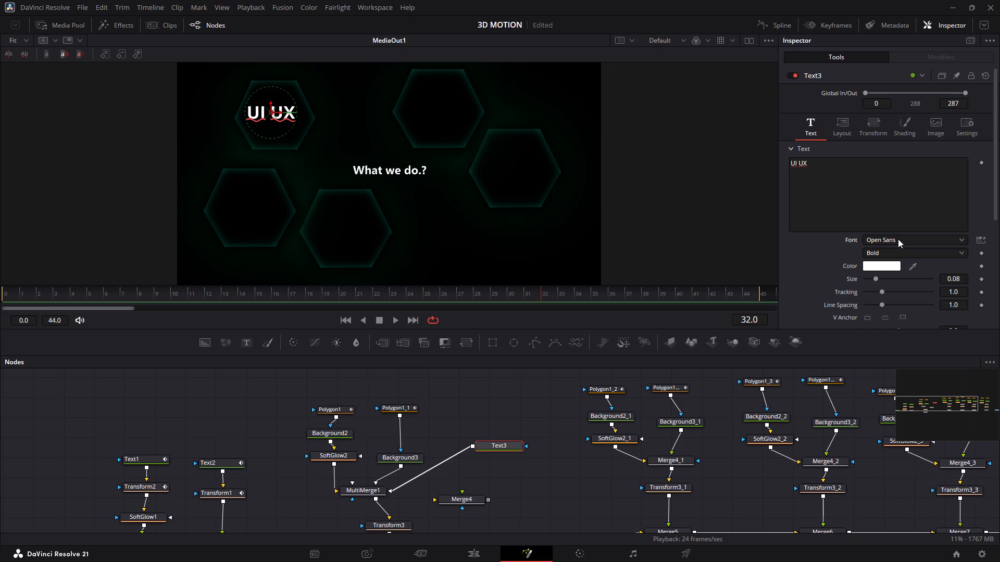
left_click(876, 205)
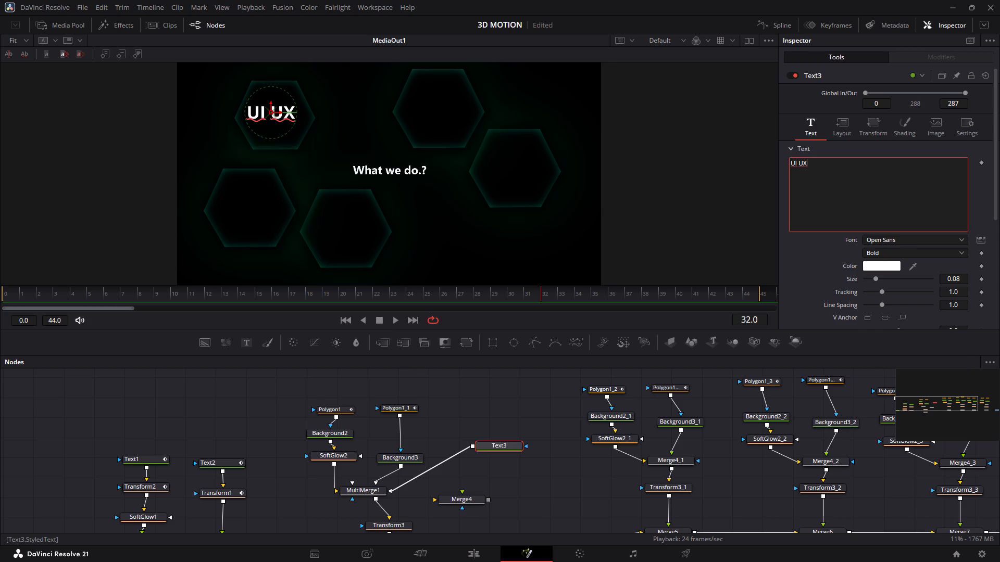
key("BackSpace")
key("BackSpace")
key("BackSpace")
key("BackSpace")
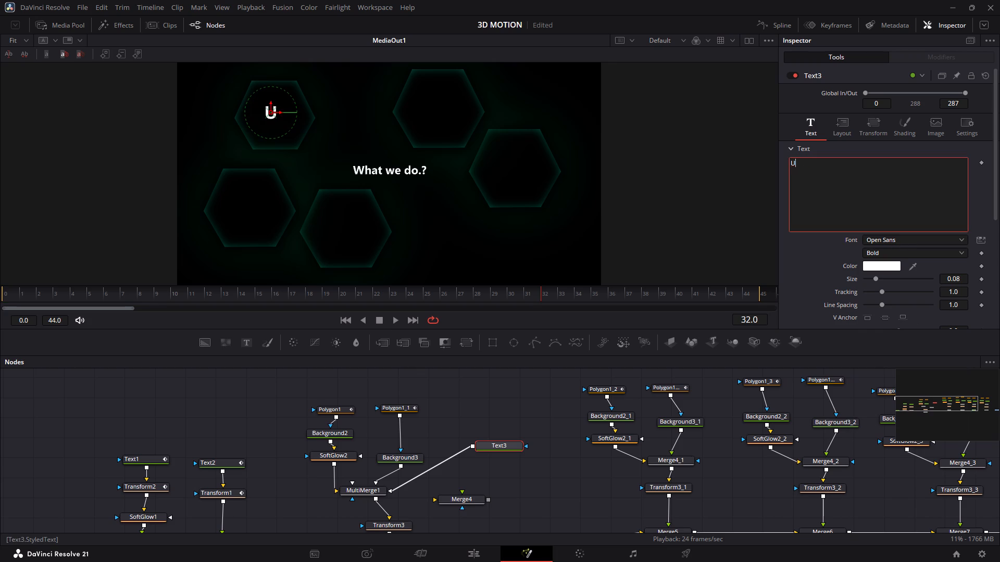
key("BackSpace")
key("BackSpace")
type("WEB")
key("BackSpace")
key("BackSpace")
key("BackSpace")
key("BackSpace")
Enter "VIDEO Editing" as the text of the Text3 node.
type("VIDEO")
key("space")
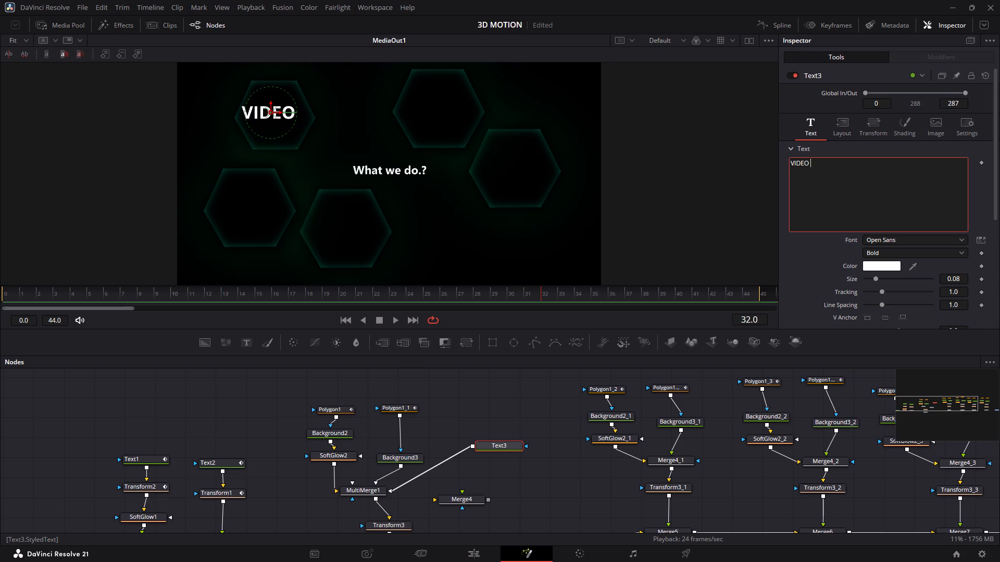
key("shift+e")
type("di")
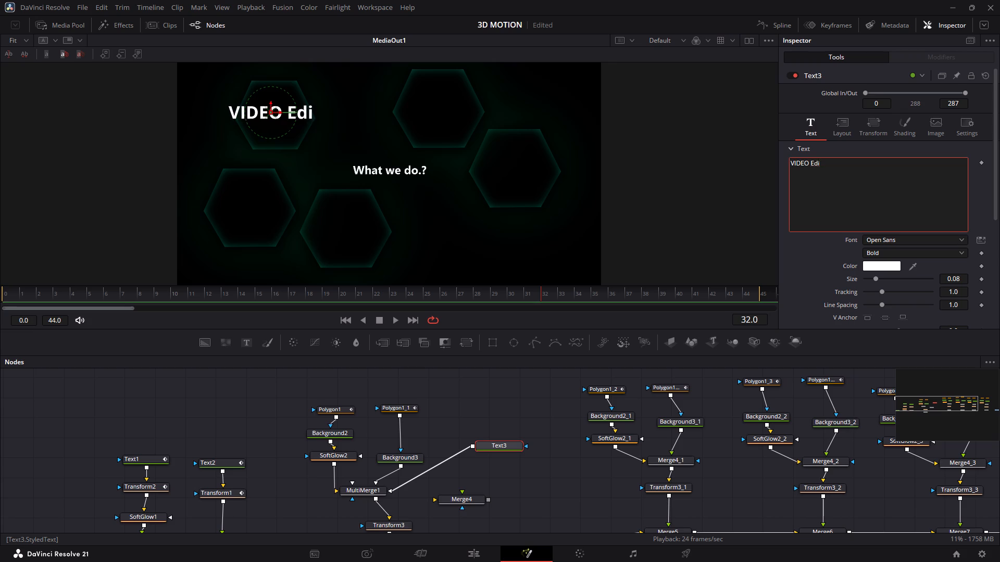
type("ting")
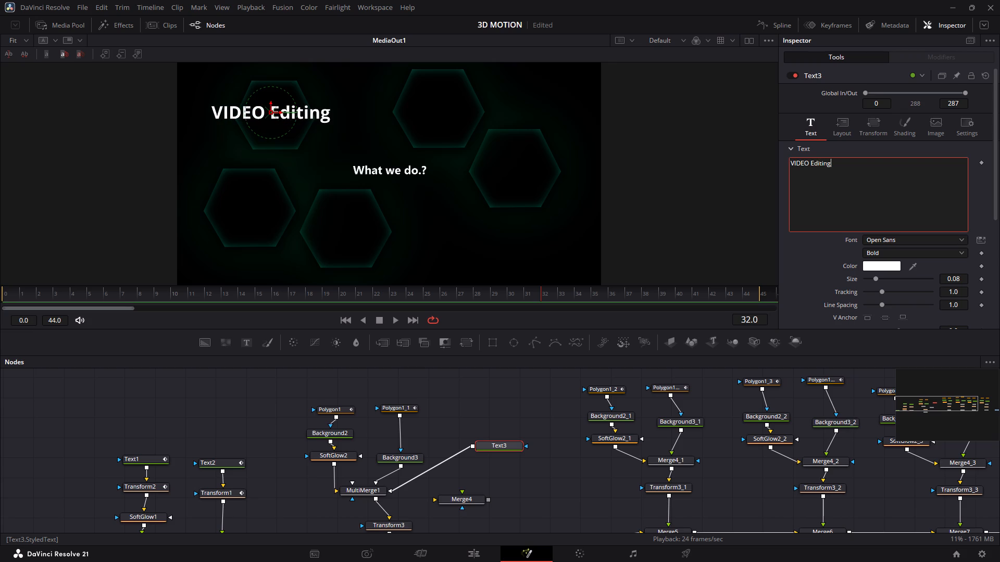
Change the capitalised word in the Text3 label so that it reads "Video Editing".
key("Left")
key("Left")
key("Left")
key("Left")
key("Left")
key("Left")
key("Left")
key("Left")
key("Left")
key("Right")
key("Left")
key("Left")
key("Right")
key("Right")
type("\\\\")
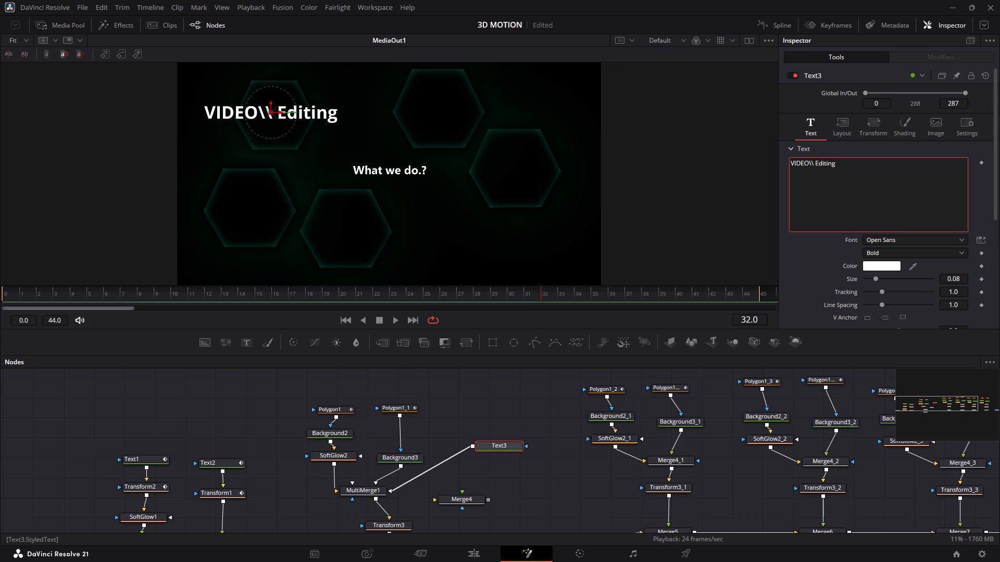
key("BackSpace")
key("BackSpace")
key("BackSpace")
key("BackSpace")
key("BackSpace")
key("BackSpace")
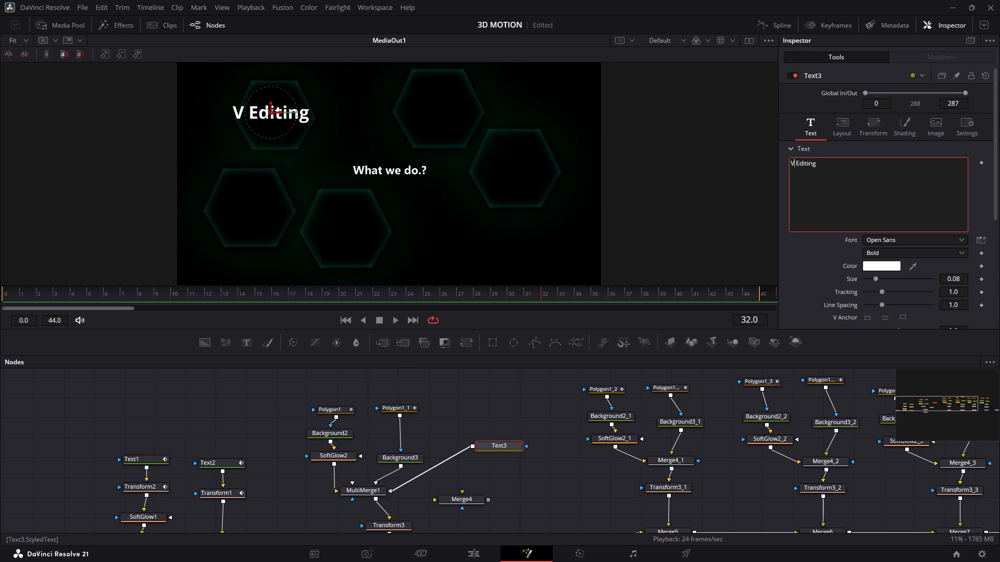
type("ideo")
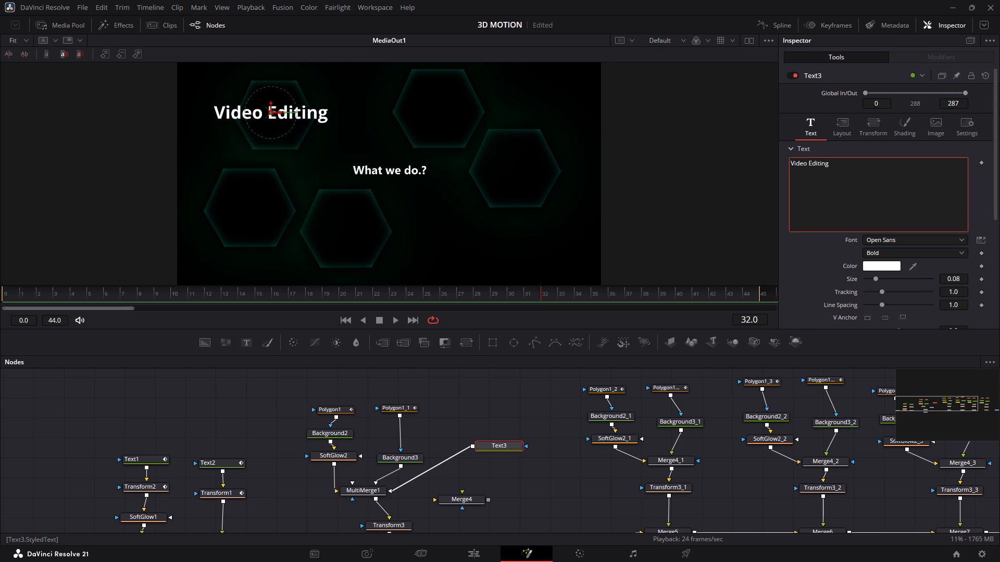
left_click(476, 407)
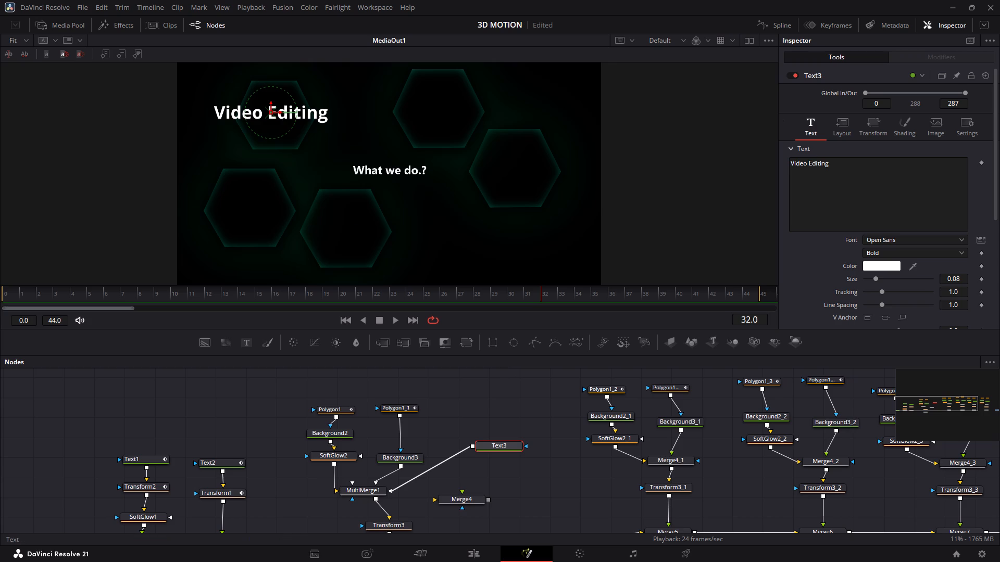
Insert a Transform node between Text3 and MultiMerge1 and place it just below Text3.
scroll(879, 229, "down", 1)
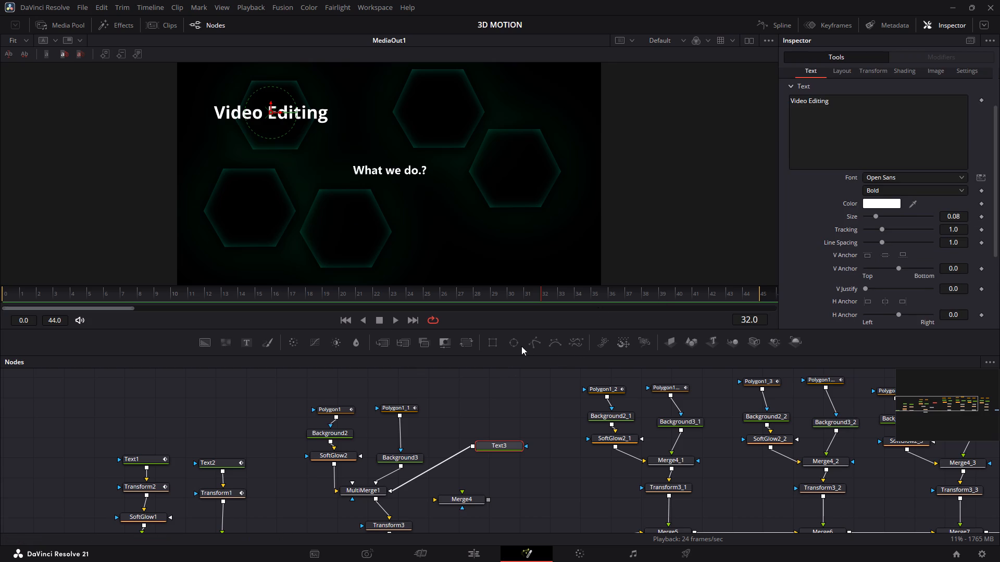
left_click(465, 343)
left_click_drag(432, 443, 435, 447)
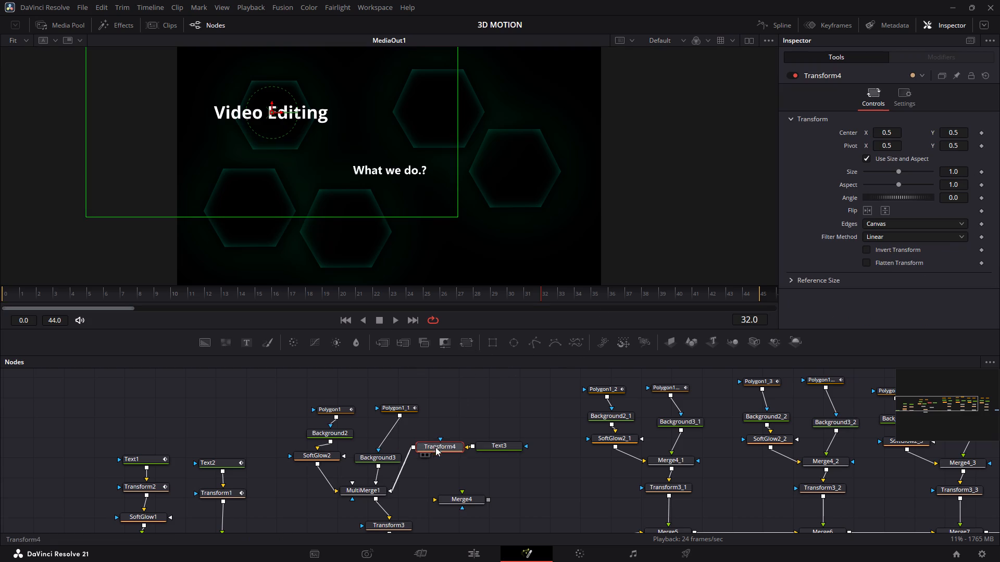
left_click_drag(435, 447, 453, 473)
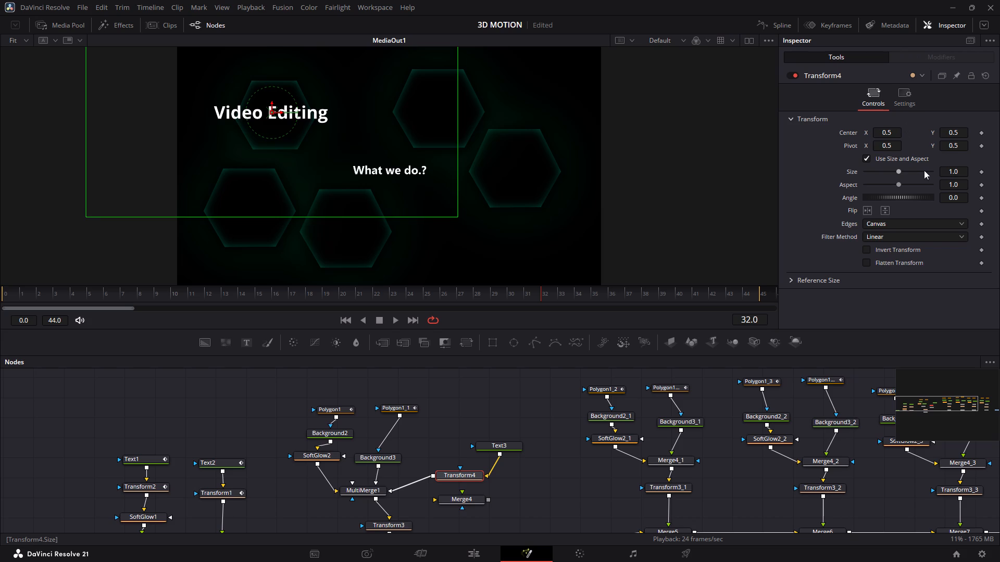
Scale the "Video Editing" label down with the Transform4 node to a size of 0.397.
left_click_drag(964, 172, 835, 161)
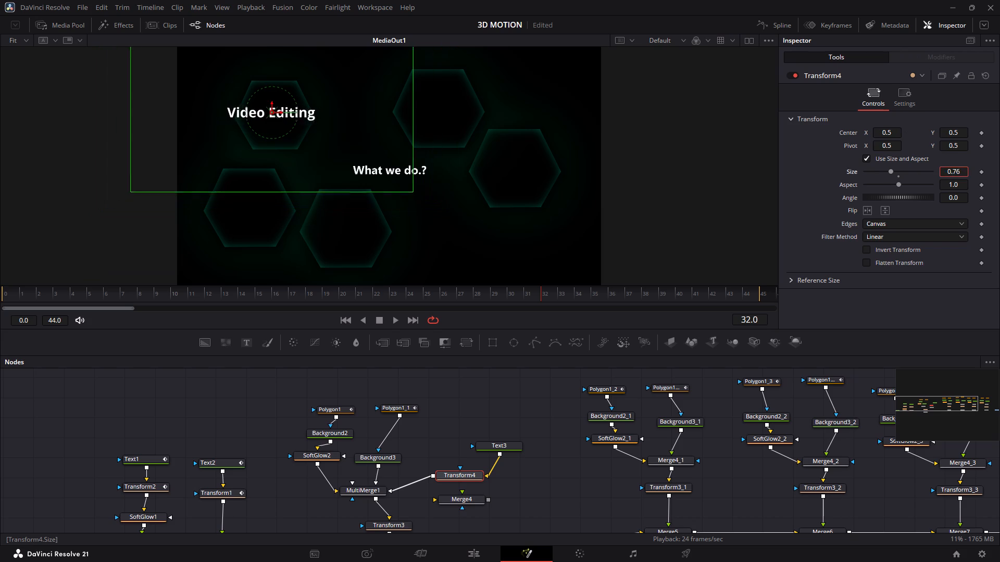
left_click_drag(835, 161, 625, 159)
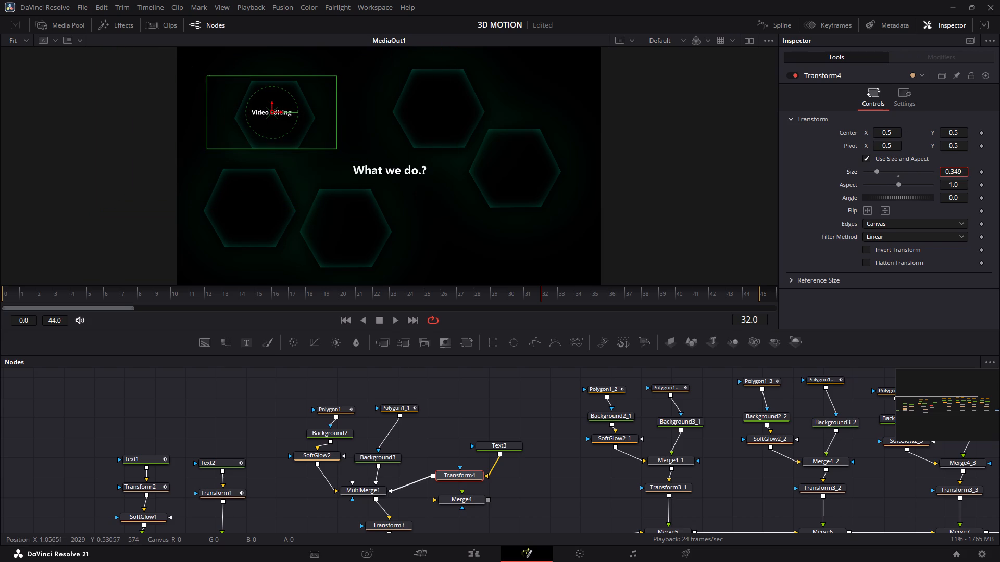
left_click_drag(625, 159, 650, 158)
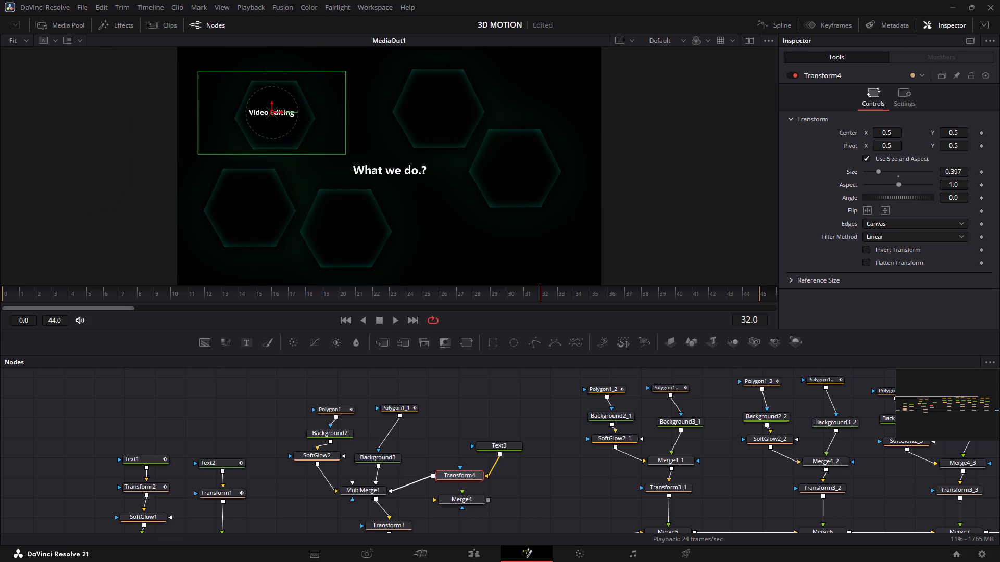
Centre the "Video Editing" label in its hexagon by setting Transform4's center to X 0.511, Y 0.492.
scroll(961, 170, "up", 1)
left_click(963, 134)
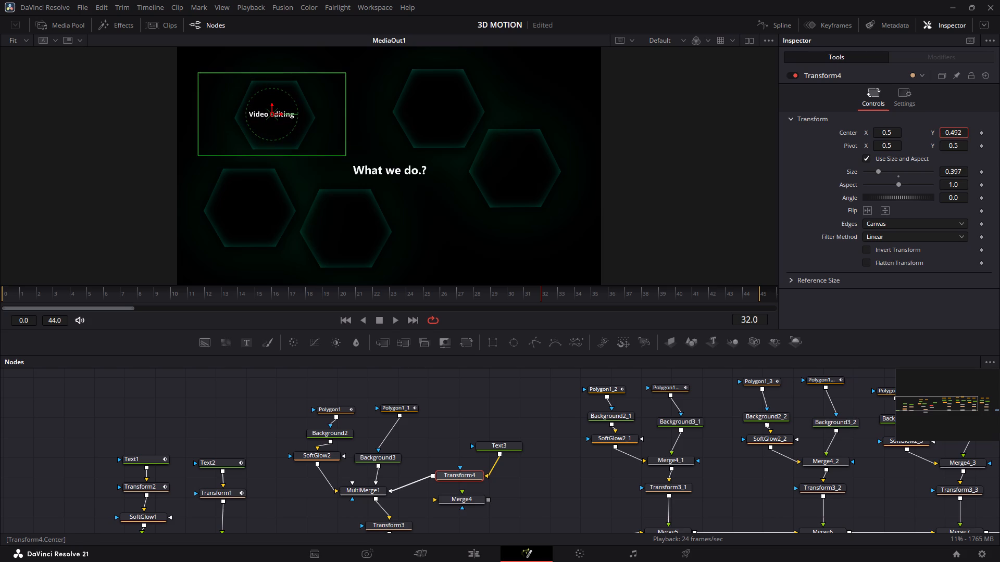
left_click_drag(893, 134, 903, 134)
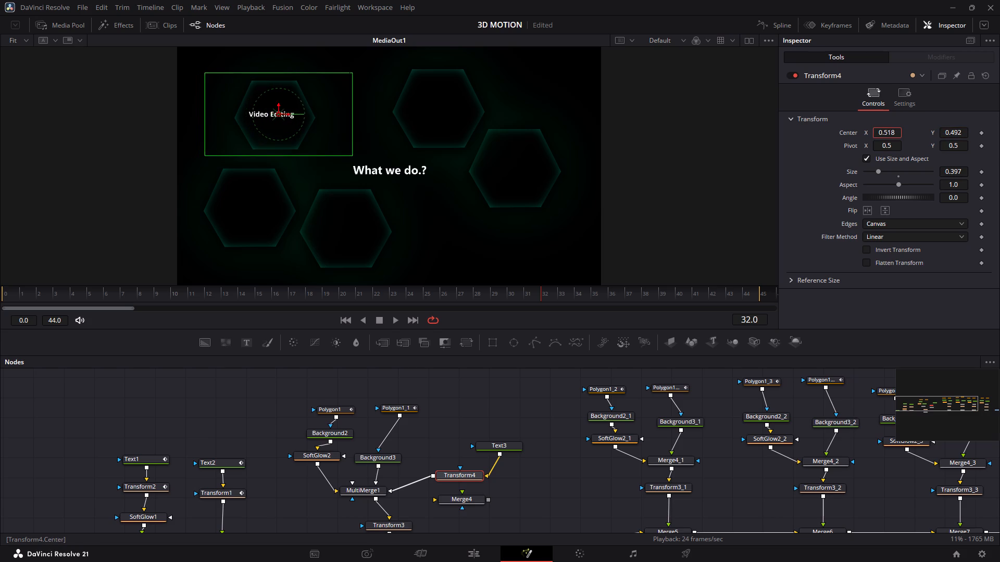
left_click_drag(903, 134, 901, 134)
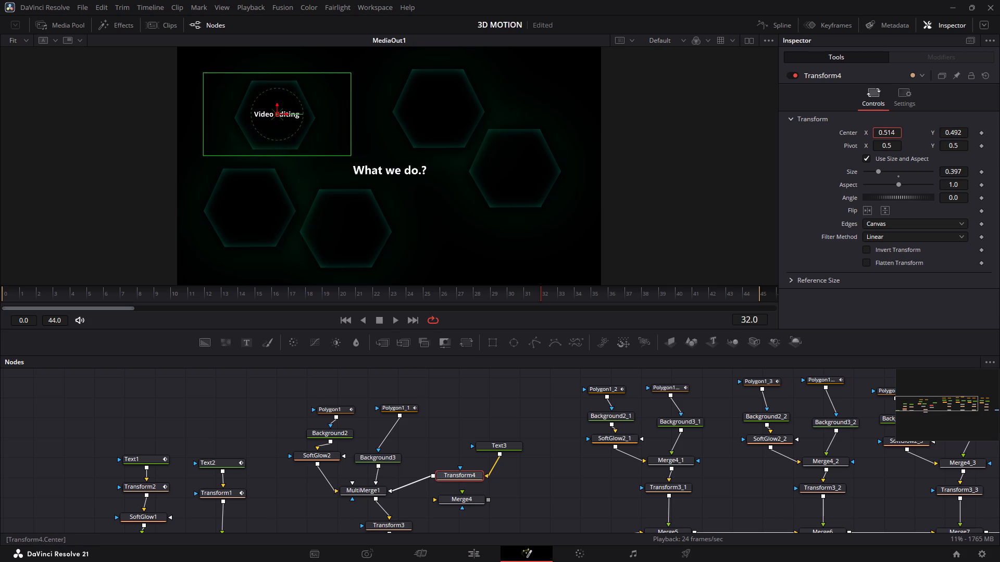
left_click_drag(901, 134, 899, 134)
double_click(522, 403)
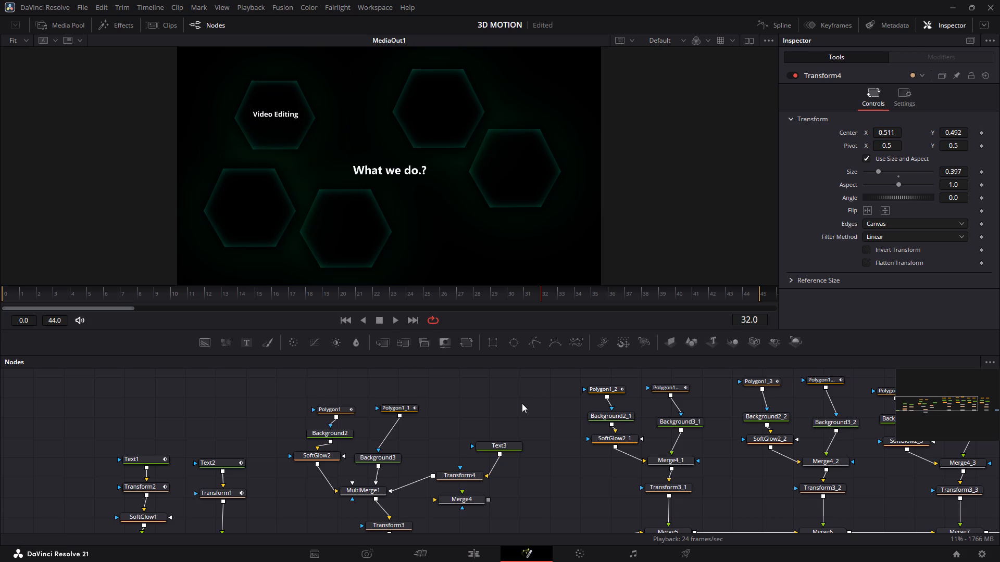
Delete the disconnected Merge4 node.
left_click(471, 503)
key("BackSpace")
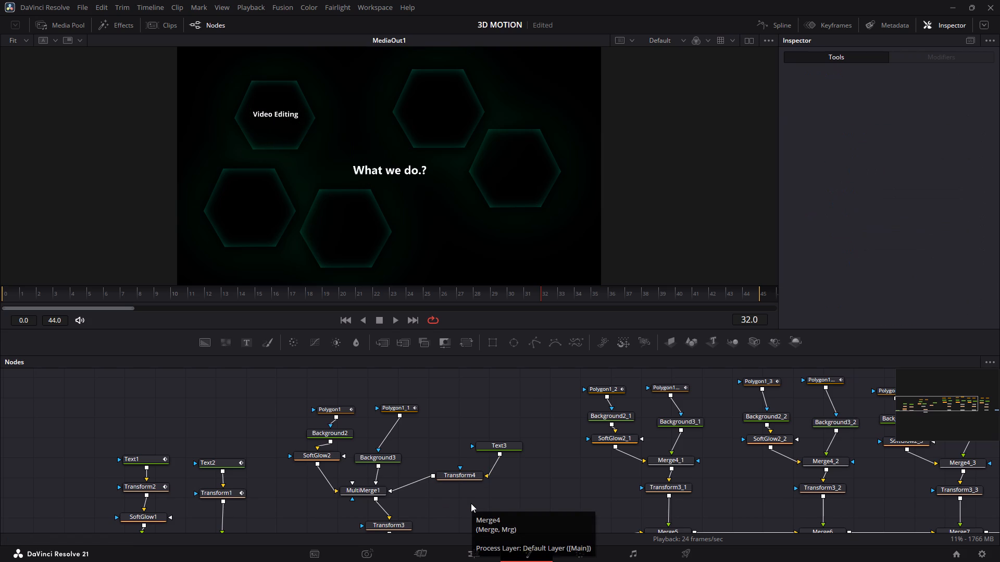
Move the Text3 node directly above Transform4, beside Polygon1_1.
left_click(508, 444)
left_click_drag(508, 444, 504, 426)
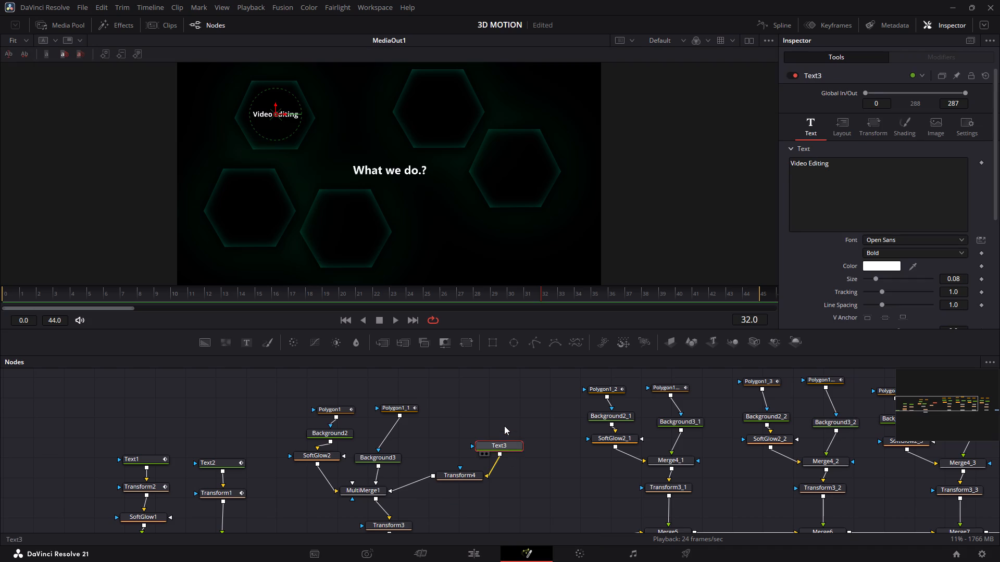
left_click_drag(504, 426, 476, 405)
double_click(457, 471)
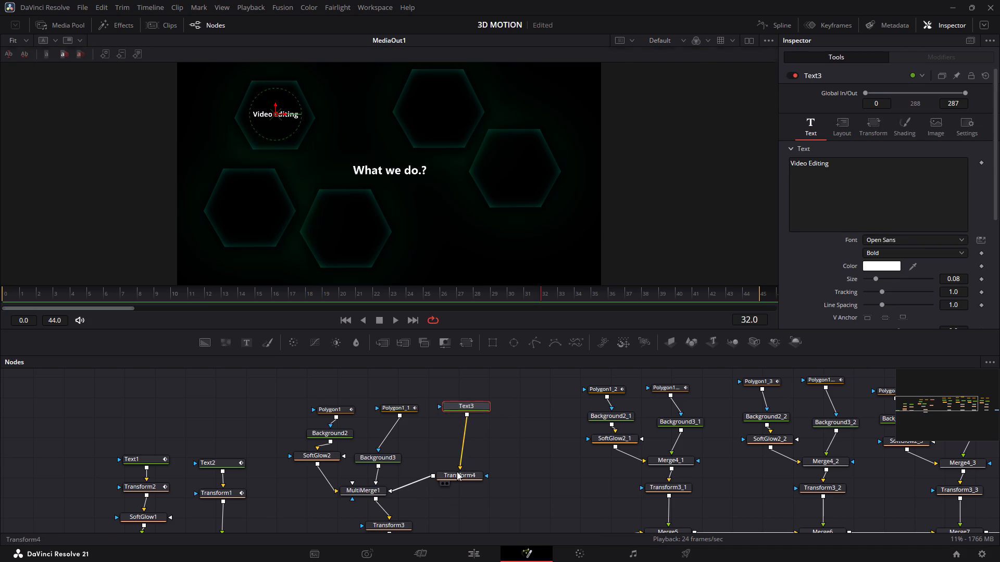
left_click(497, 450)
Set the font of the Text3 label to Mongolian Baiti.
left_click(474, 403)
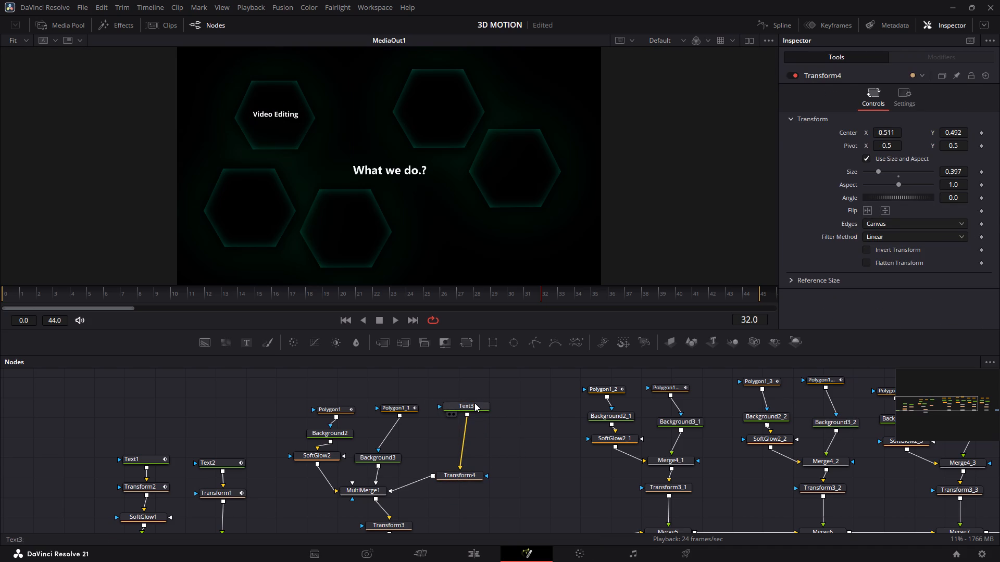
left_click(520, 421)
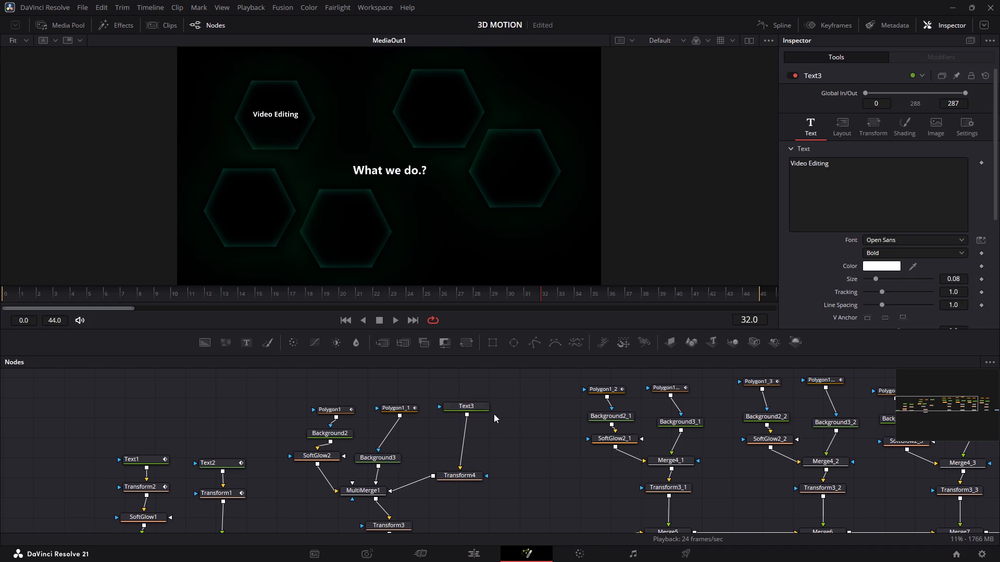
left_click(474, 406)
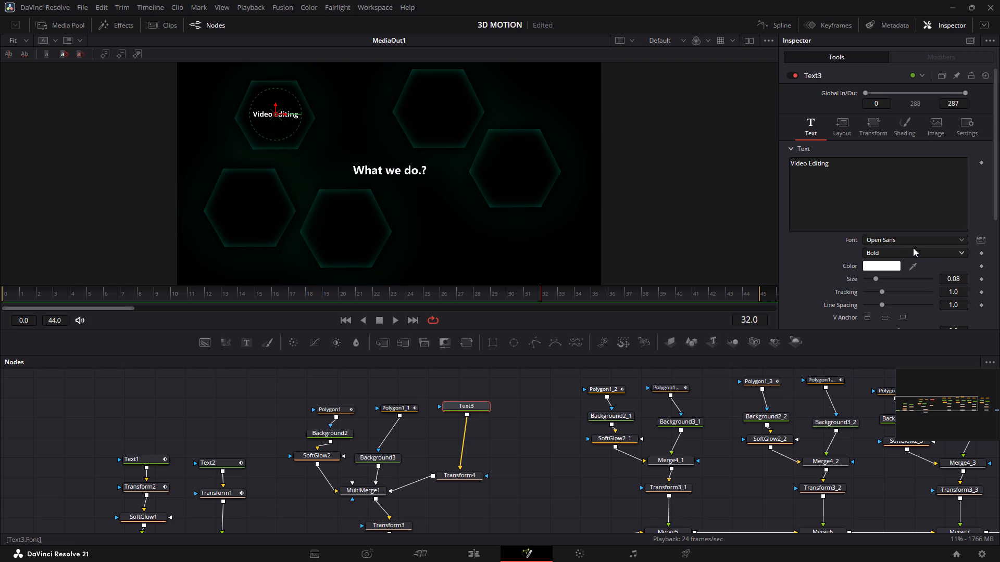
left_click(928, 243)
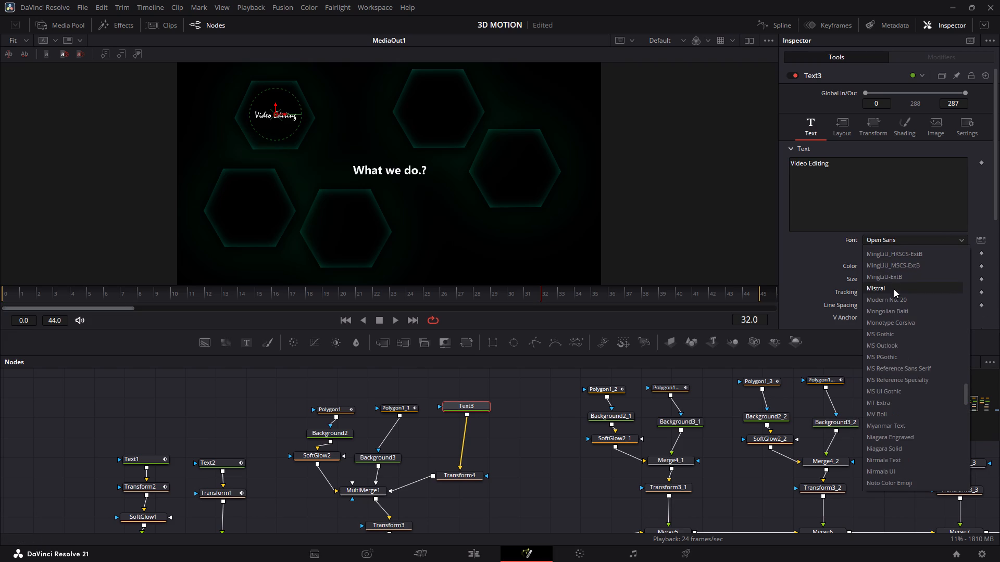
left_click(894, 308)
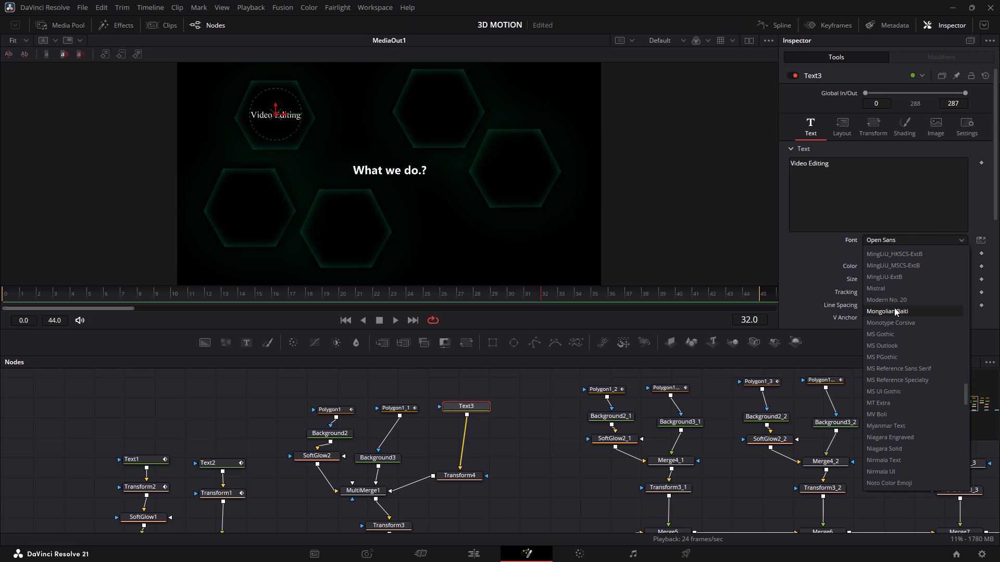
double_click(560, 428)
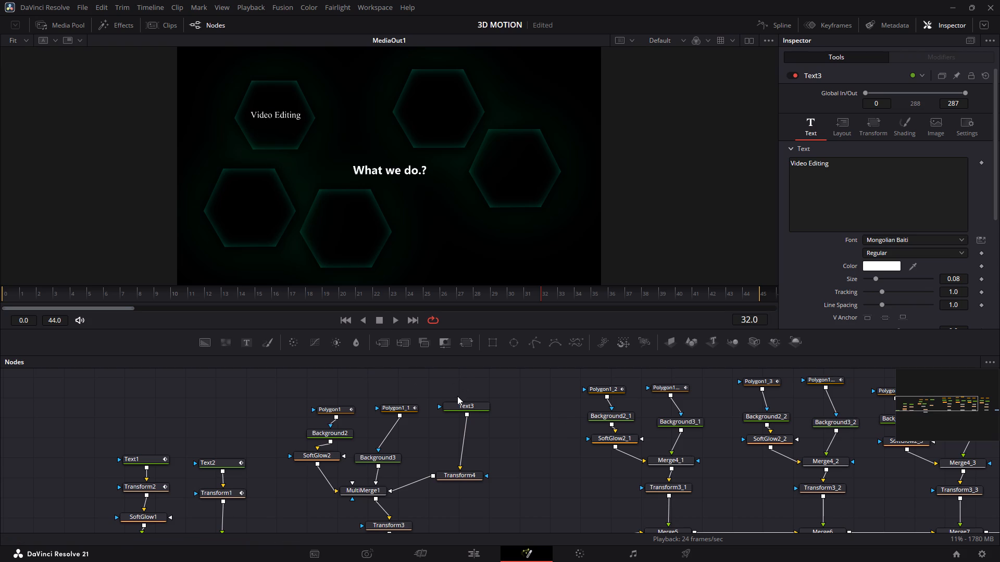
Delete the Merge4_1 node from the second hexagon group.
left_click(679, 458)
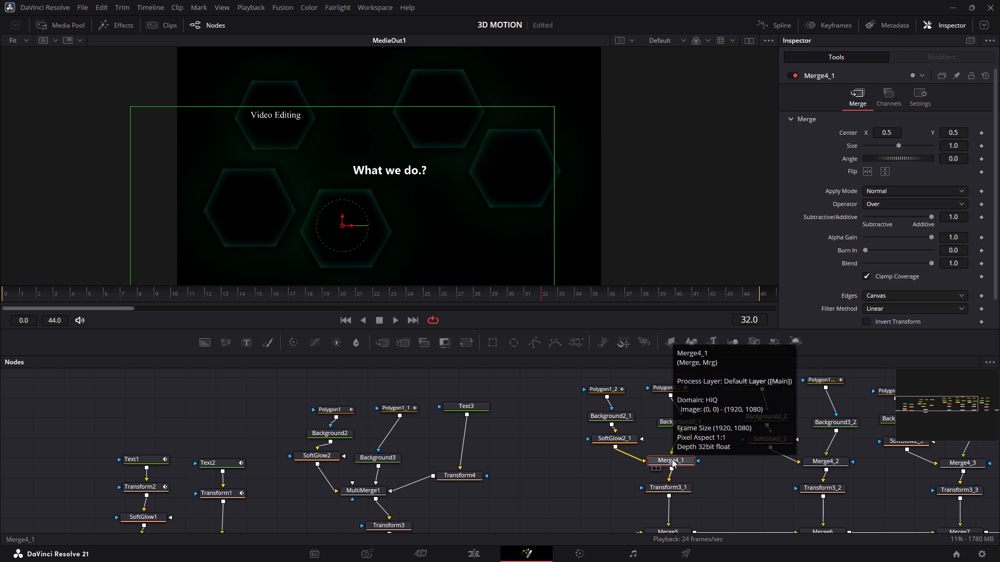
key("BackSpace")
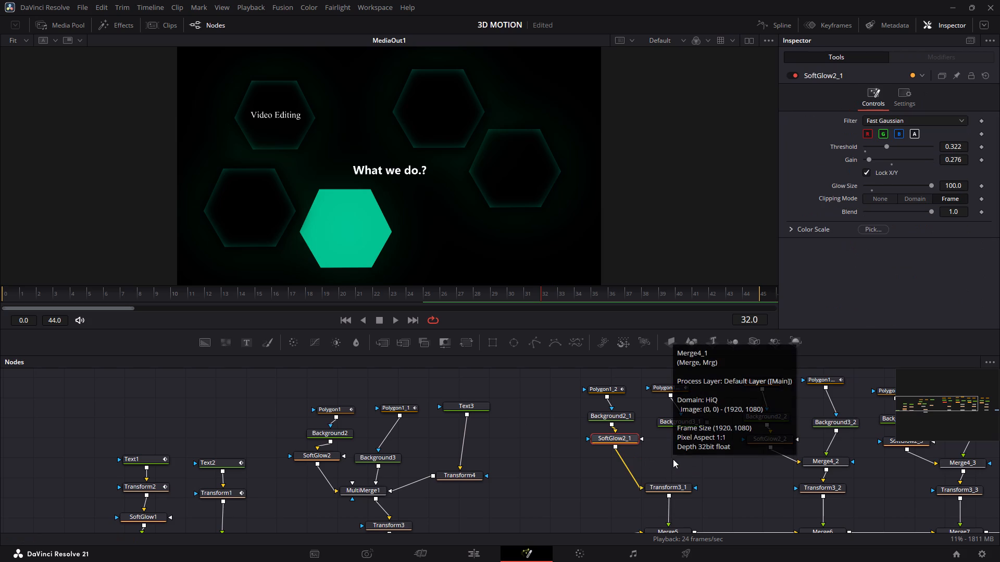
Add a MultiMerge node and insert it between SoftGlow2_1 and Transform3_1.
left_click(673, 459)
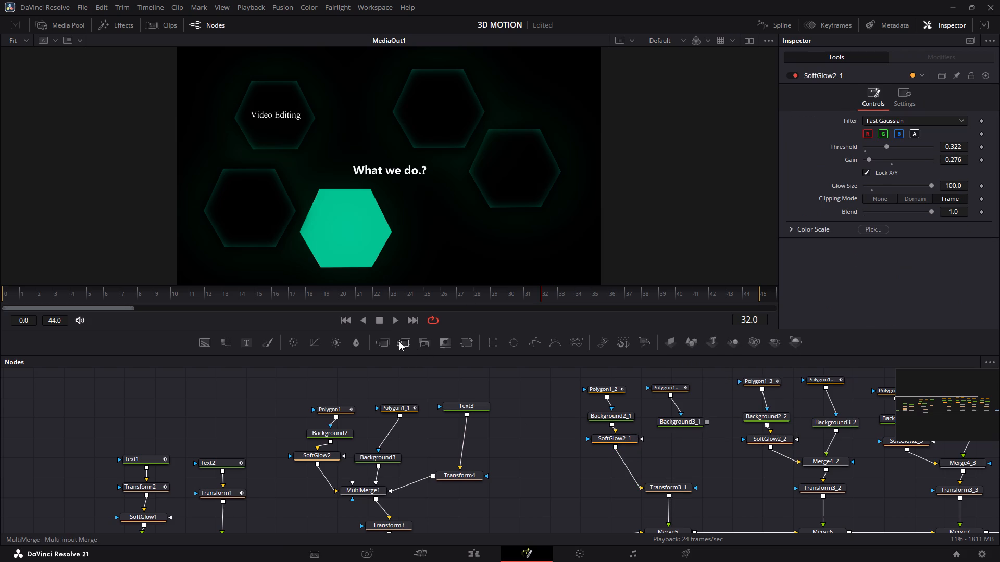
left_click(398, 341)
left_click_drag(667, 460, 636, 463)
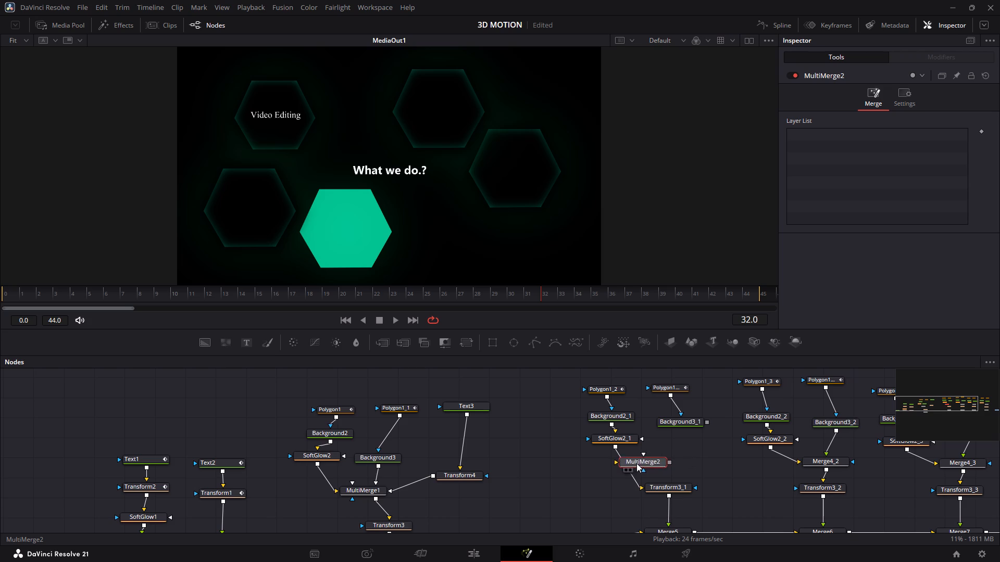
left_click_drag(636, 463, 624, 466)
left_click_drag(624, 466, 649, 464)
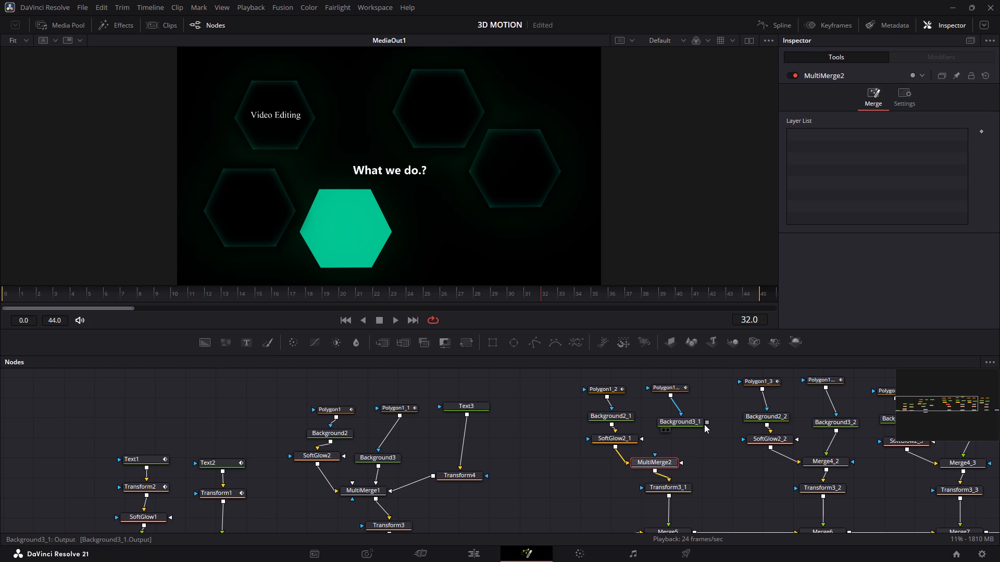
Connect the output of Background3_1 to MultiMerge2 as a foreground layer.
left_click_drag(705, 421, 669, 458)
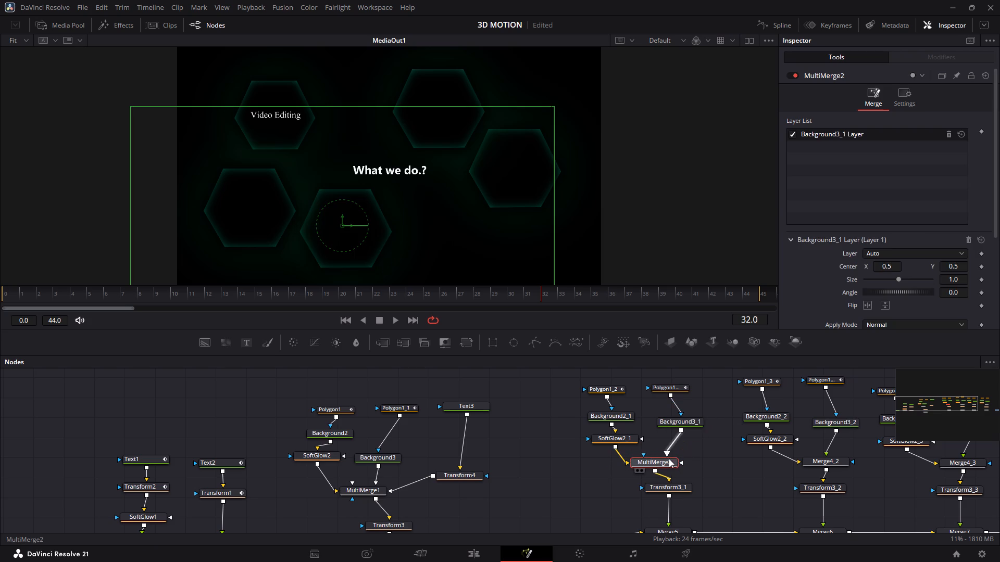
left_click(717, 444)
Replace Merge4_2 in the third hexagon group with a MultiMerge between SoftGlow2_2 and Transform3_2, and connect Background3_2 as its foreground layer.
scroll(718, 439, "left", 2)
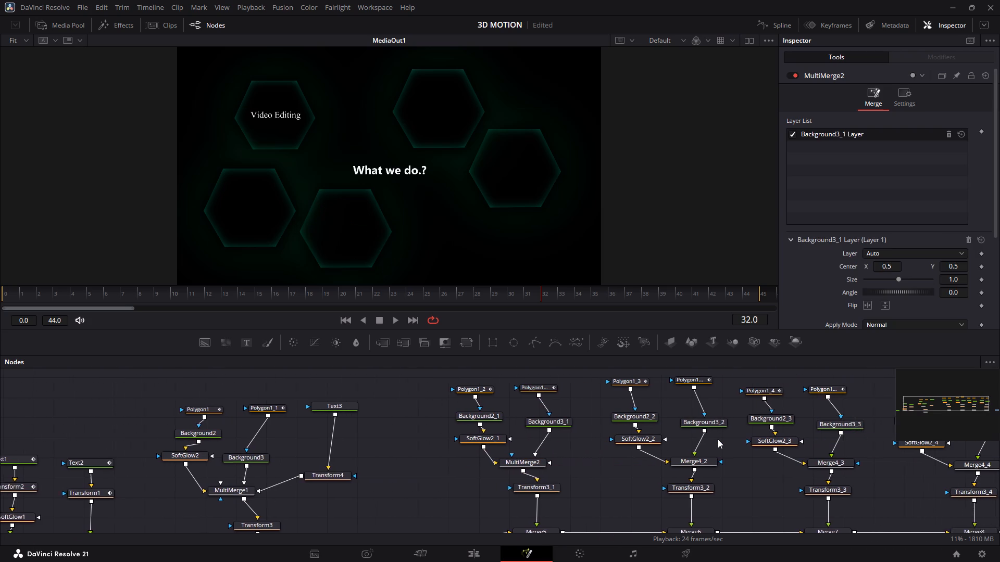
scroll(718, 439, "left", 3)
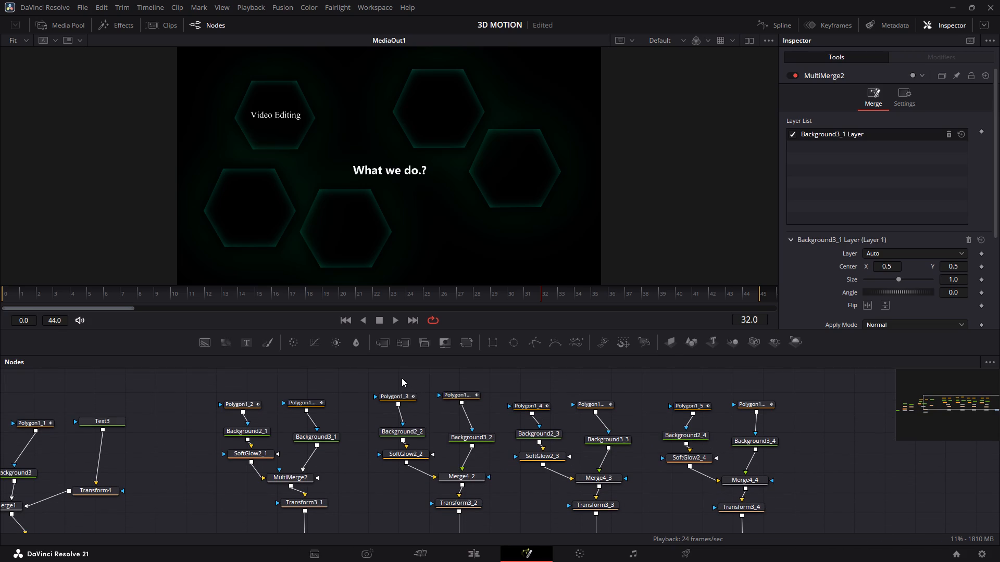
left_click(469, 475)
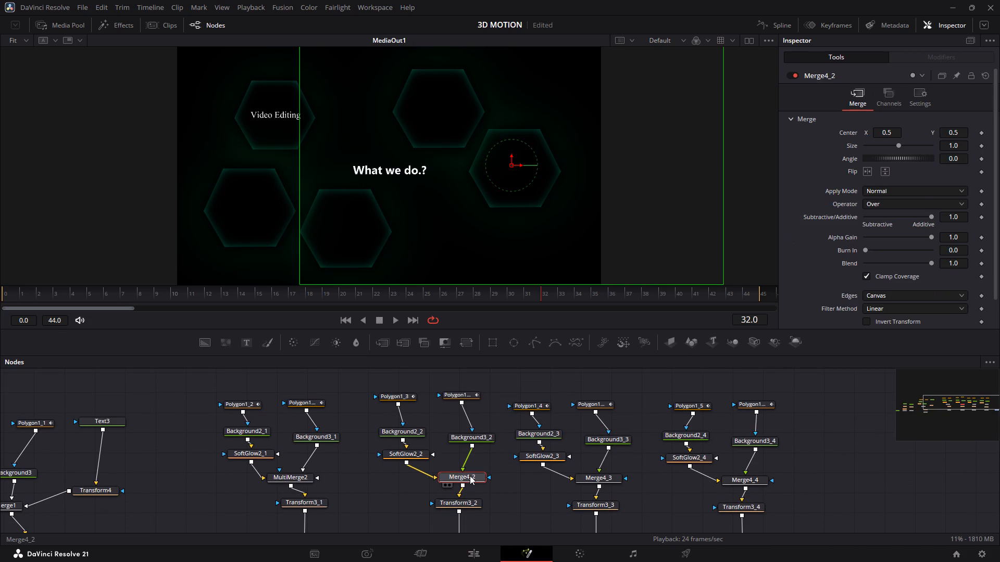
key("BackSpace")
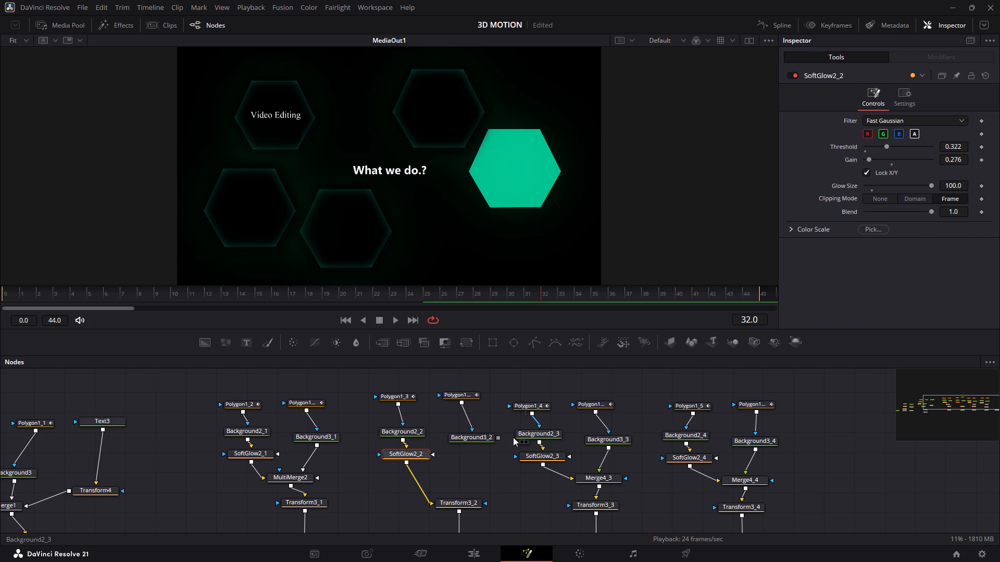
left_click(404, 338)
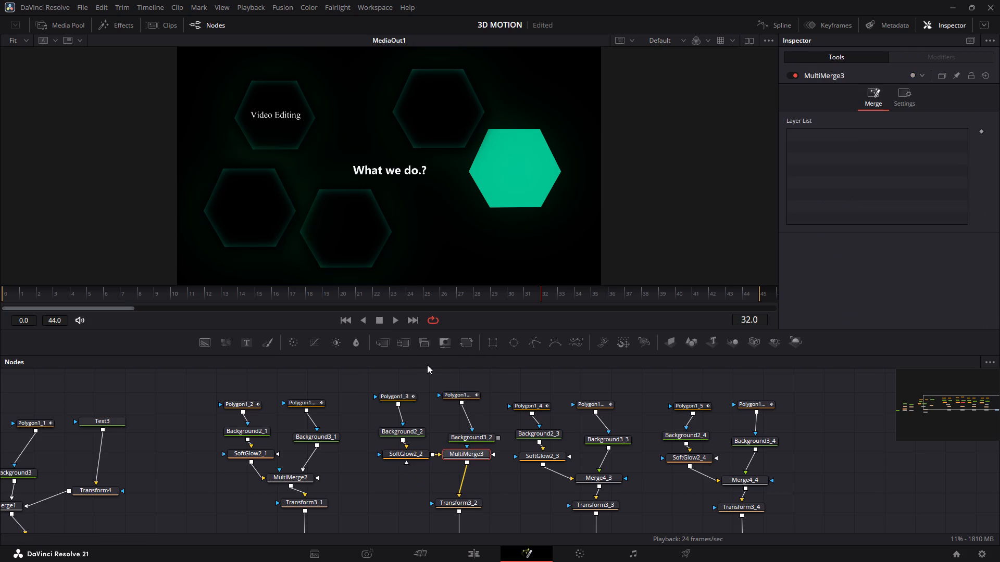
left_click_drag(476, 451, 471, 468)
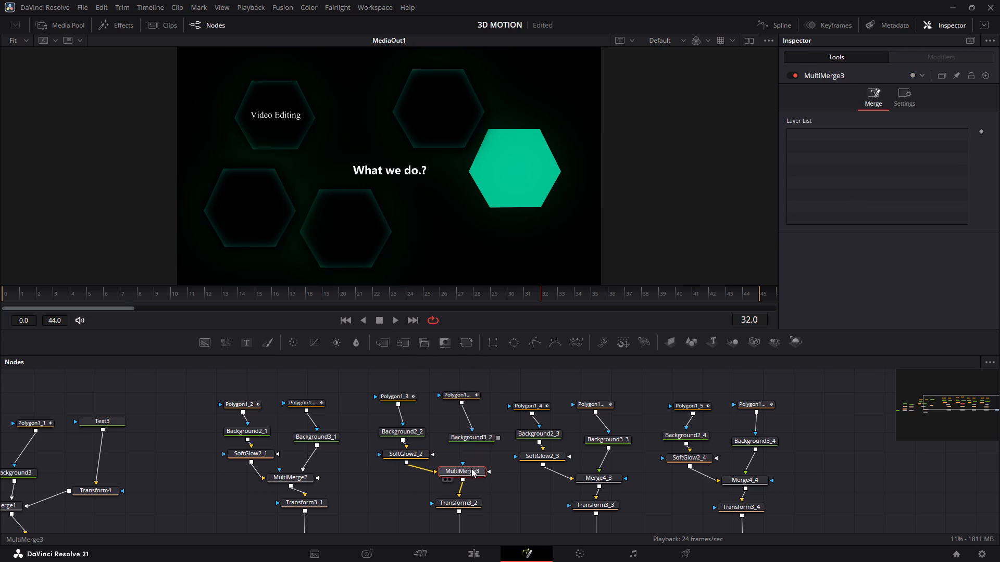
left_click_drag(499, 436, 478, 455)
left_click_drag(478, 455, 463, 470)
left_click(522, 373)
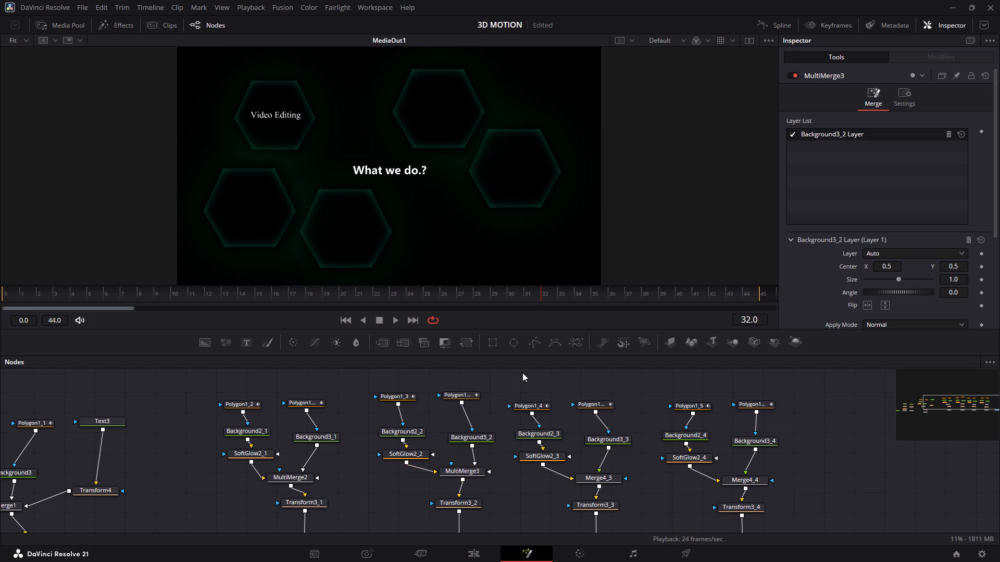
Replace Merge4_3 in the fourth hexagon group with a MultiMerge between SoftGlow2_3 and Transform3_3, and connect Background3_3 as its foreground layer.
left_click(605, 481)
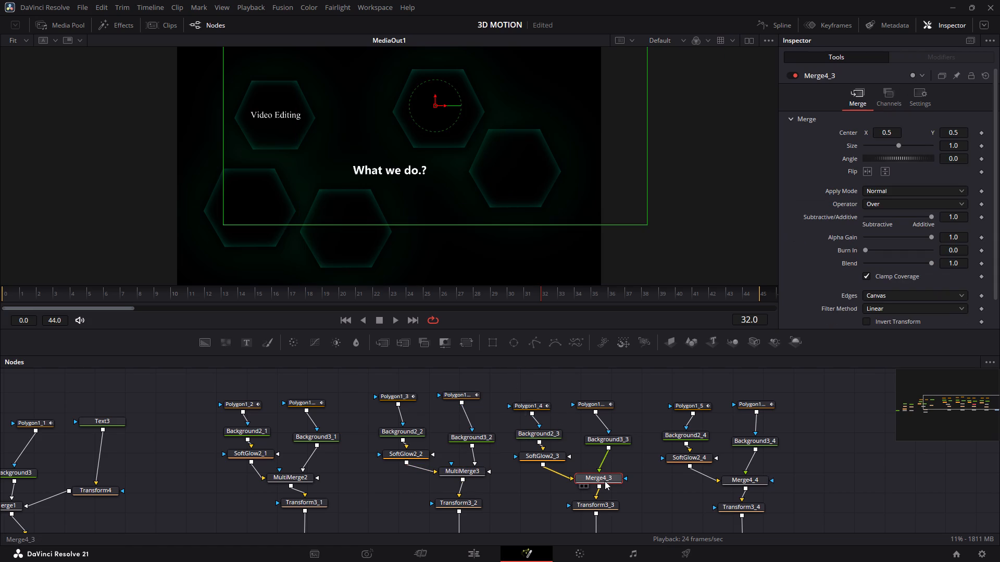
right_click(605, 481)
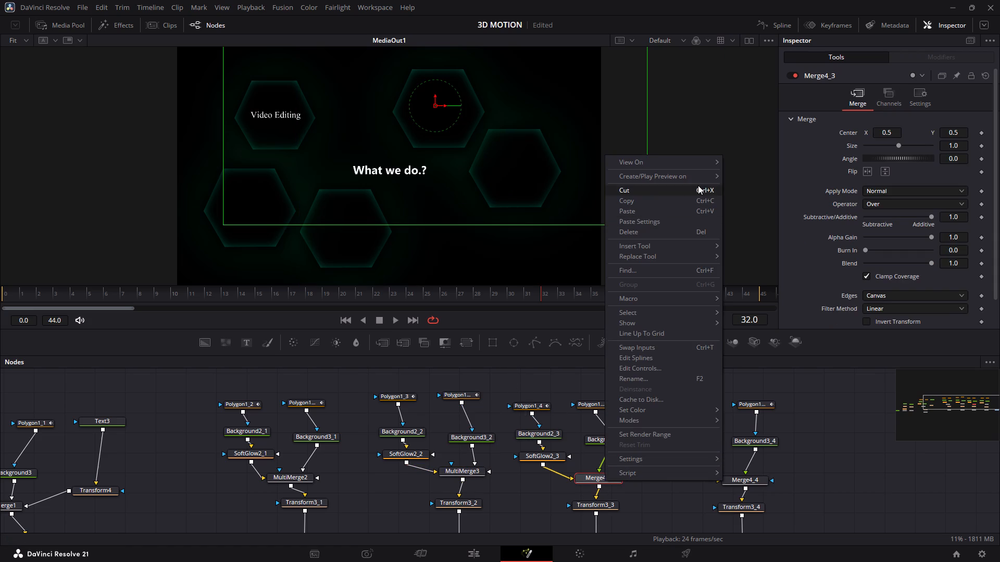
left_click(698, 233)
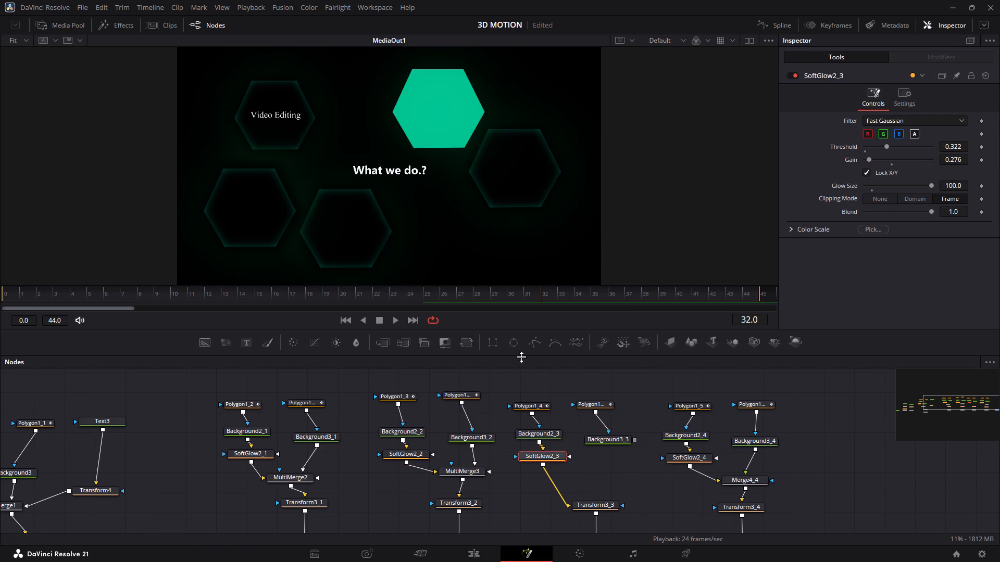
left_click(408, 347)
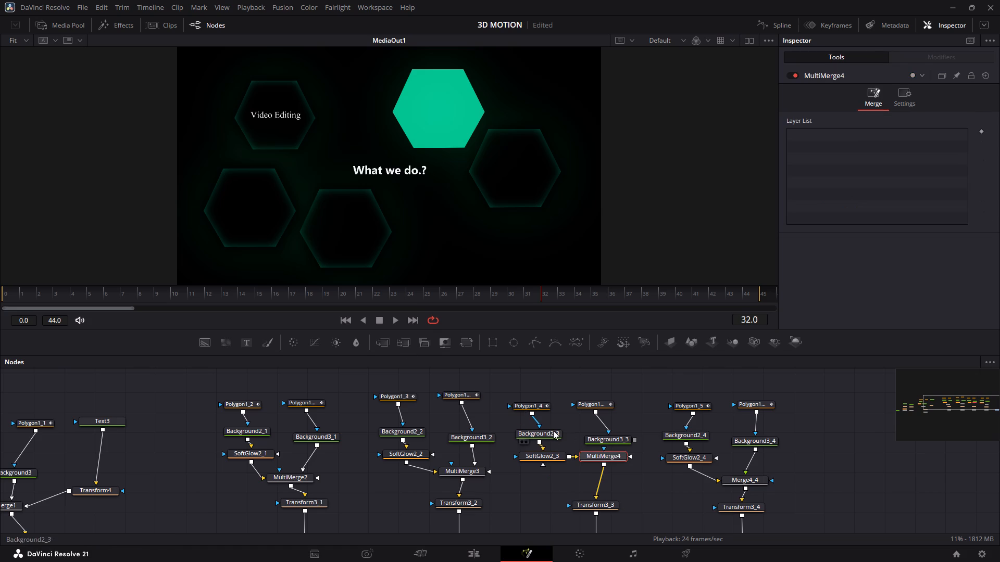
left_click_drag(604, 456, 598, 478)
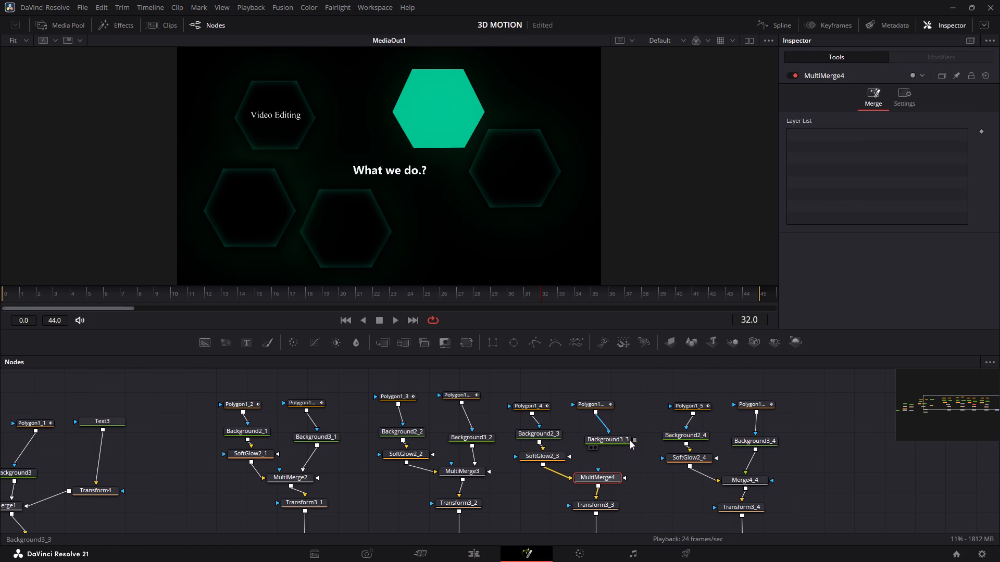
left_click_drag(634, 440, 604, 475)
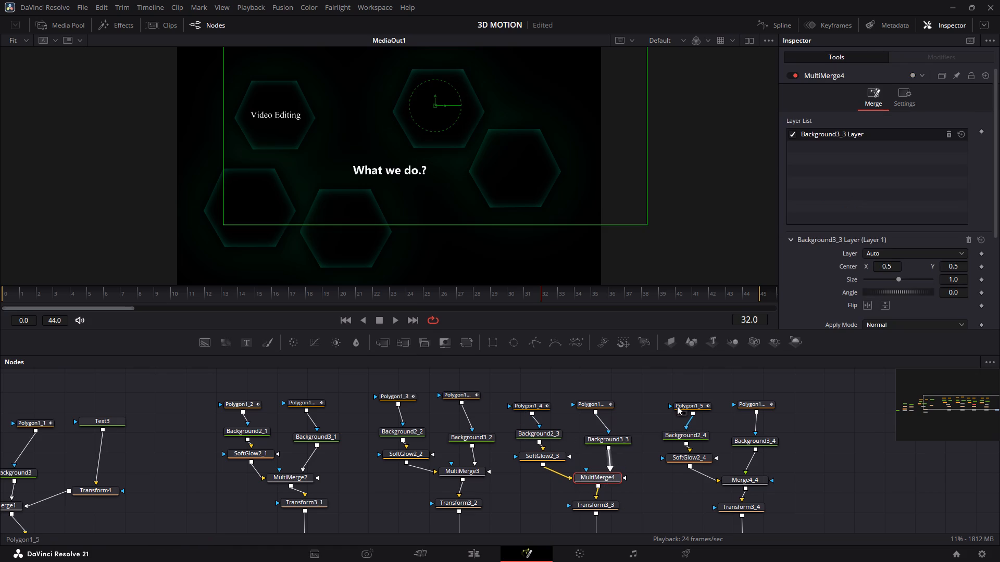
left_click(639, 403)
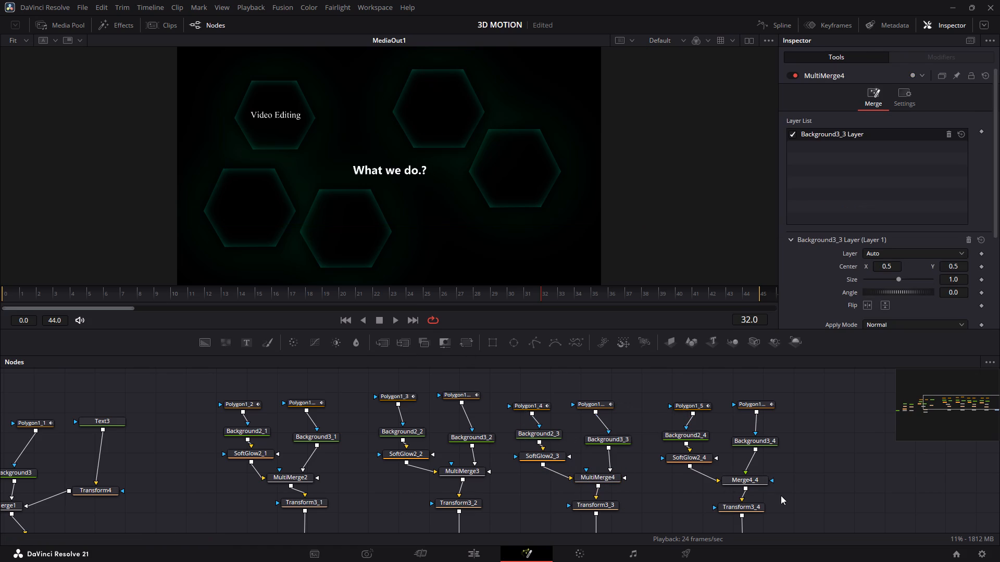
Replace Merge4_4 in the fifth hexagon group with a MultiMerge between SoftGlow2_4 and Transform3_4, and connect Background3_4 as its foreground layer.
left_click(768, 481)
right_click(768, 481)
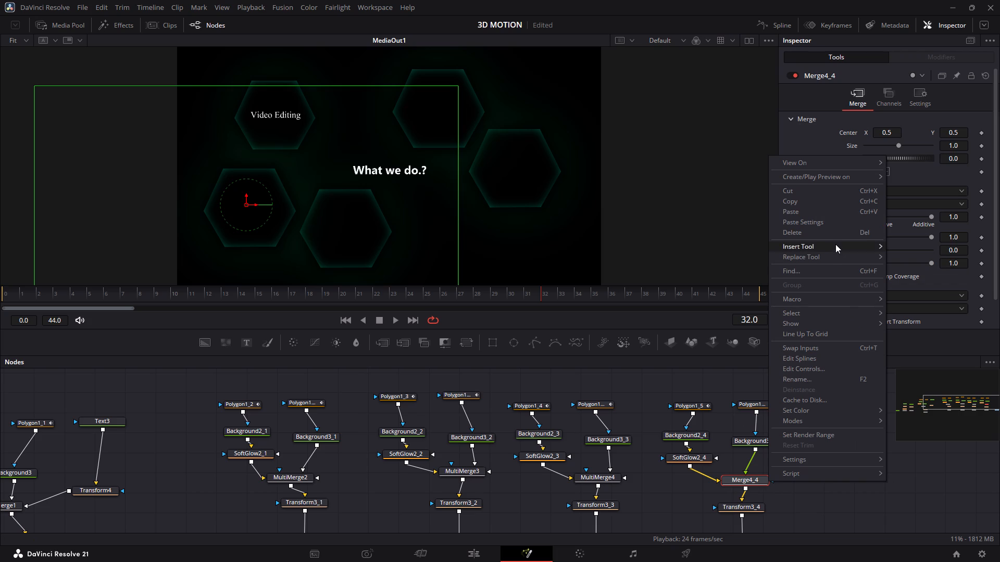
left_click(838, 236)
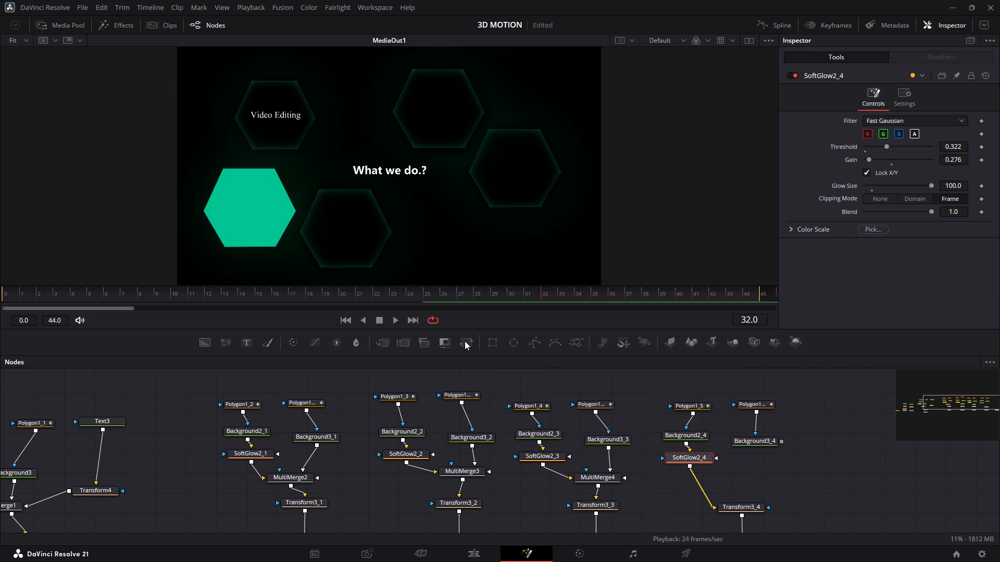
left_click(405, 341)
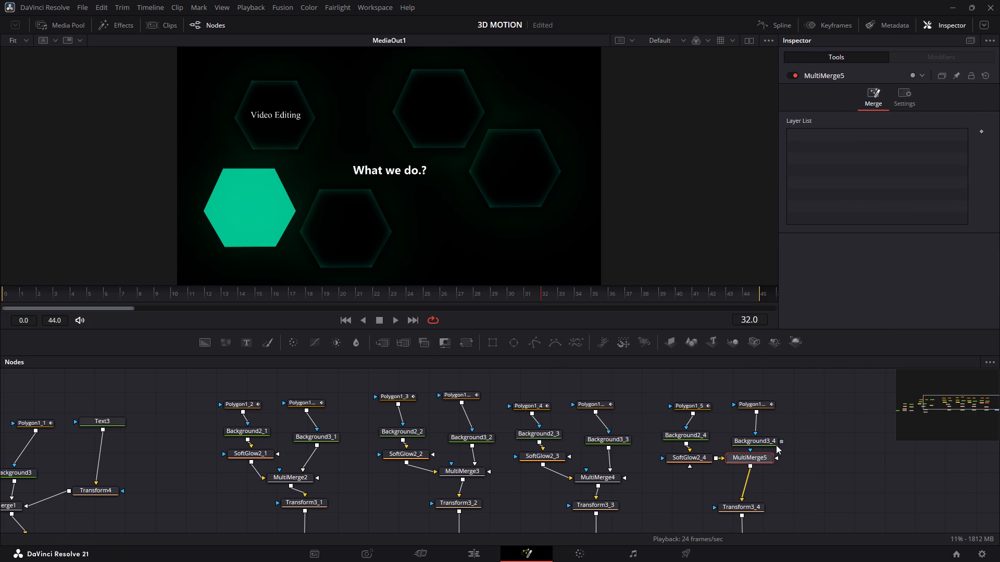
left_click_drag(763, 459, 760, 476)
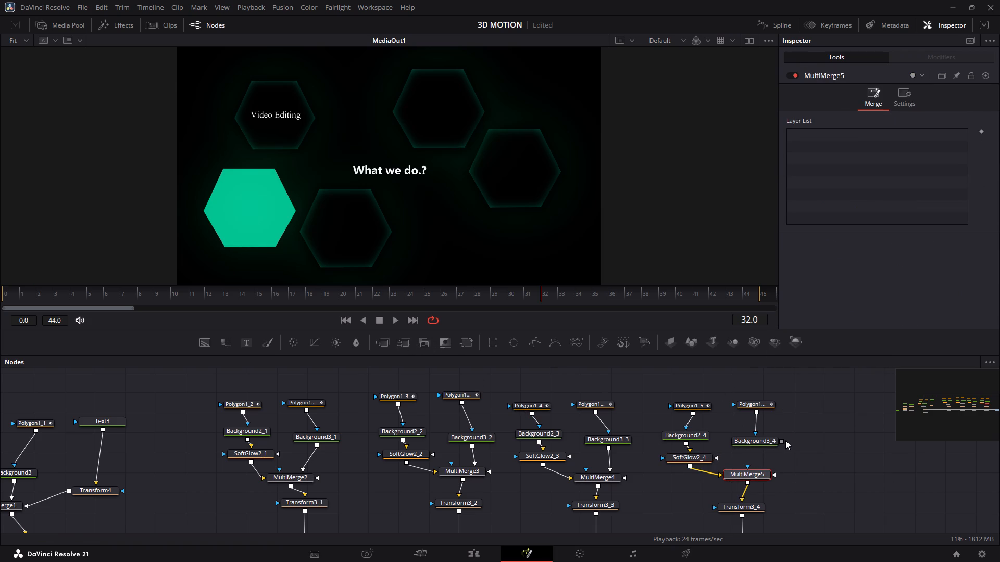
left_click_drag(780, 441, 762, 473)
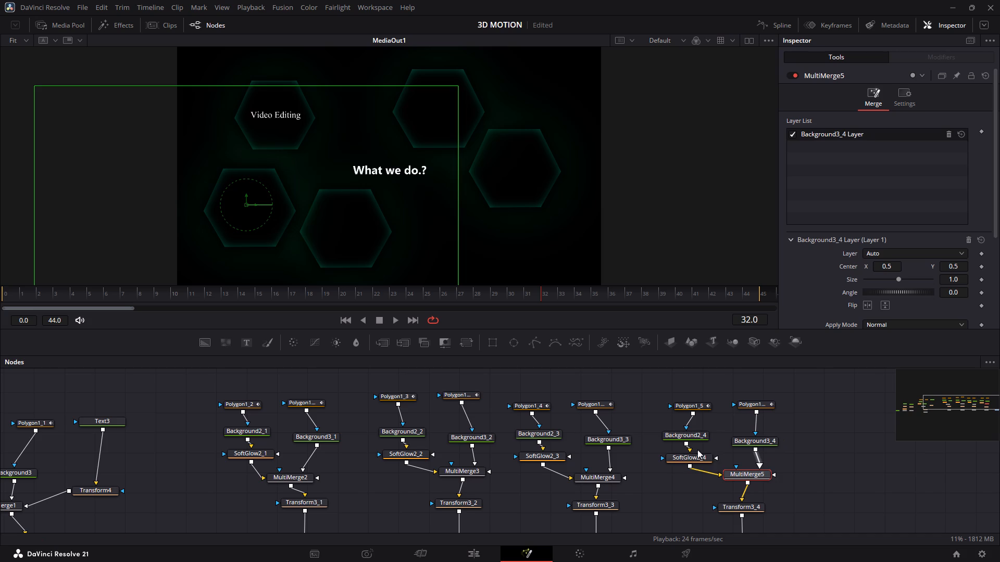
left_click(679, 480)
left_click(202, 387)
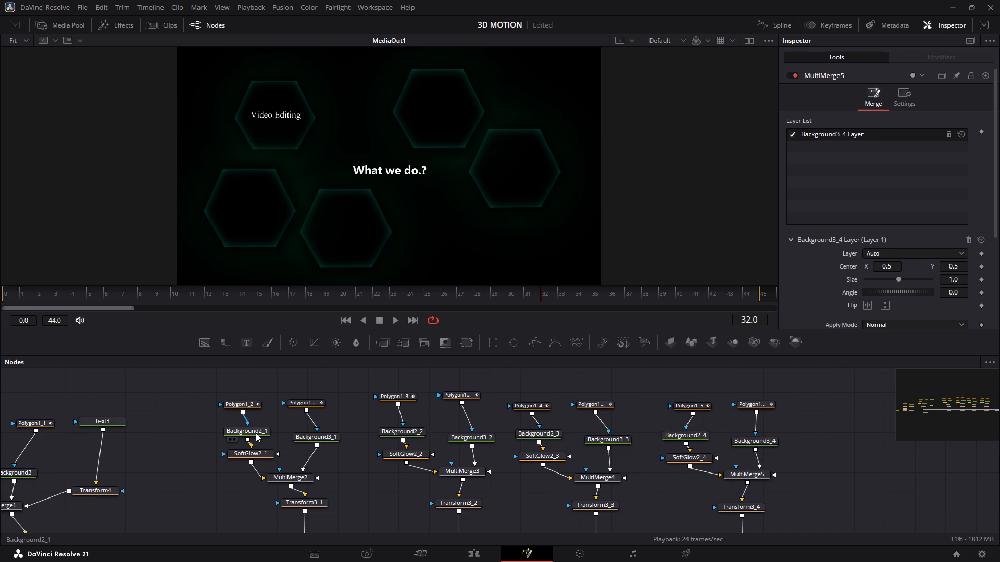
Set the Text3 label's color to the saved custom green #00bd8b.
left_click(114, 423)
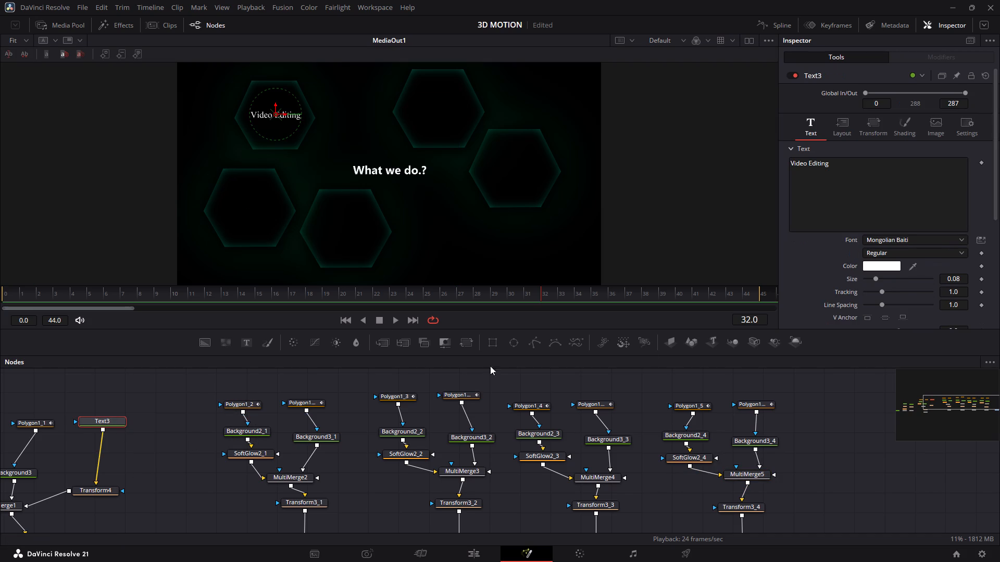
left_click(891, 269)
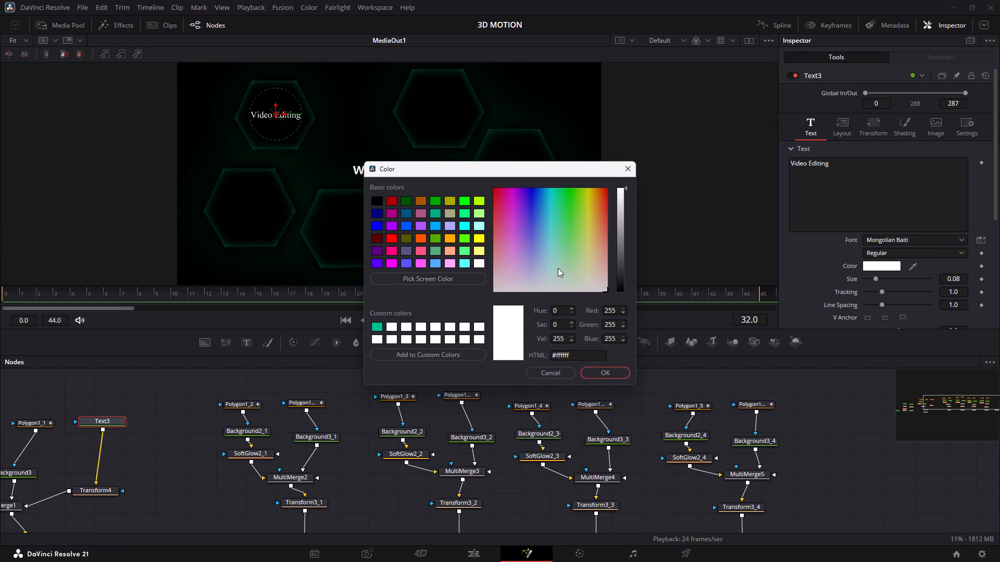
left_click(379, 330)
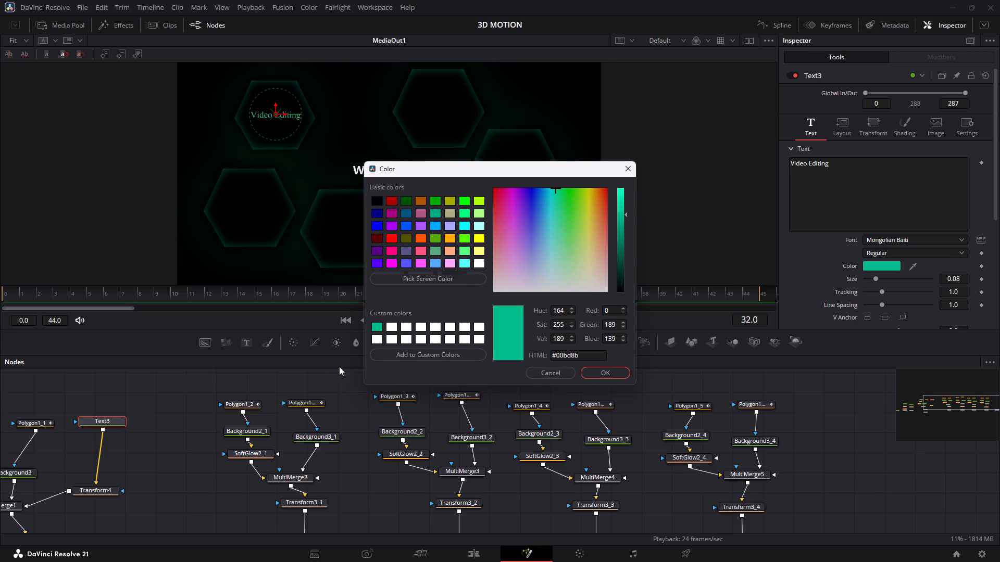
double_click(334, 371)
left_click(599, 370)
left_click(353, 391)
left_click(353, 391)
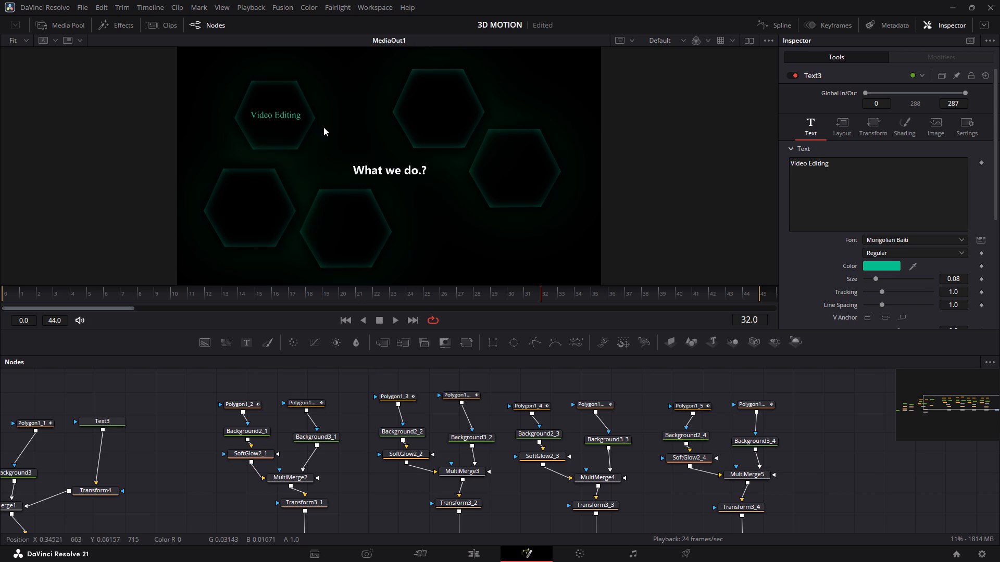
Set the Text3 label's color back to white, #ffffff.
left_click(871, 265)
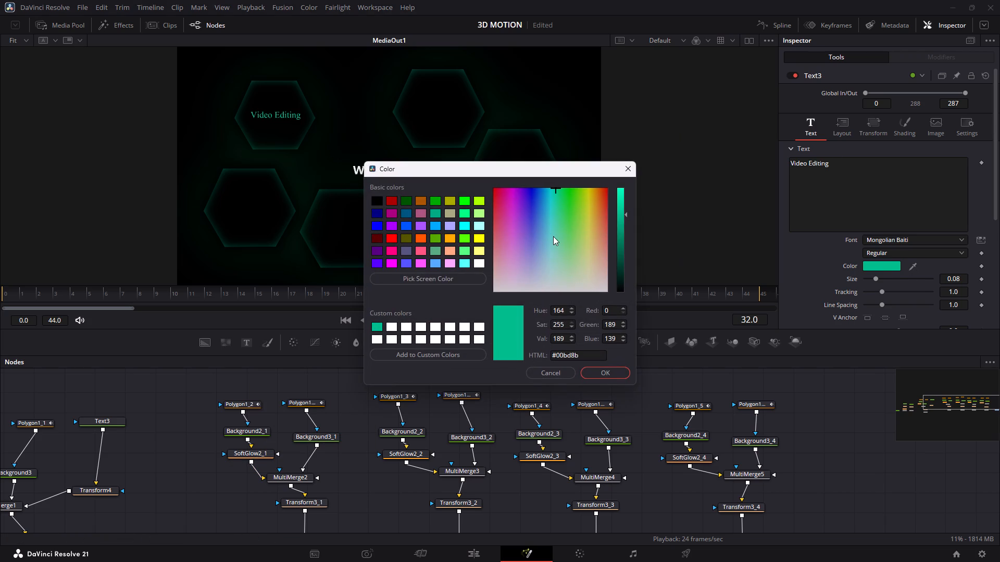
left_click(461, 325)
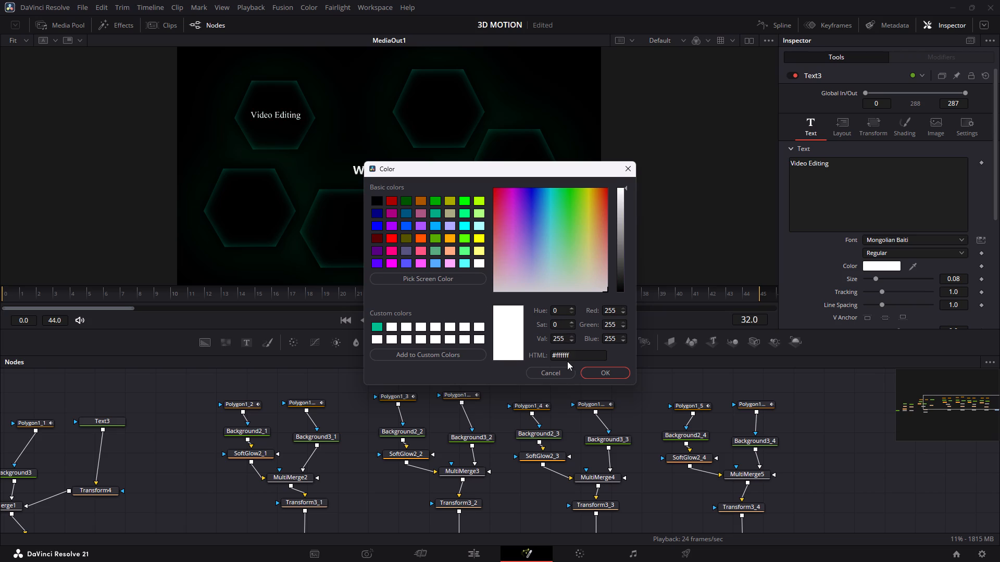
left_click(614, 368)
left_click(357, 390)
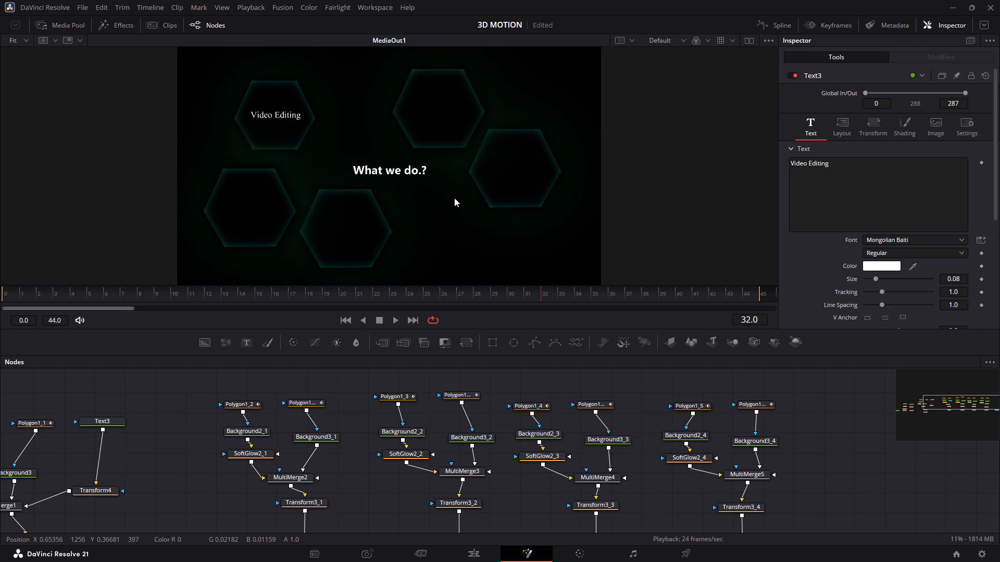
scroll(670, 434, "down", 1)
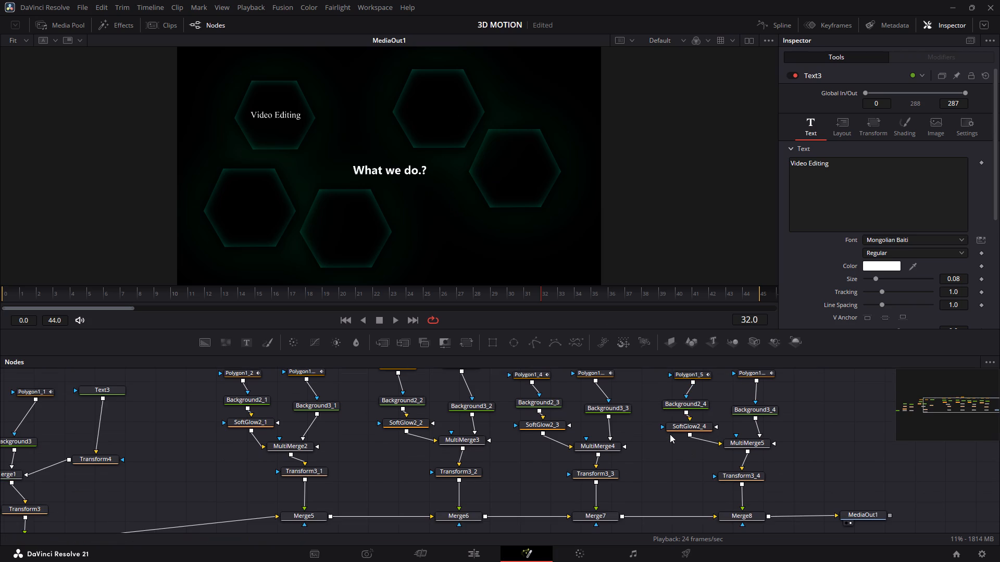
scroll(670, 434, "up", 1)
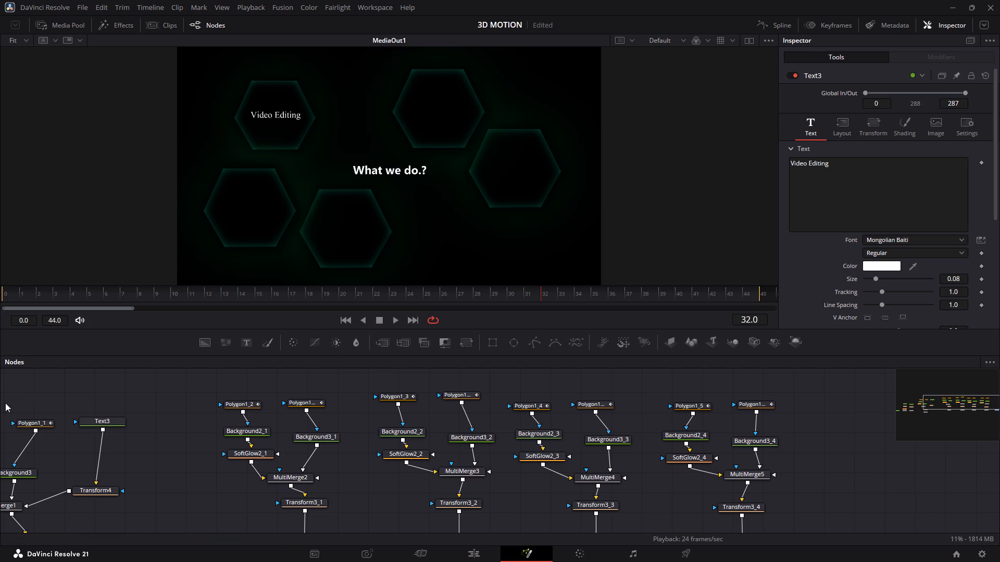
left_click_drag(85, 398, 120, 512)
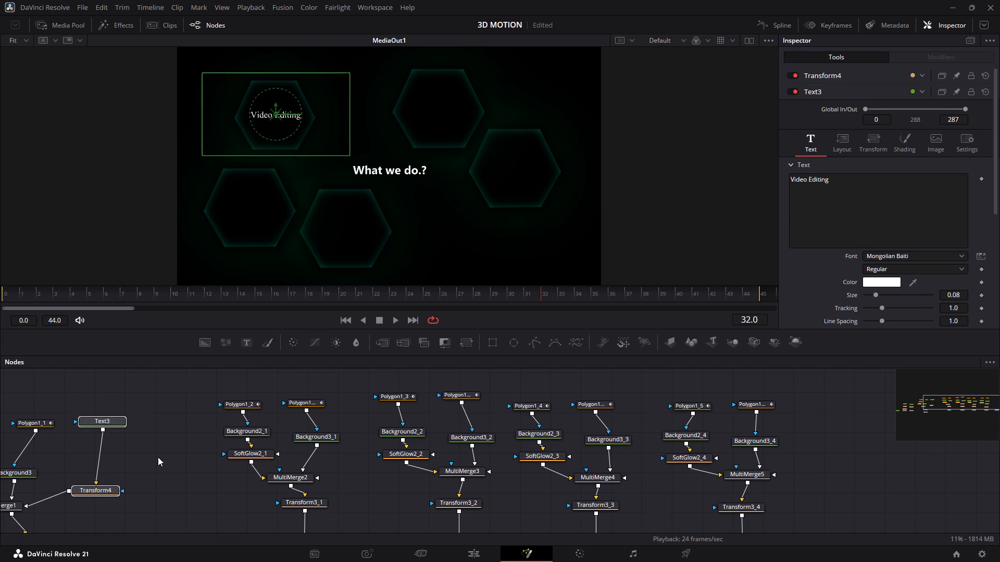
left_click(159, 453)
Insert a Glow node after Text3 and place it midway between Text3 and Transform4.
left_click(121, 423)
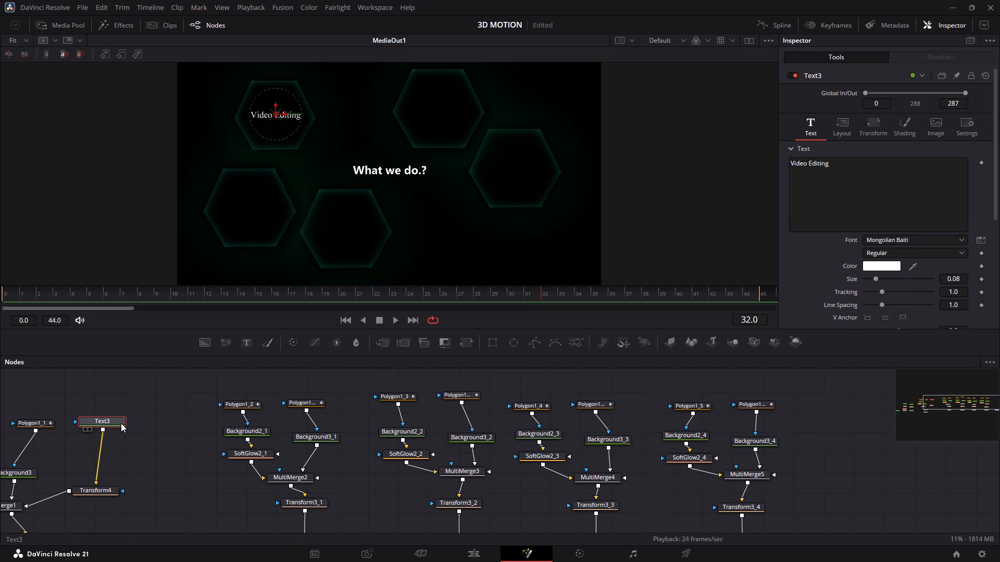
key("shift+space")
type("glow")
key("Return")
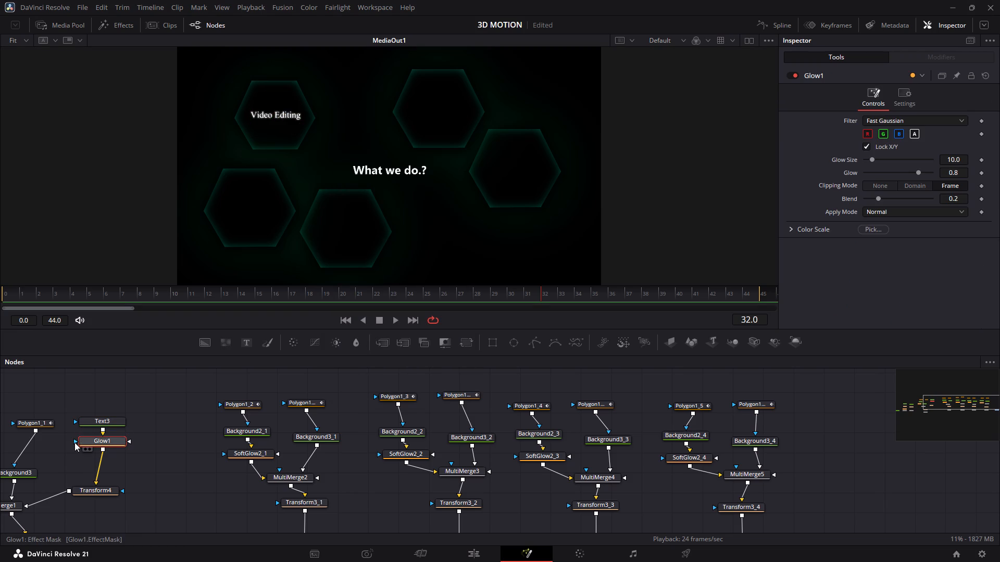
left_click_drag(107, 443, 107, 459)
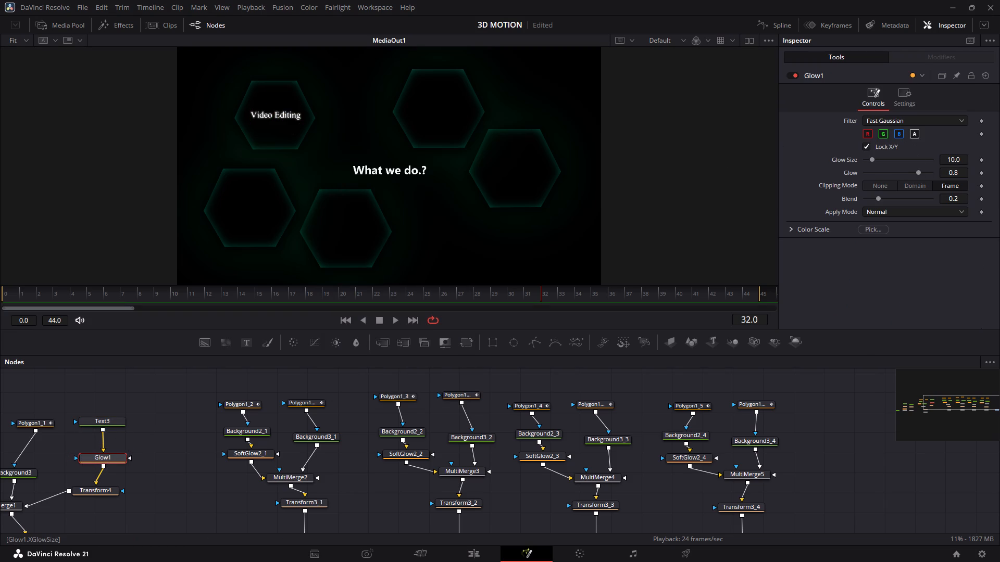
Set the Glow Size of the "Video Editing" label's glow to 7.5.
left_click_drag(968, 160, 937, 158)
left_click_drag(937, 158, 955, 157)
double_click(795, 427)
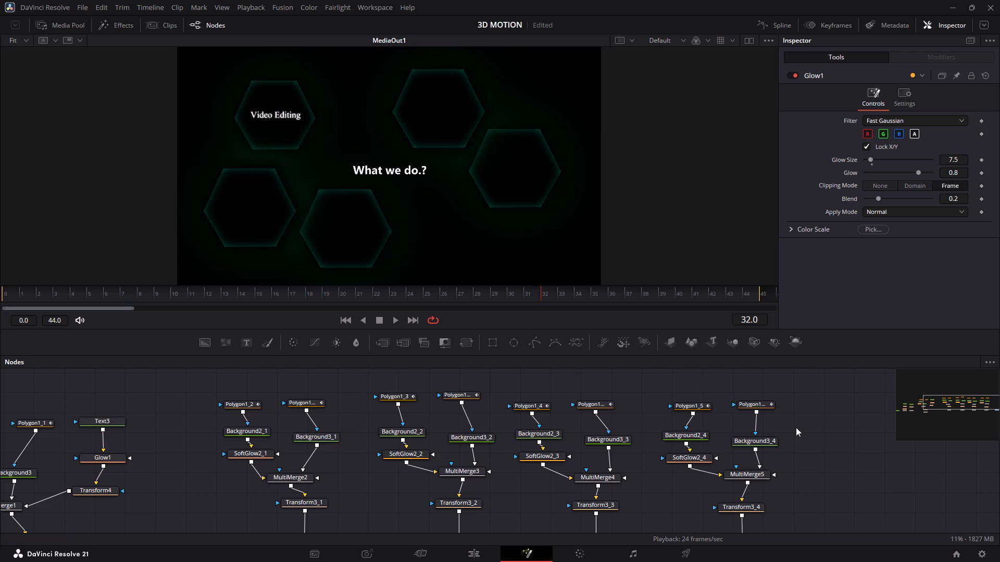
double_click(796, 427)
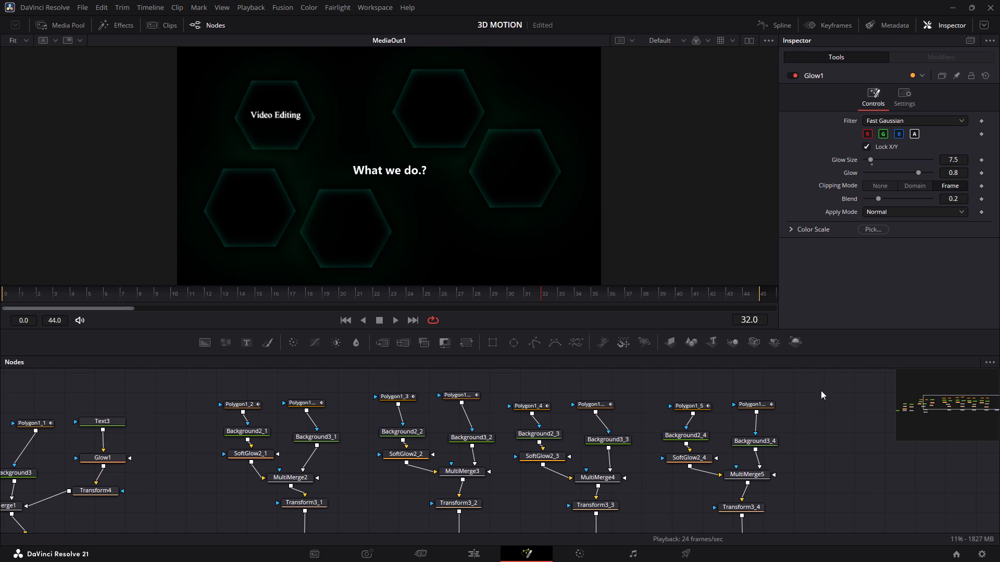
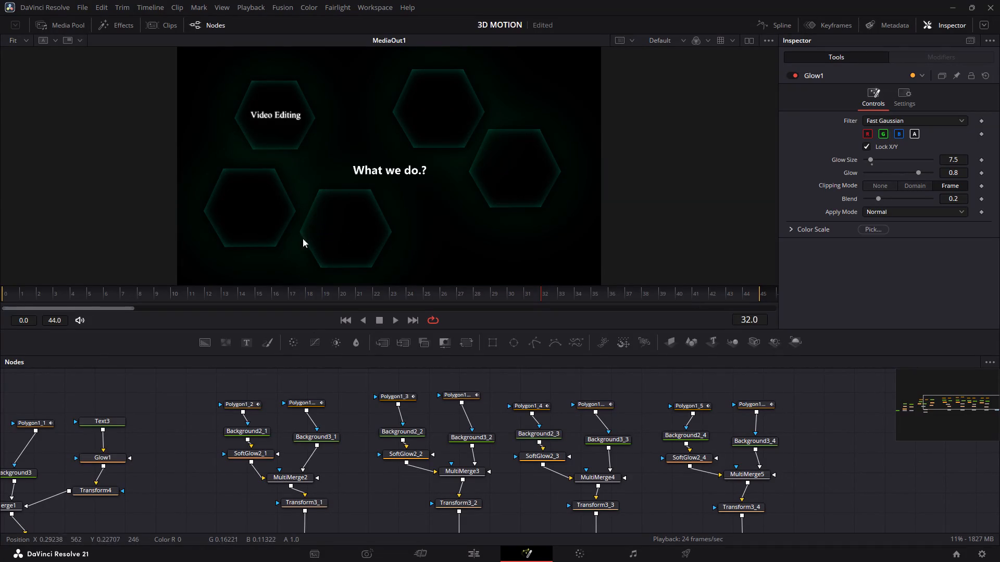
Delete the Glow1 node between Text3 and Transform4.
left_click(116, 458)
key("BackSpace")
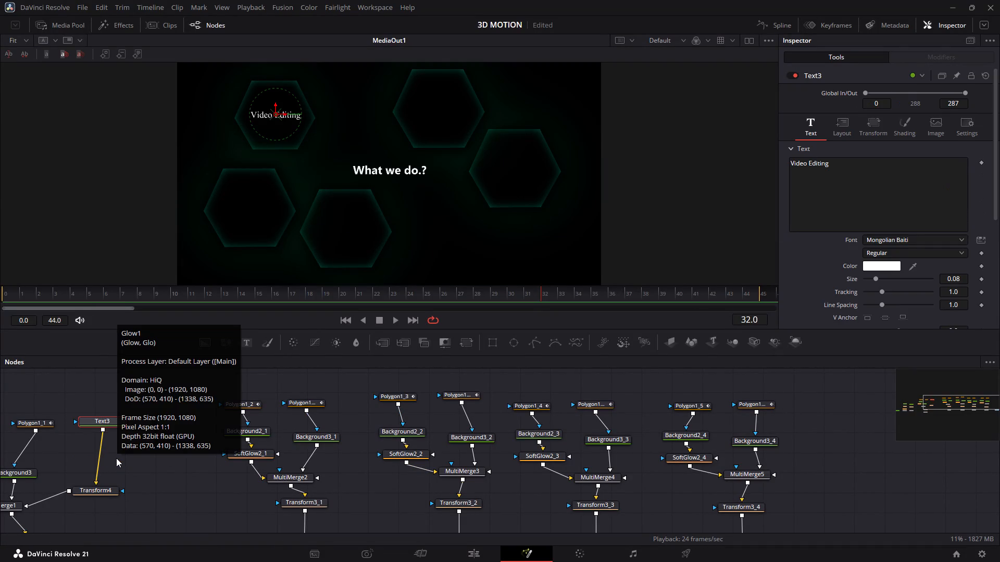
left_click(109, 460)
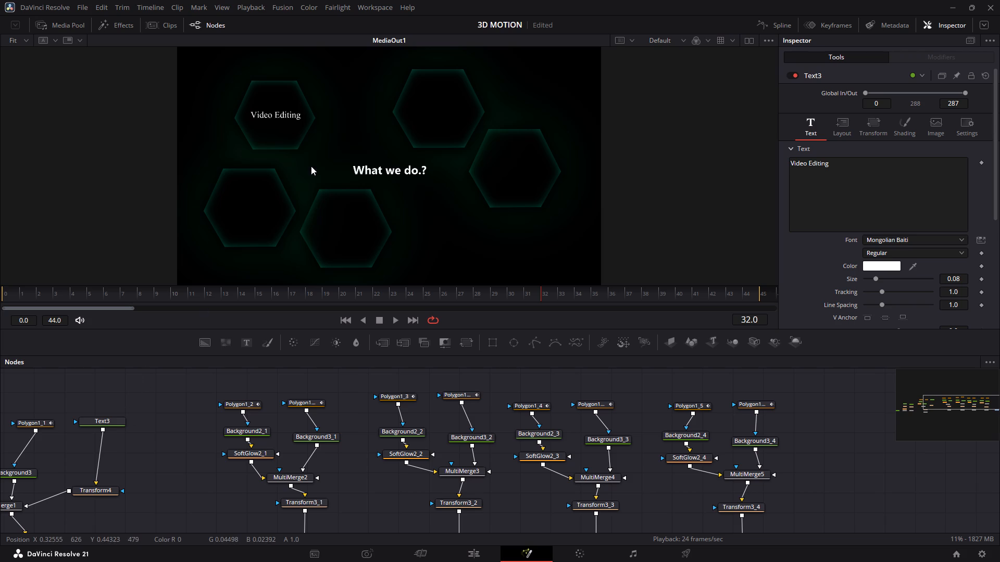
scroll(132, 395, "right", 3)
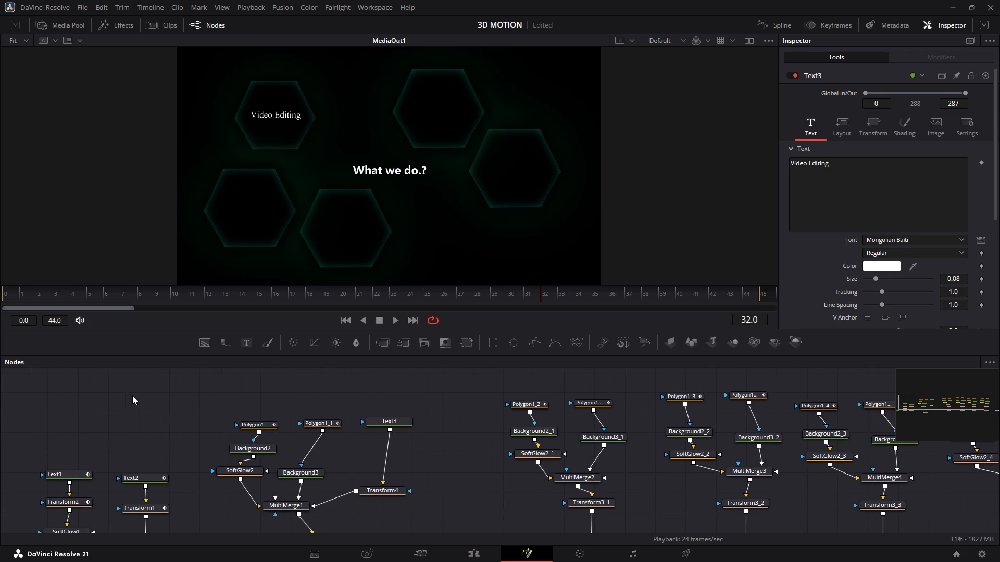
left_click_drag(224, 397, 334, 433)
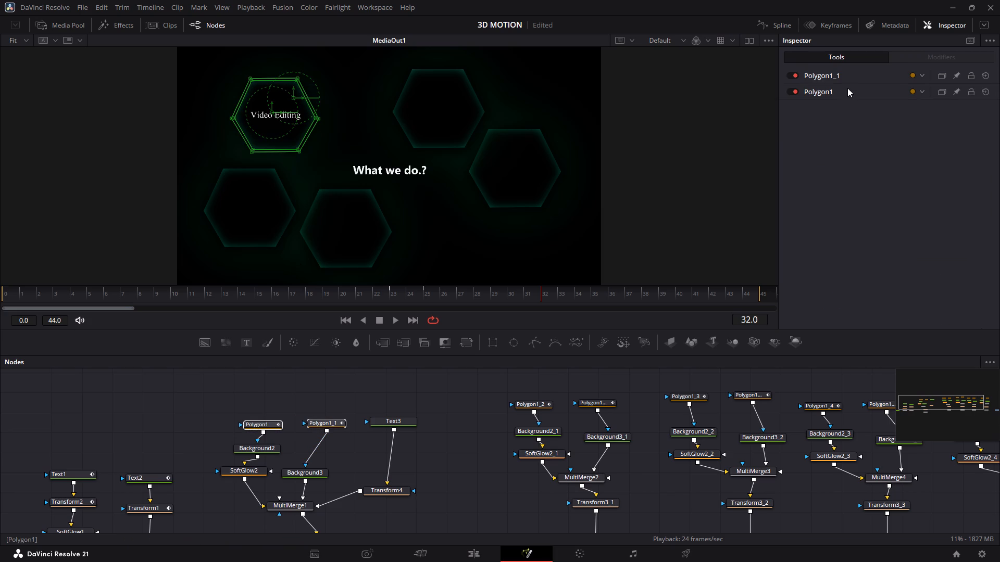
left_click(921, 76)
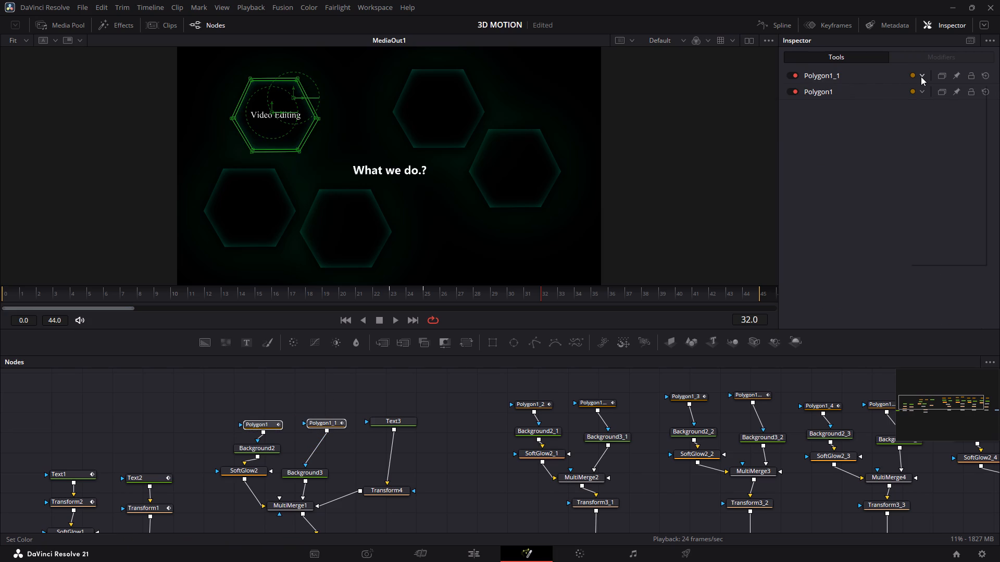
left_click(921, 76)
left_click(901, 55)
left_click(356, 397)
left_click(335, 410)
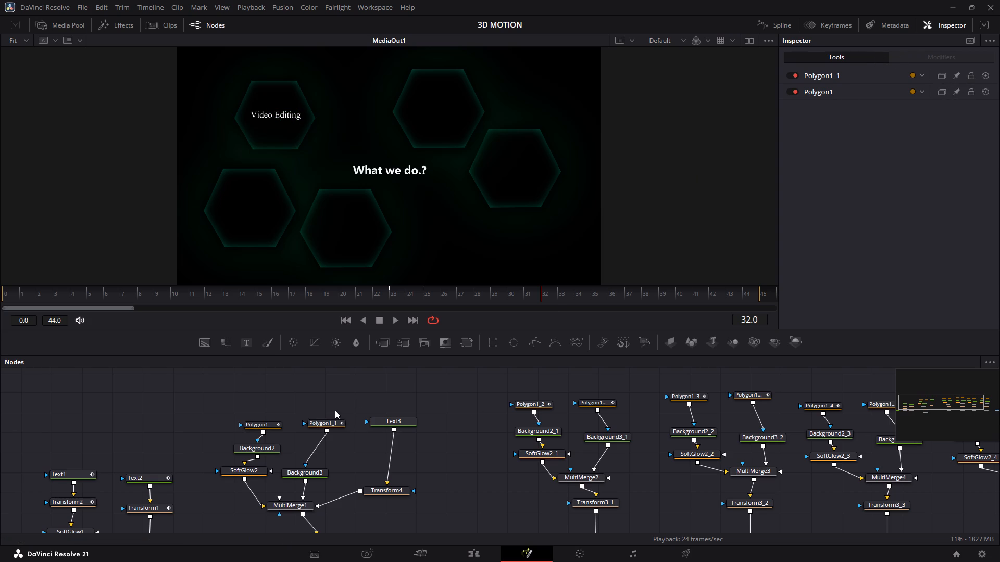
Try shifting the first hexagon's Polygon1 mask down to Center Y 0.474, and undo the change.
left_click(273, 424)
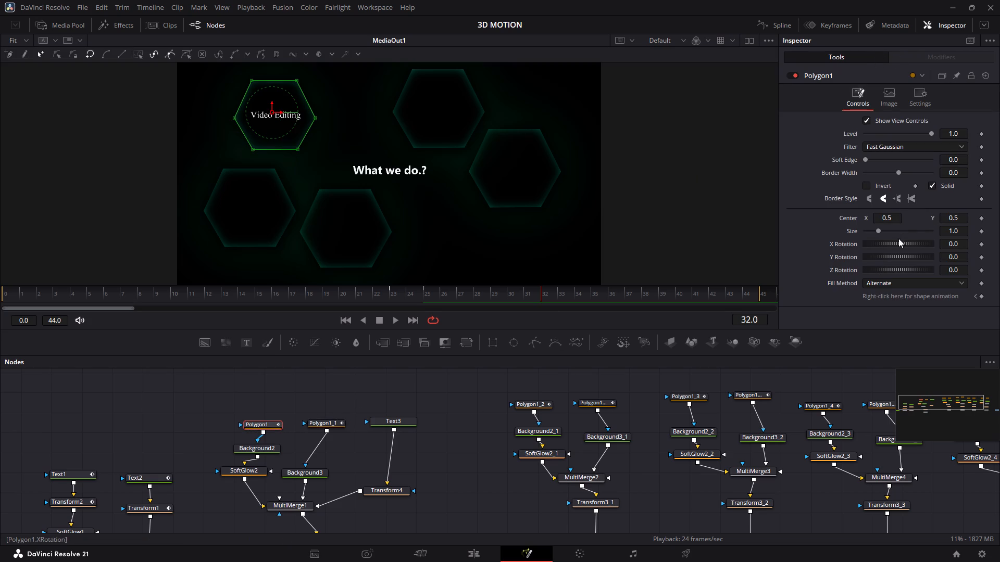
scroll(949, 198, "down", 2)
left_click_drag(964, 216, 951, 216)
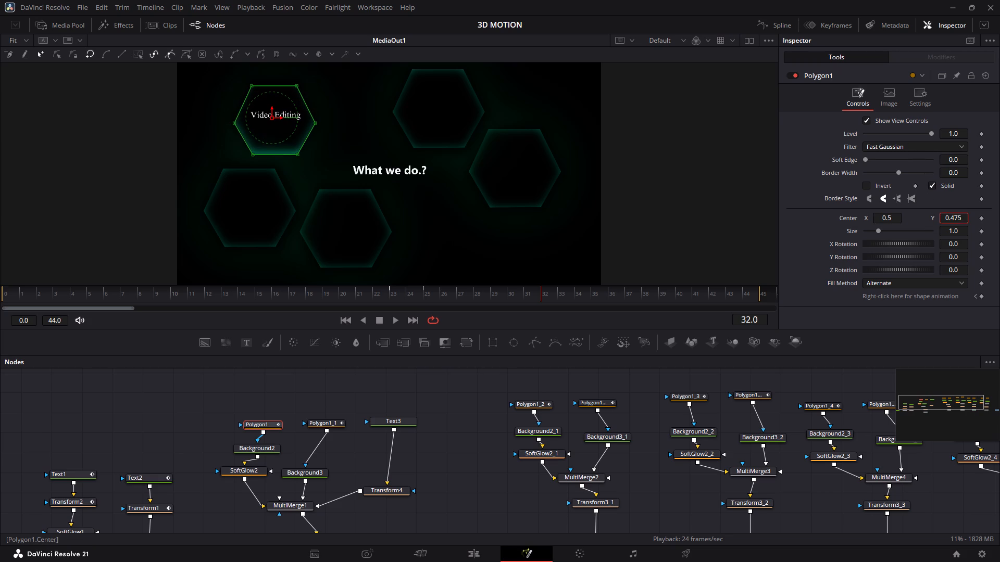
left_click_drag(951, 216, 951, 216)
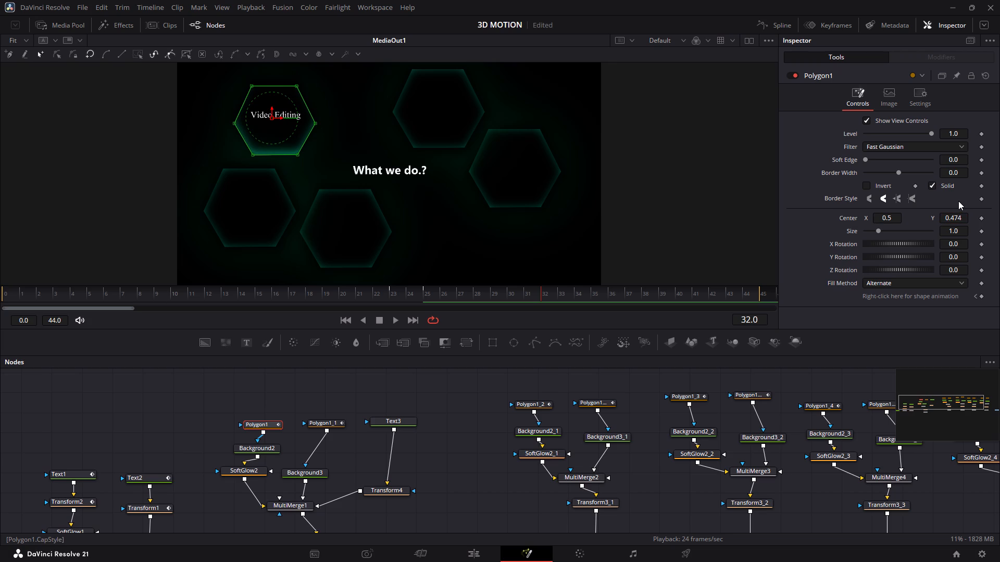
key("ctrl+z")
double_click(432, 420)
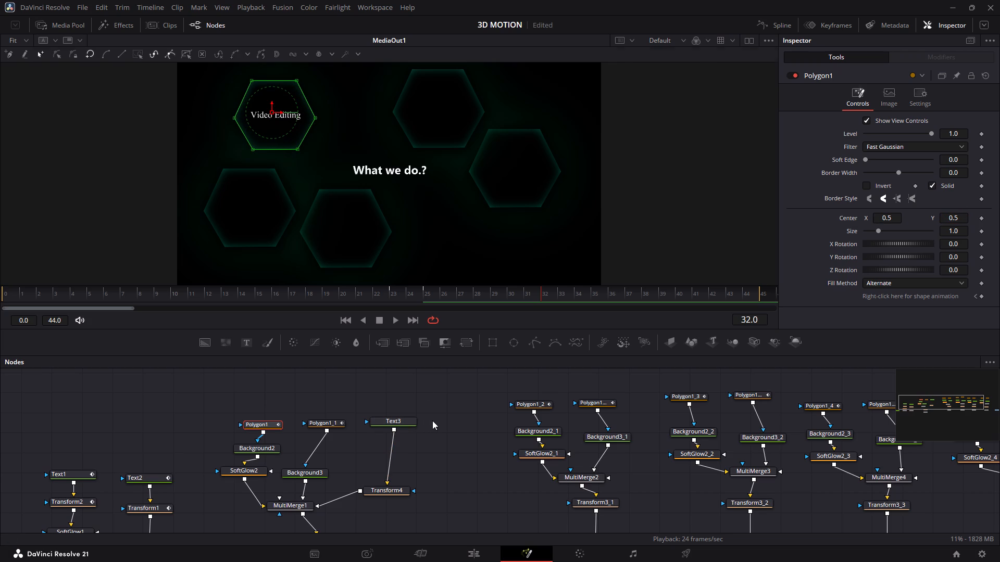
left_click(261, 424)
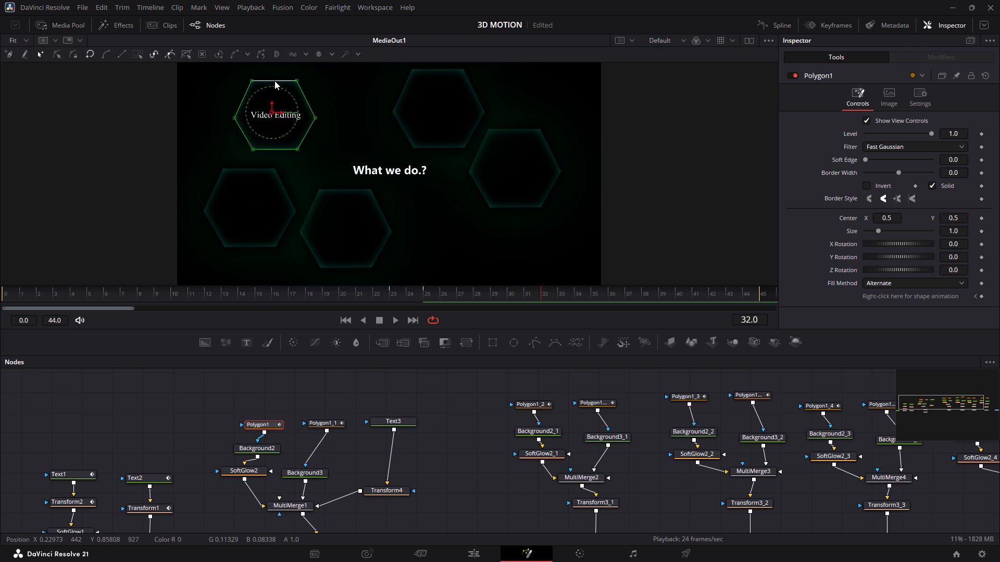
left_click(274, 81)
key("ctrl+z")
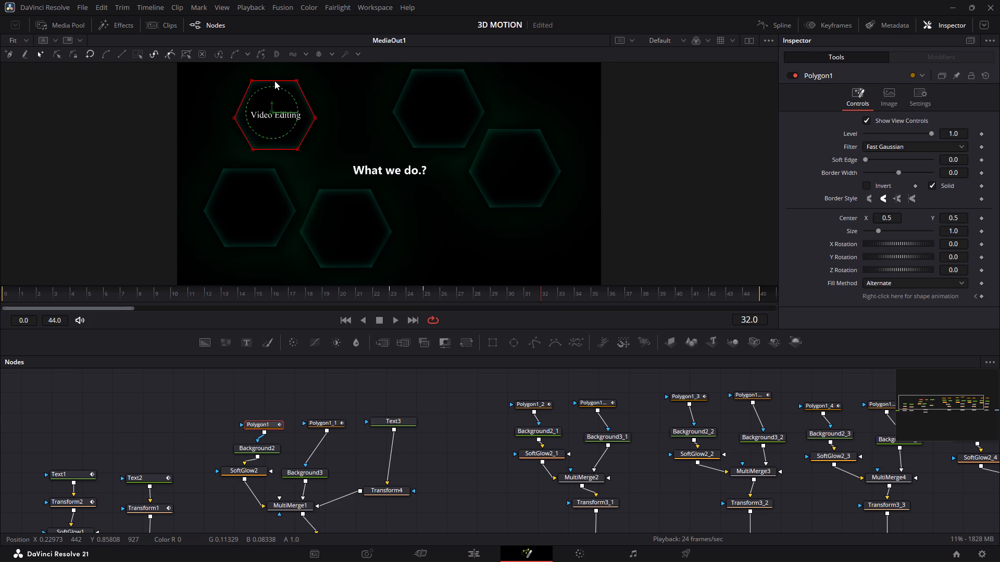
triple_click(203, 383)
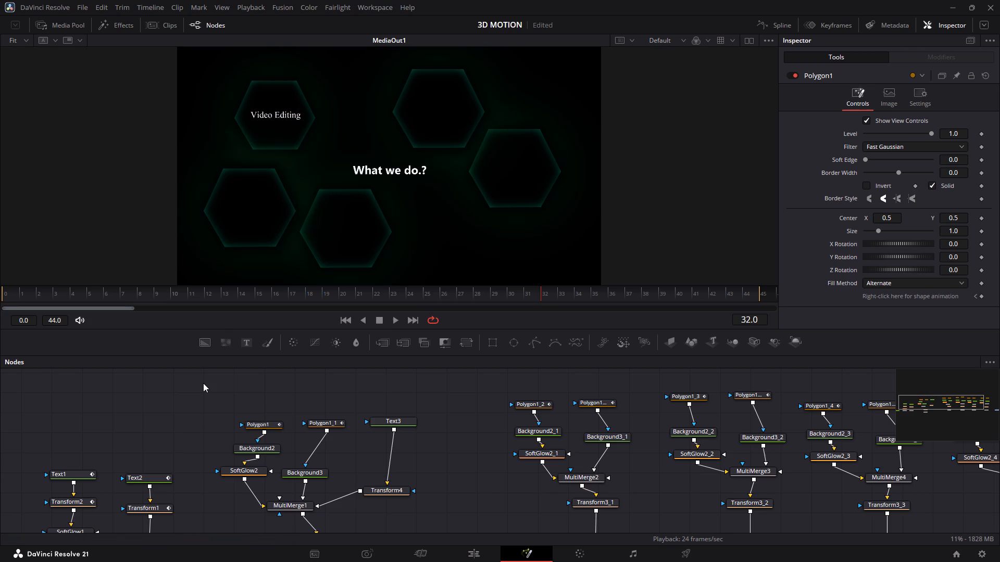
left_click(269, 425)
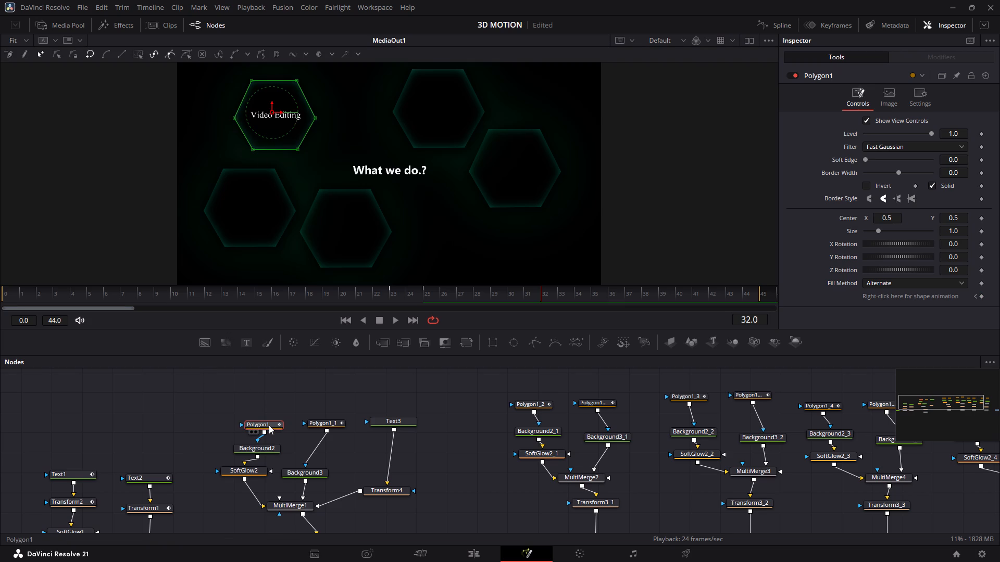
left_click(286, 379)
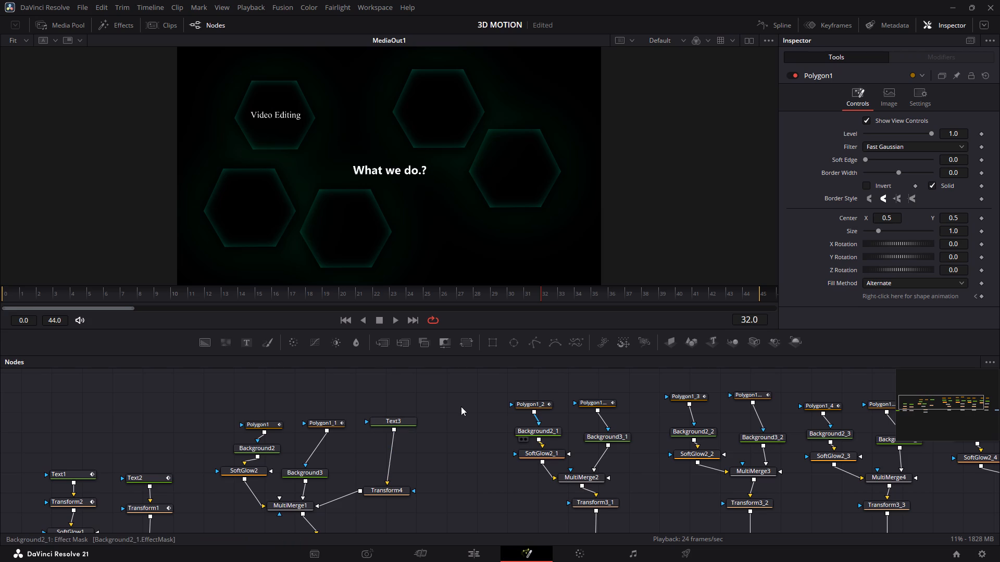
Copy the Text3 and Transform4 nodes together.
left_click_drag(398, 403, 426, 507)
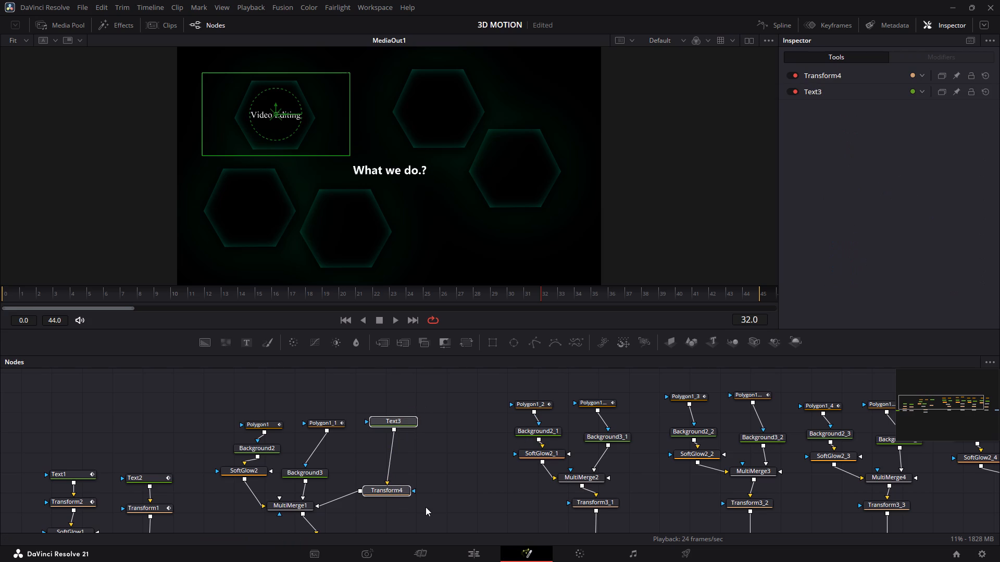
key("ctrl+c")
left_click(511, 458)
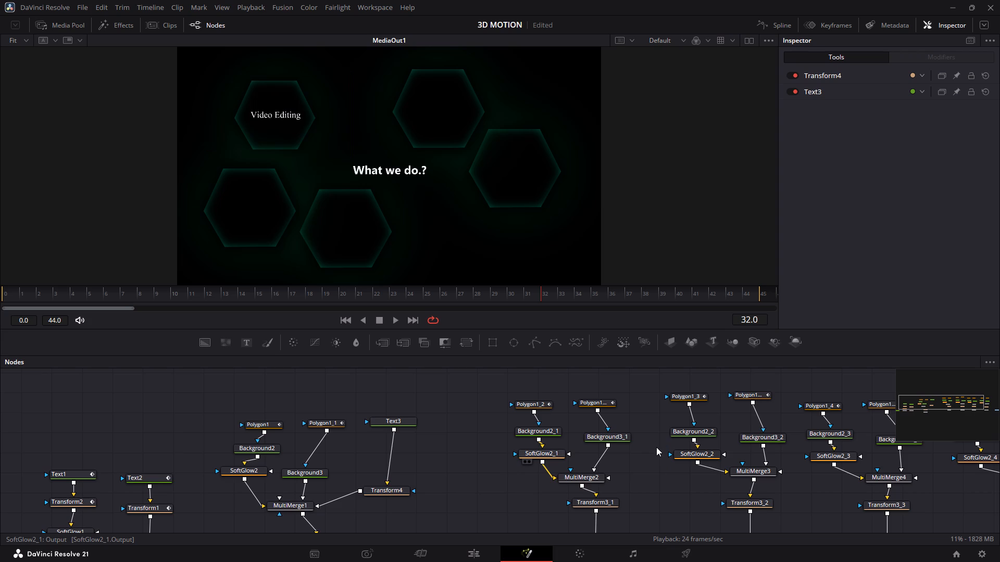
Move the third, fourth and fifth hexagon groups with Merge6, Merge7, Merge8 and MediaOut1 away from the second group to make room.
scroll(650, 441, "left", 2)
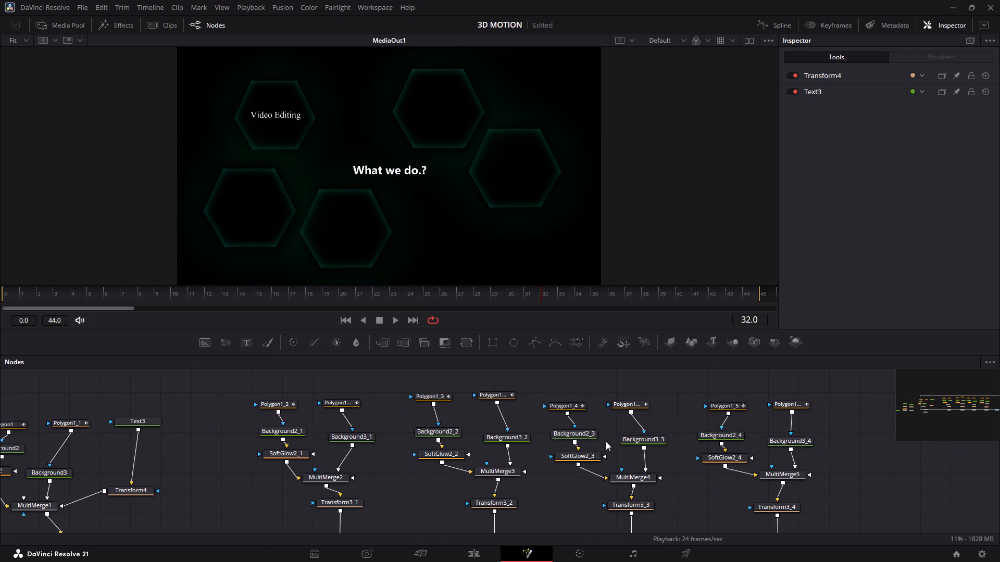
scroll(606, 441, "left", 1)
left_click_drag(412, 379, 838, 429)
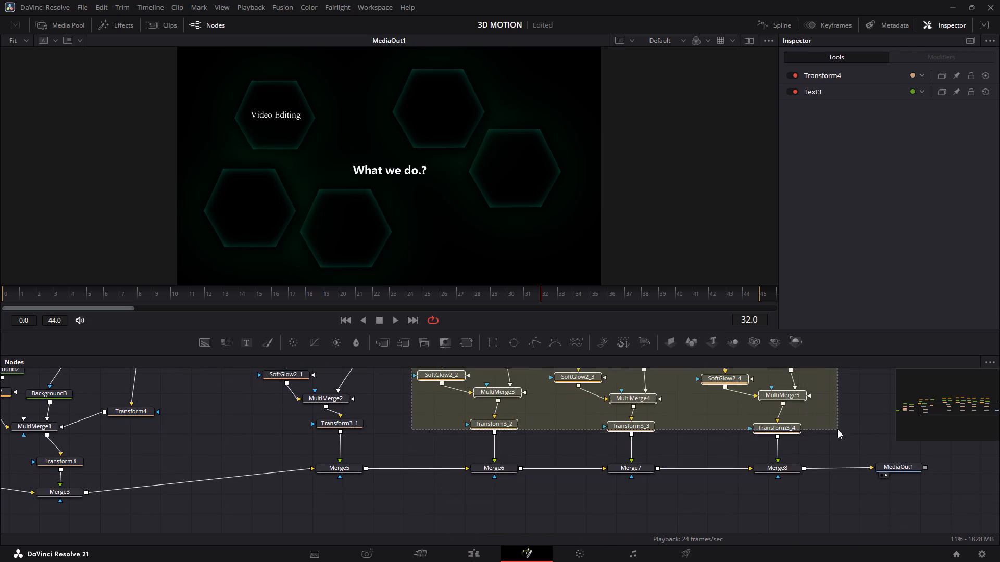
left_click_drag(838, 429, 808, 490)
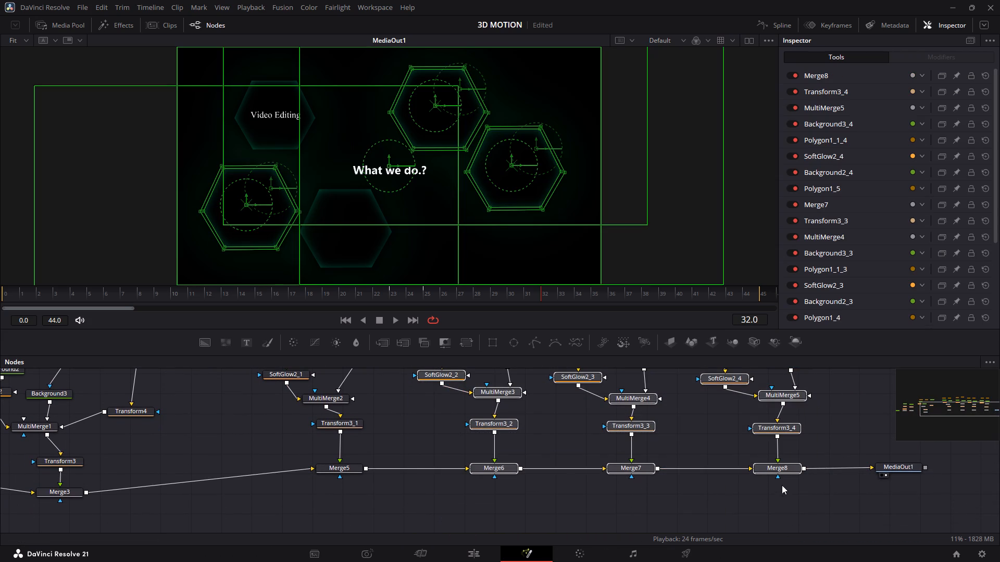
left_click_drag(924, 482, 411, 360)
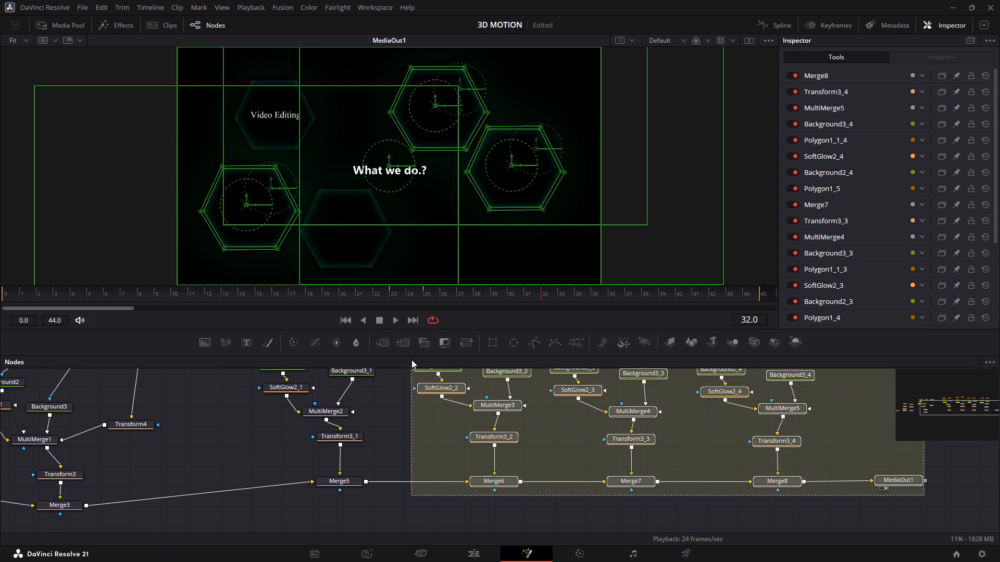
left_click_drag(411, 360, 416, 415)
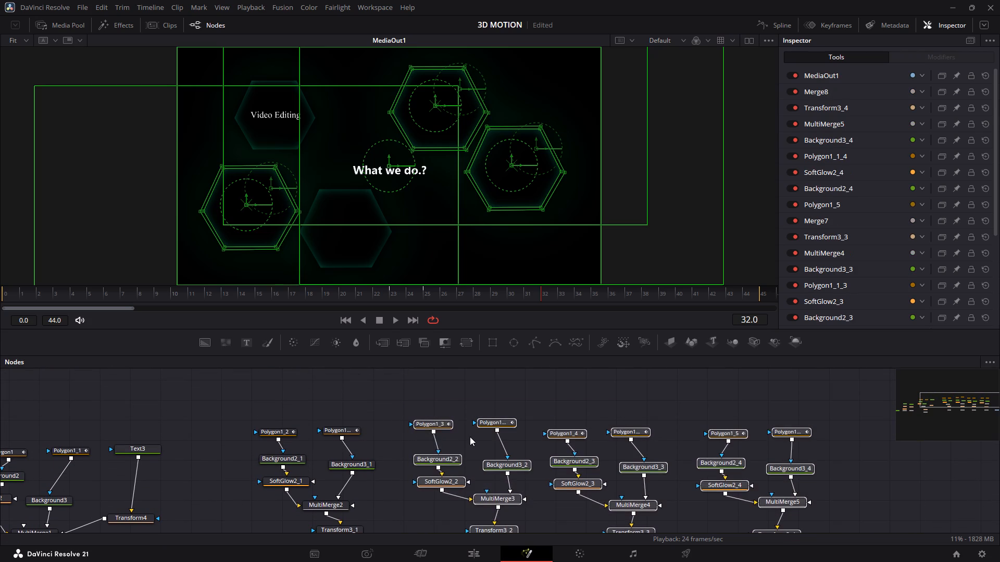
scroll(472, 440, "down", 3)
left_click_drag(630, 481, 701, 477)
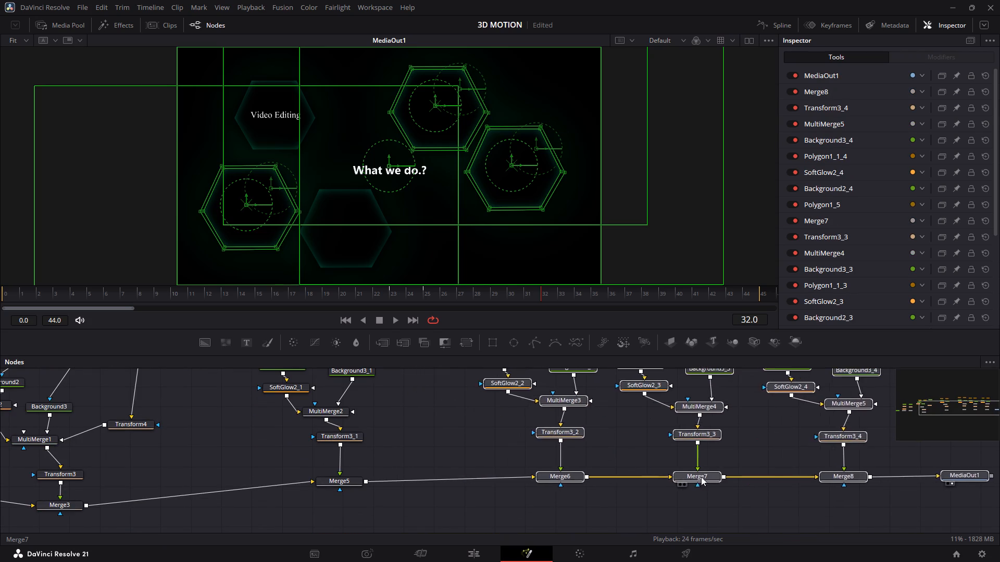
left_click_drag(701, 477, 769, 483)
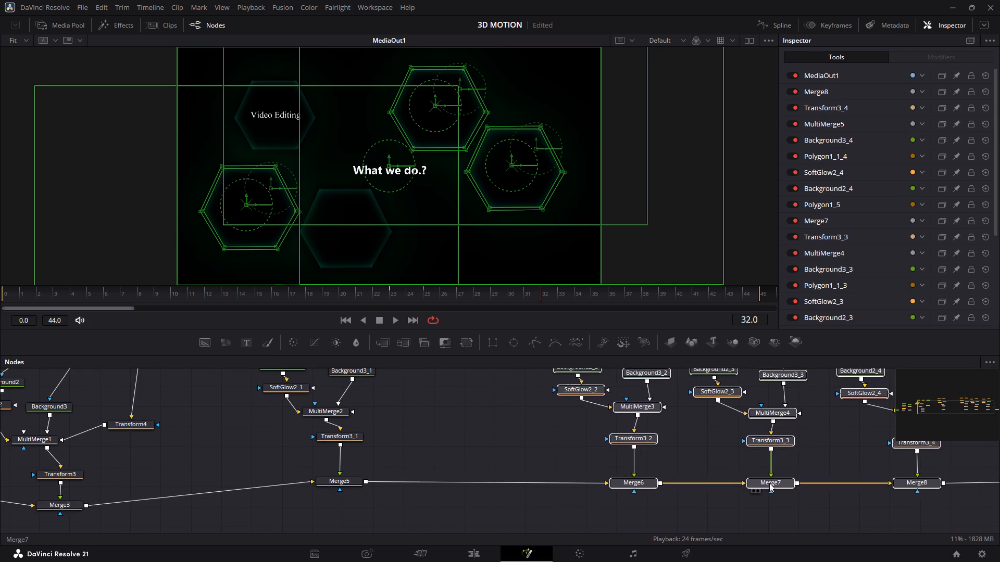
left_click_drag(769, 483, 741, 481)
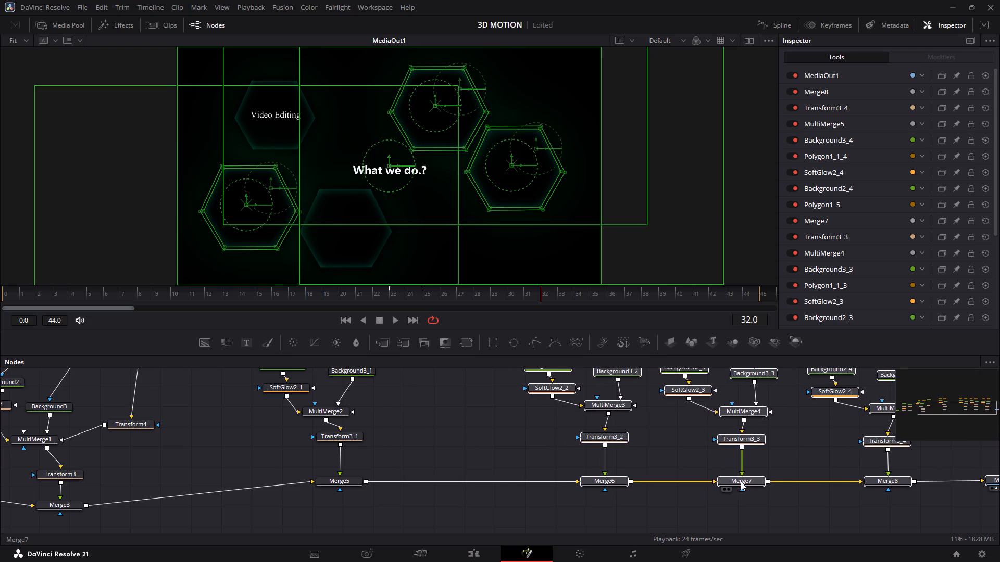
left_click_drag(741, 481, 745, 482)
left_click(540, 463)
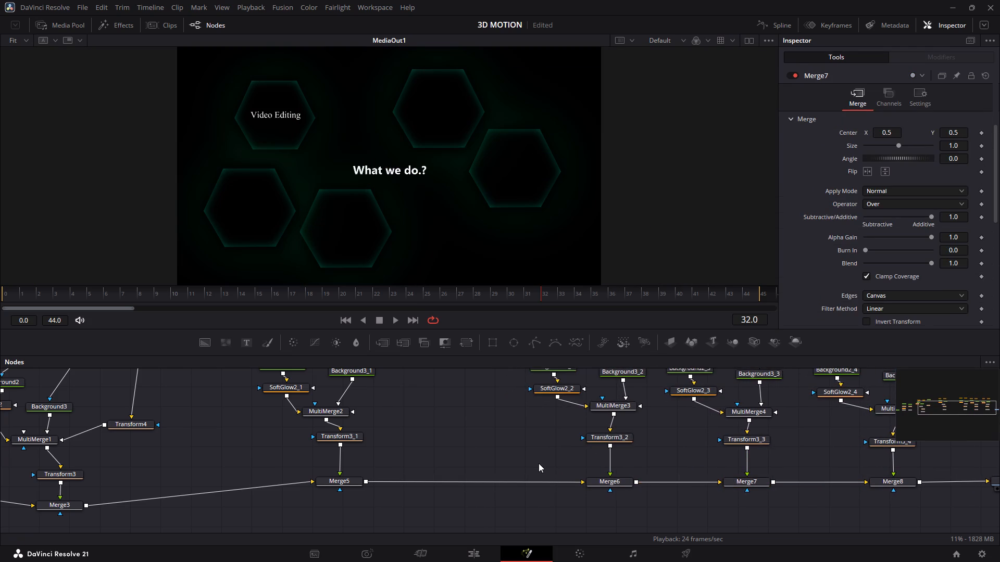
Paste the copied text and transform nodes beside the second hexagon group and connect the pasted transform's output to MultiMerge2.
scroll(405, 476, "up", 3)
left_click(466, 488)
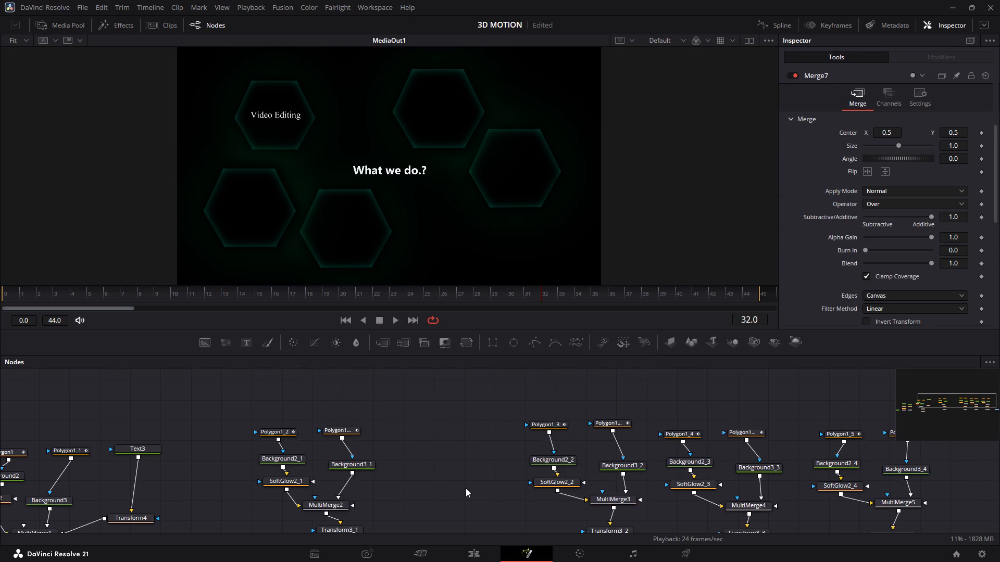
key("ctrl+v")
left_click_drag(468, 510, 469, 505)
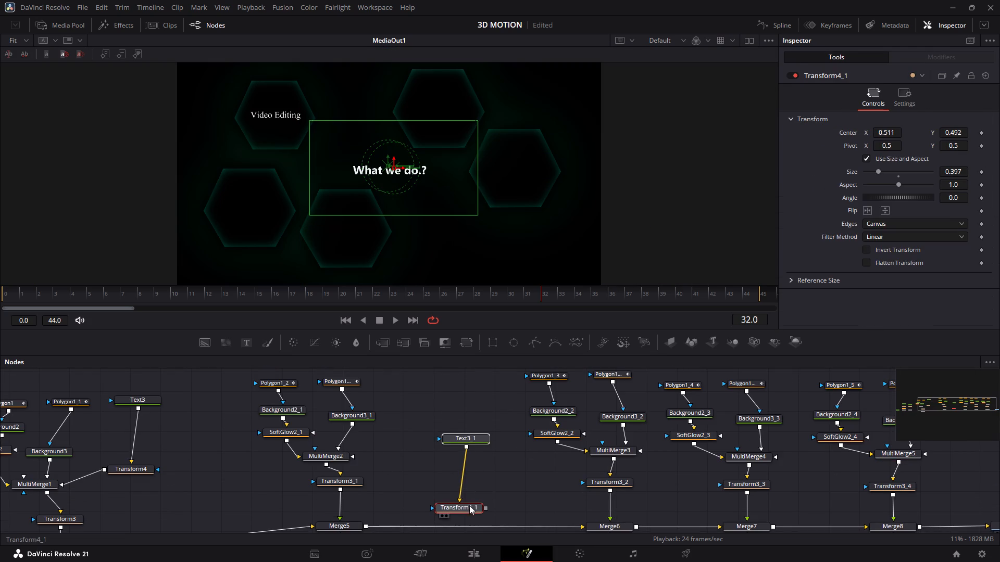
left_click_drag(469, 505, 432, 433)
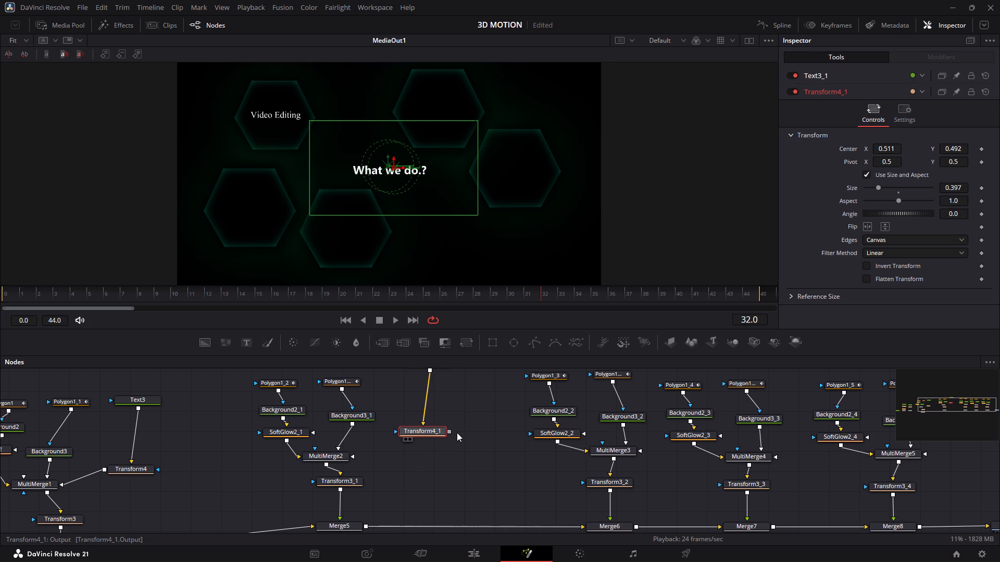
left_click_drag(450, 432, 335, 458)
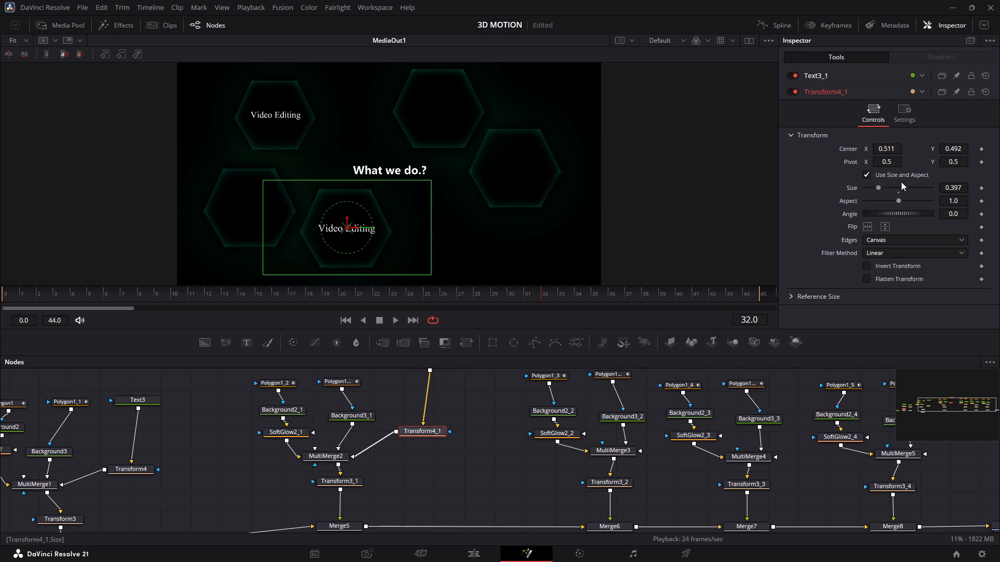
scroll(864, 187, "up", 3)
scroll(429, 418, "up", 2)
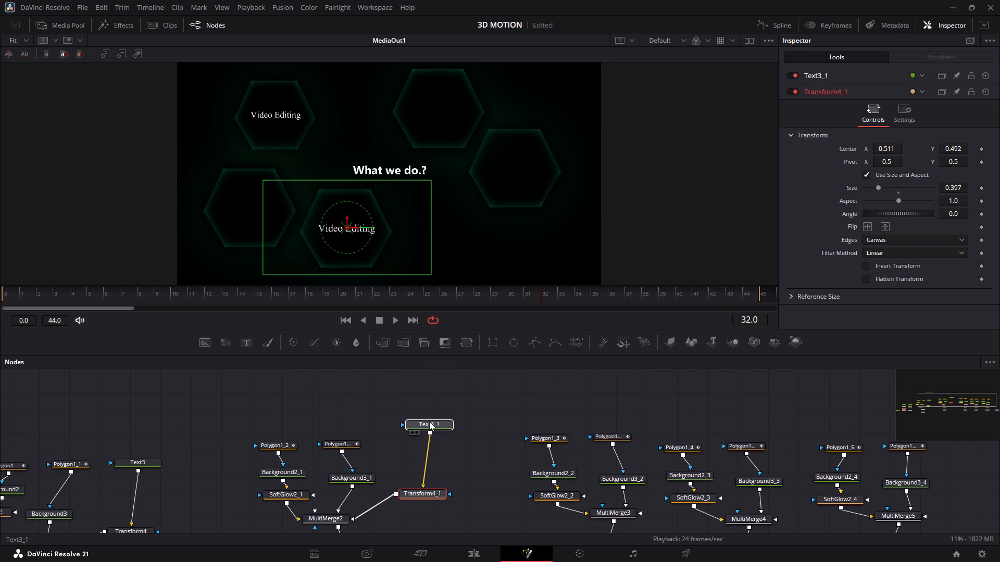
Replace the second hexagon's Text3_1 label text with "Web devlopment".
left_click(429, 421)
left_click(889, 172)
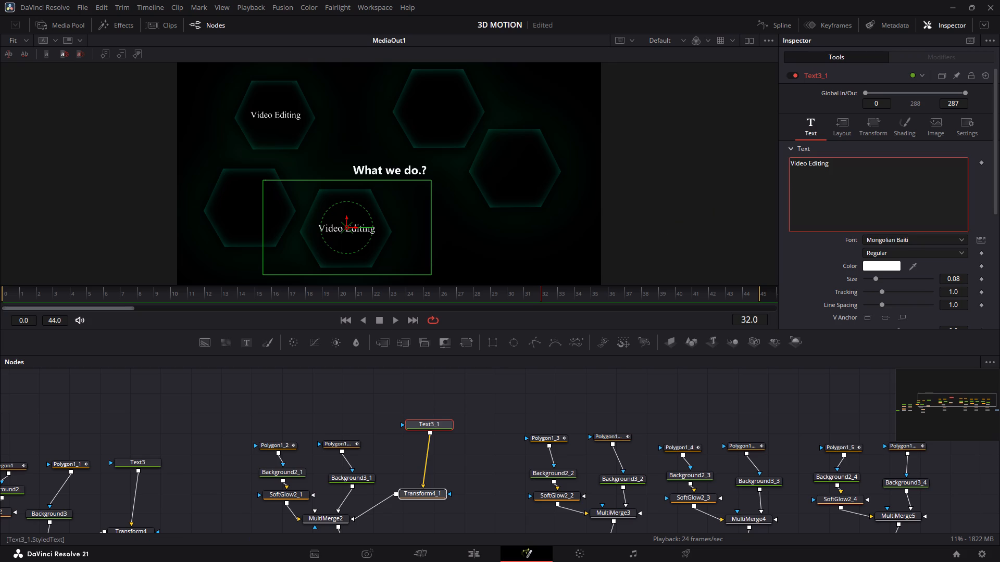
key("ctrl+BackSpace")
key("ctrl+BackSpace")
key("ctrl+BackSpace")
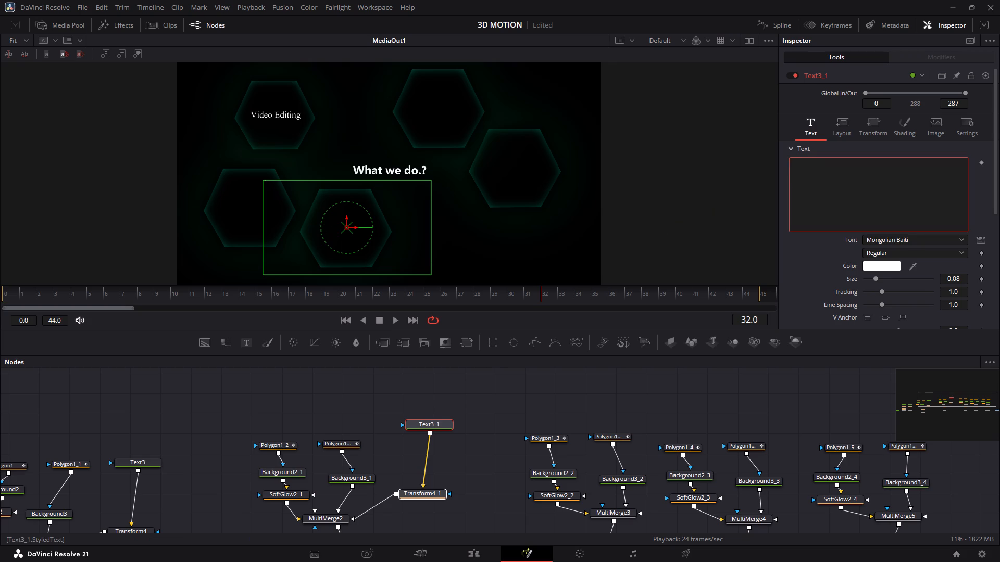
type("Web")
key("space")
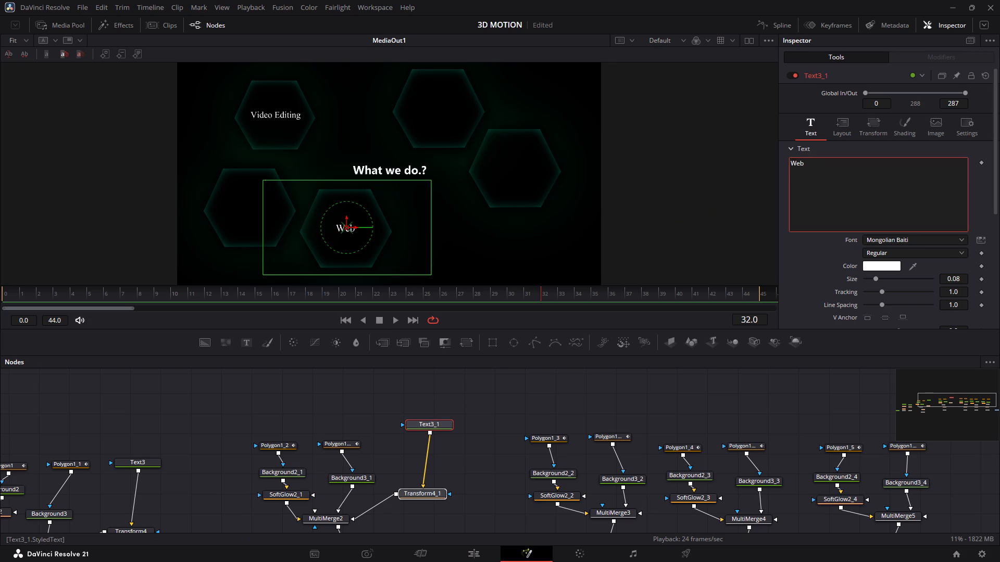
type("dev")
type("el")
key("BackSpace")
key("BackSpace")
type("lopment")
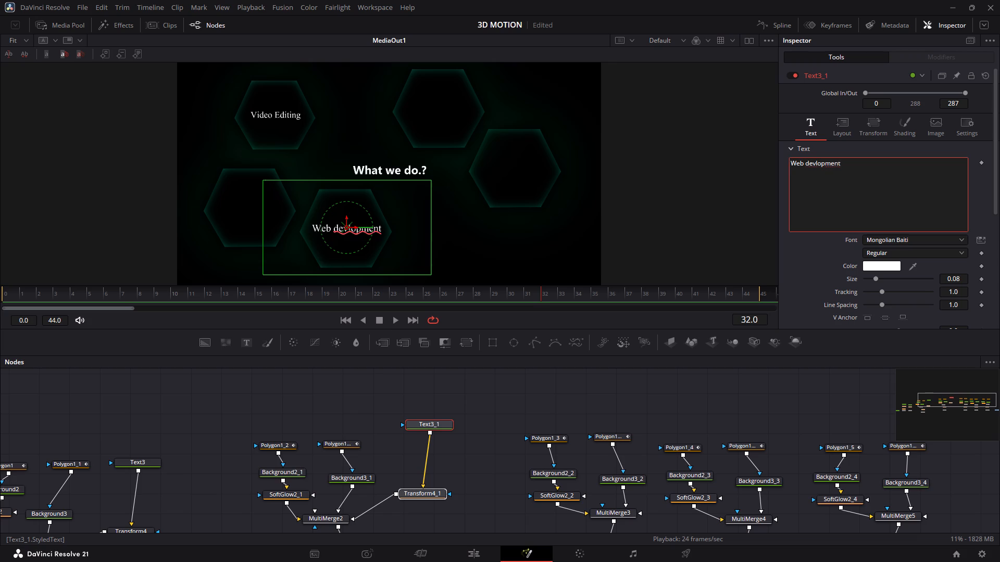
left_click(823, 169)
double_click(741, 417)
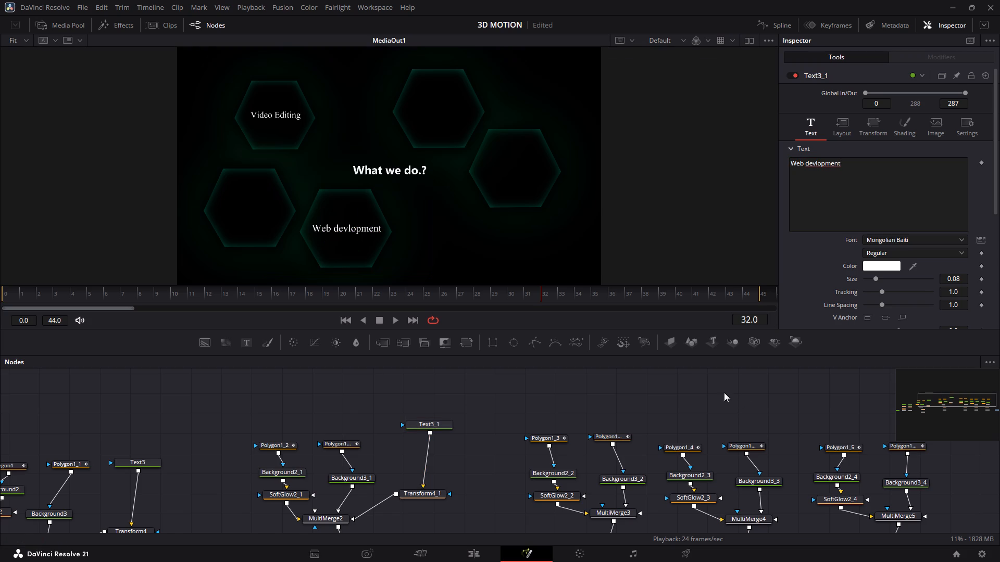
Reduce the size of Transform4_1 to 0.36 so the second hexagon's label fits inside its outline.
left_click(365, 224)
left_click(423, 425)
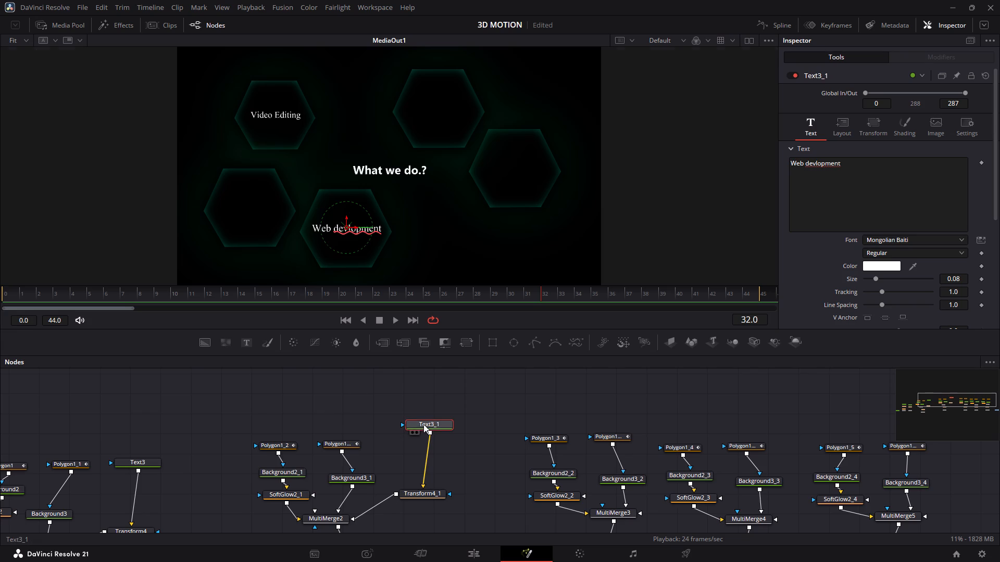
left_click(423, 490)
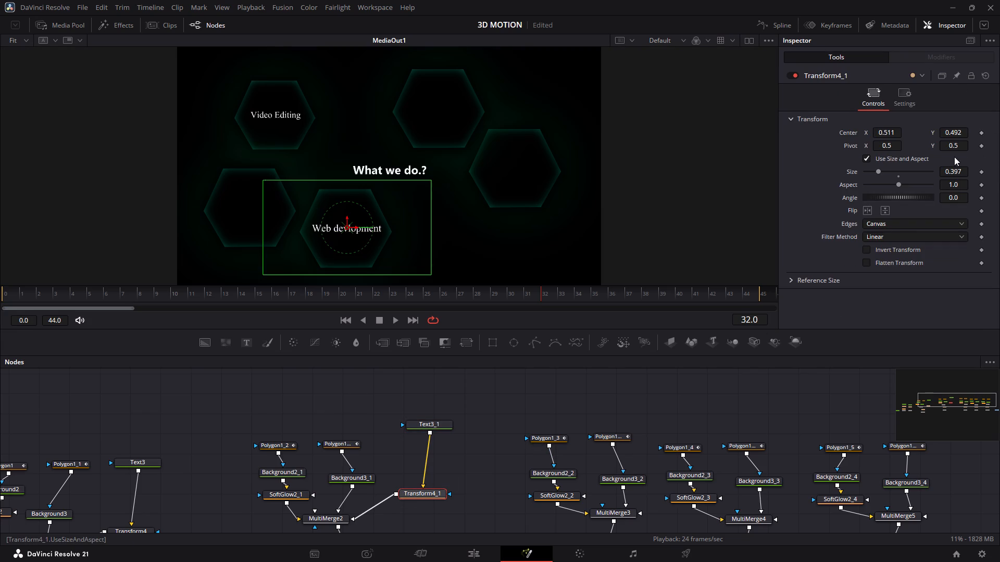
left_click_drag(961, 173, 943, 173)
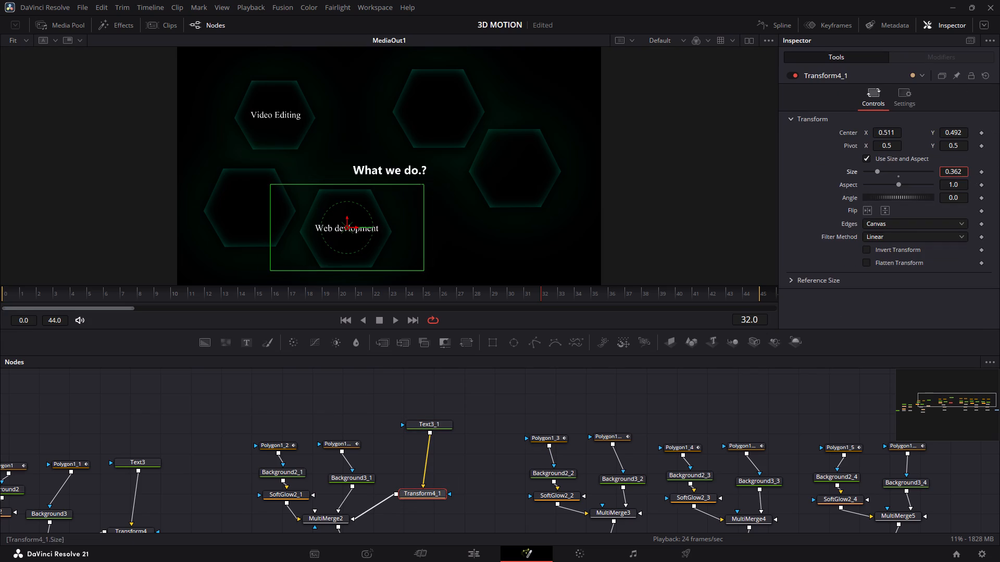
left_click_drag(943, 173, 942, 173)
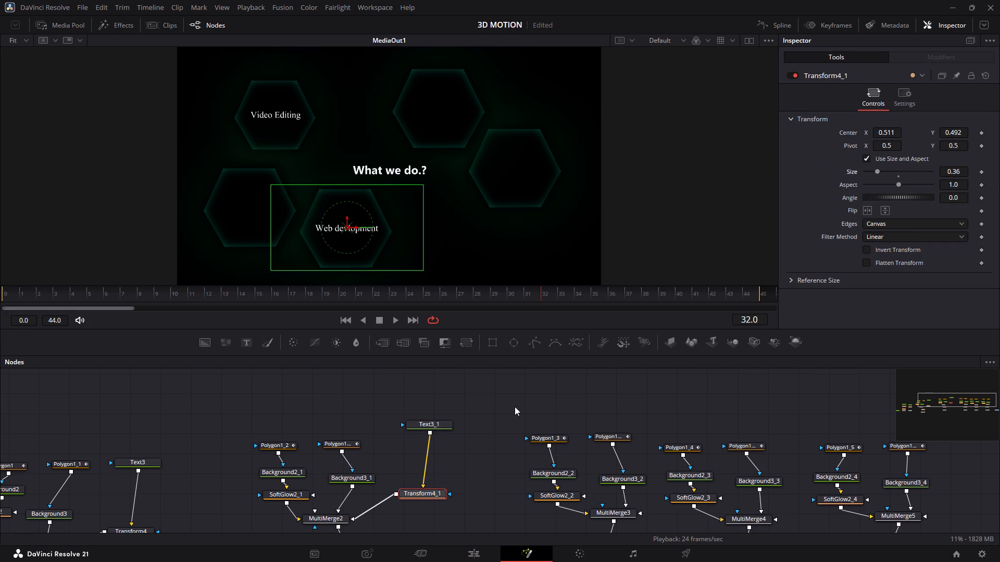
double_click(515, 406)
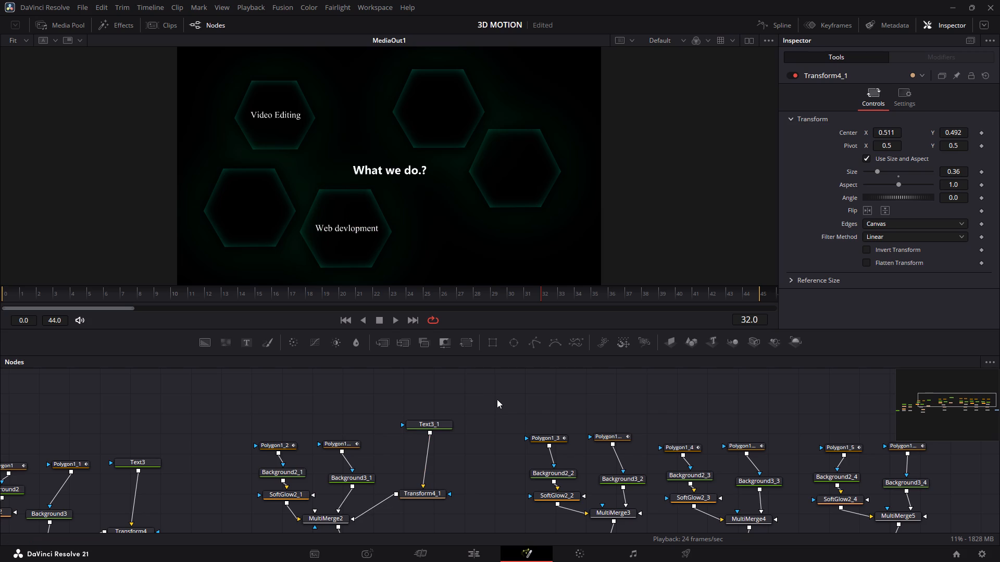
Move the fourth and fifth hexagon groups with Merge7, Merge8 and MediaOut1 away from the third group to make room.
scroll(468, 401, "left", 3)
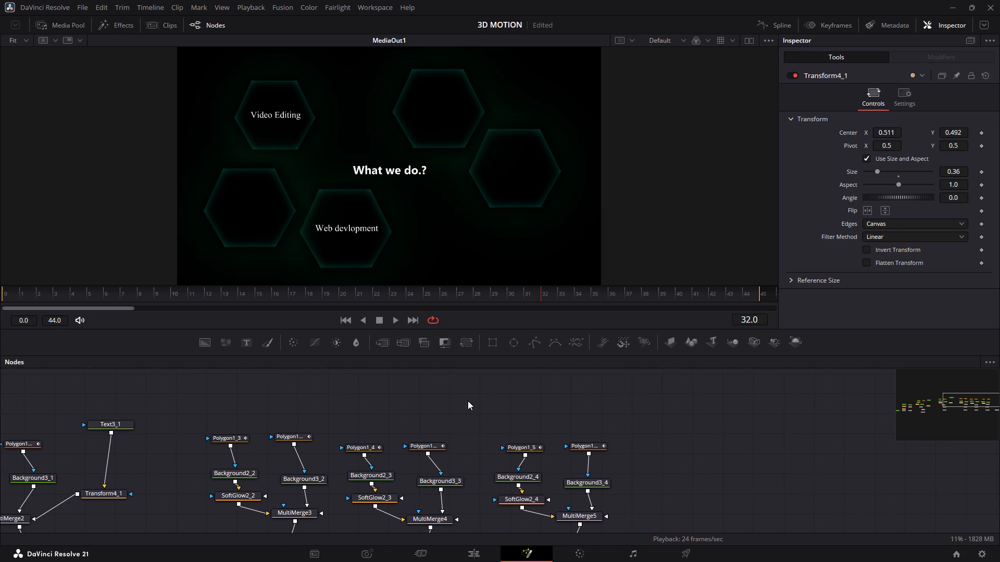
scroll(468, 401, "down", 1)
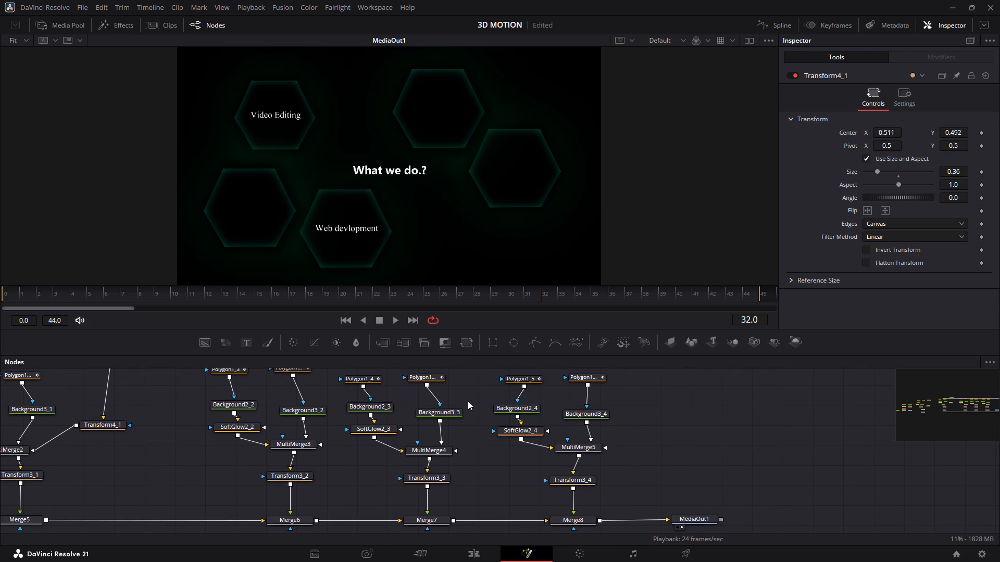
left_click_drag(369, 371, 678, 480)
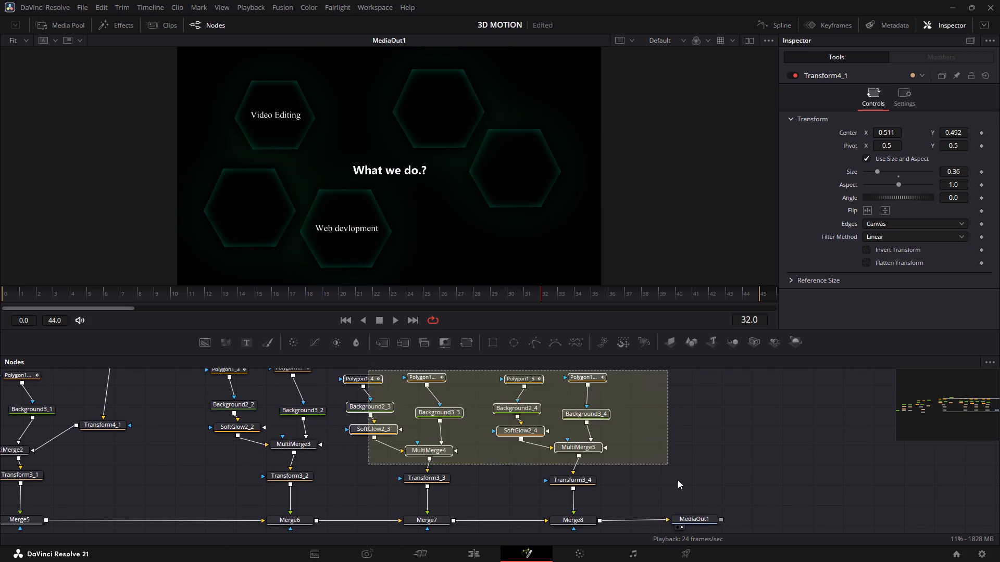
left_click_drag(678, 480, 700, 513)
left_click_drag(692, 489, 699, 486)
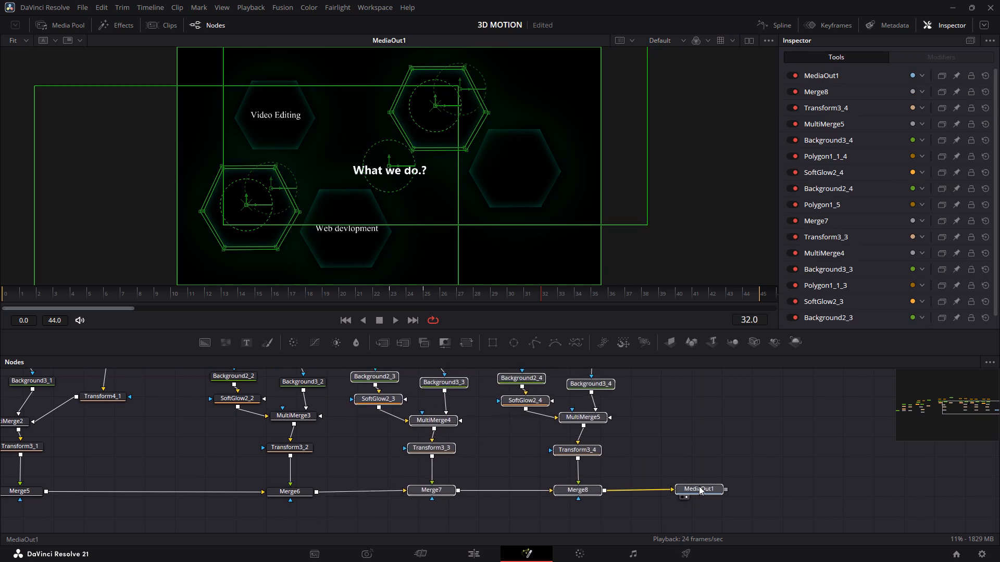
left_click_drag(699, 486, 870, 488)
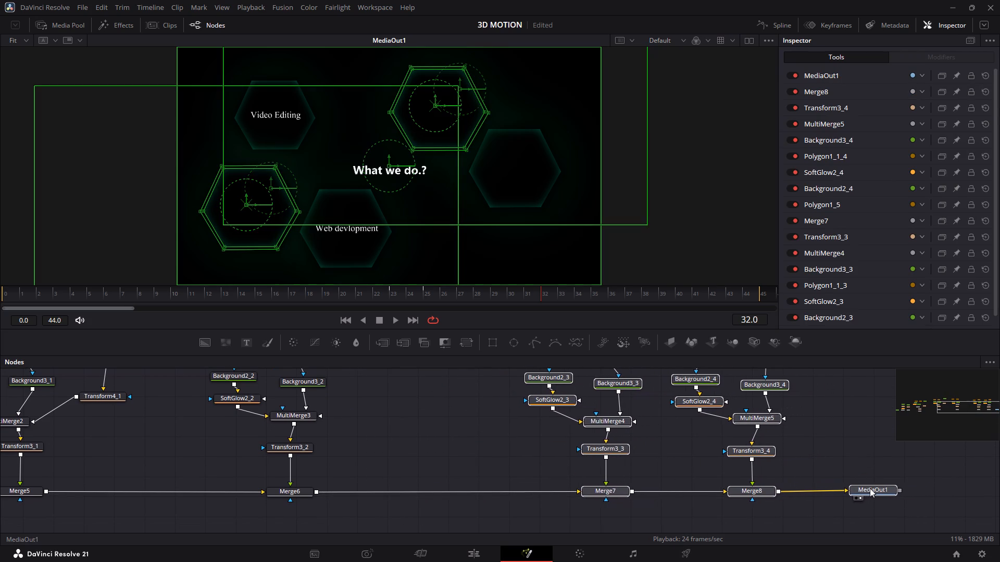
left_click_drag(870, 488, 868, 488)
left_click(668, 457)
Paste the copied text and transform nodes beside the third hexagon group and connect the pasted transform's output to MultiMerge3.
scroll(666, 457, "right", 1)
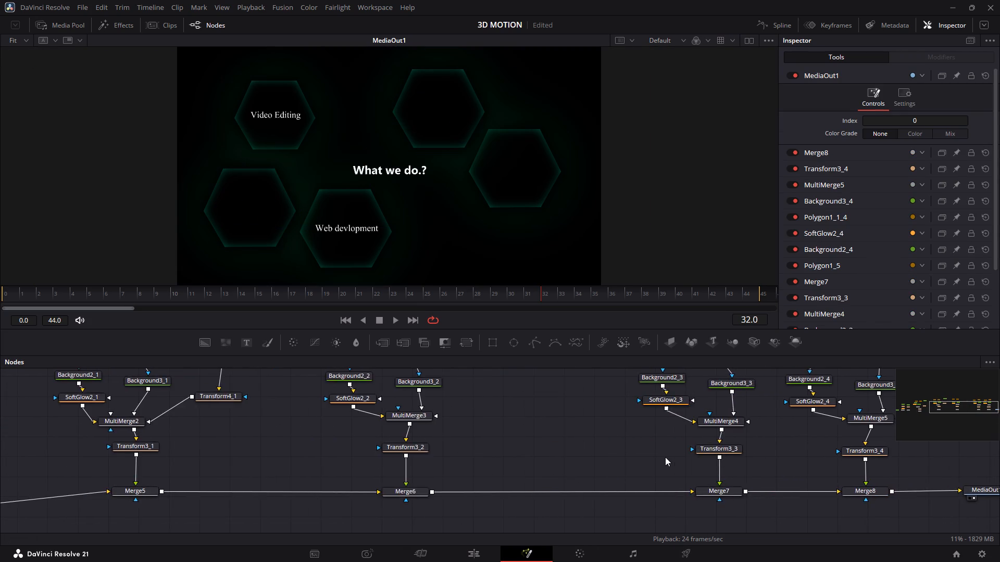
scroll(665, 457, "up", 1)
left_click(535, 445)
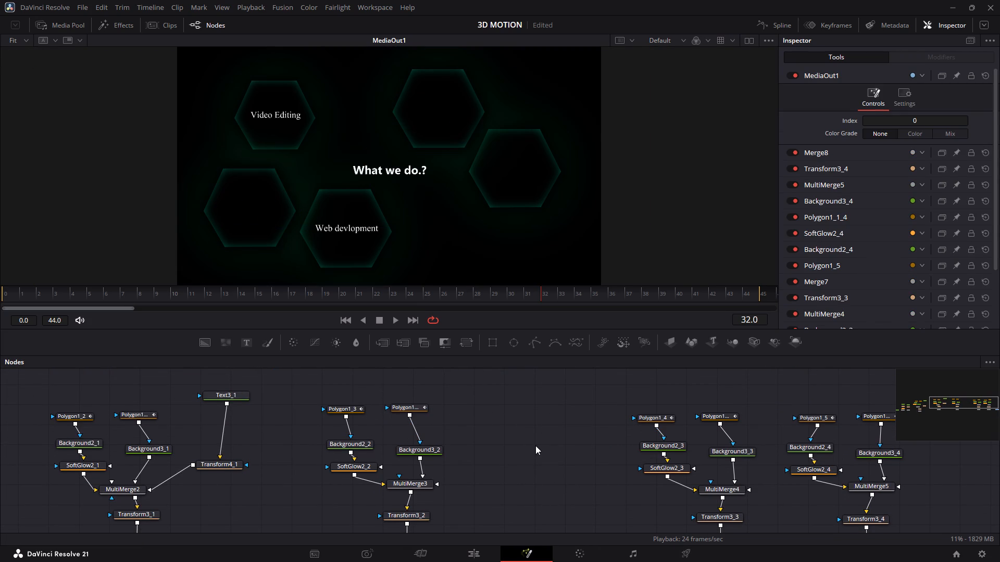
key("ctrl+v")
left_click_drag(535, 439, 511, 367)
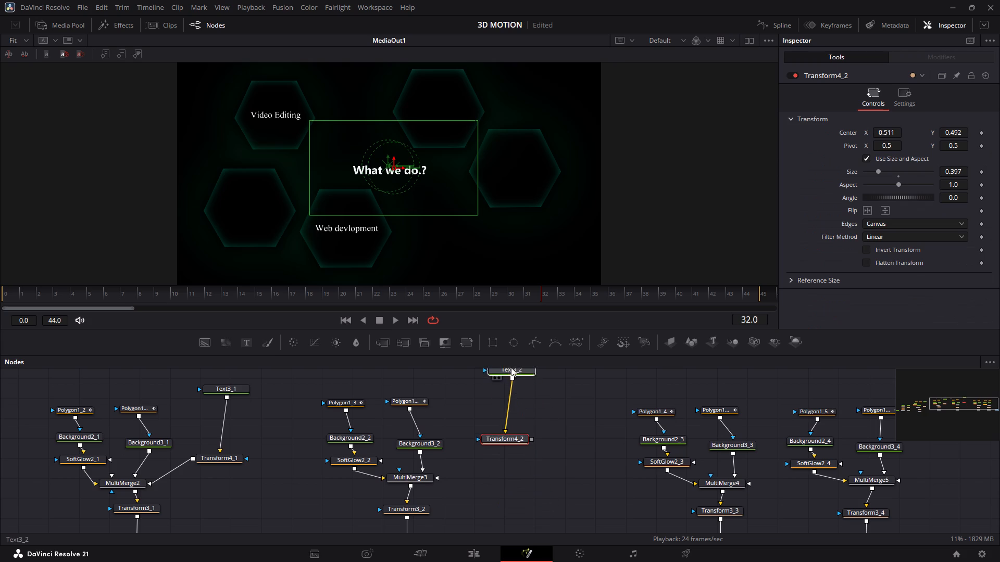
left_click_drag(511, 367, 509, 381)
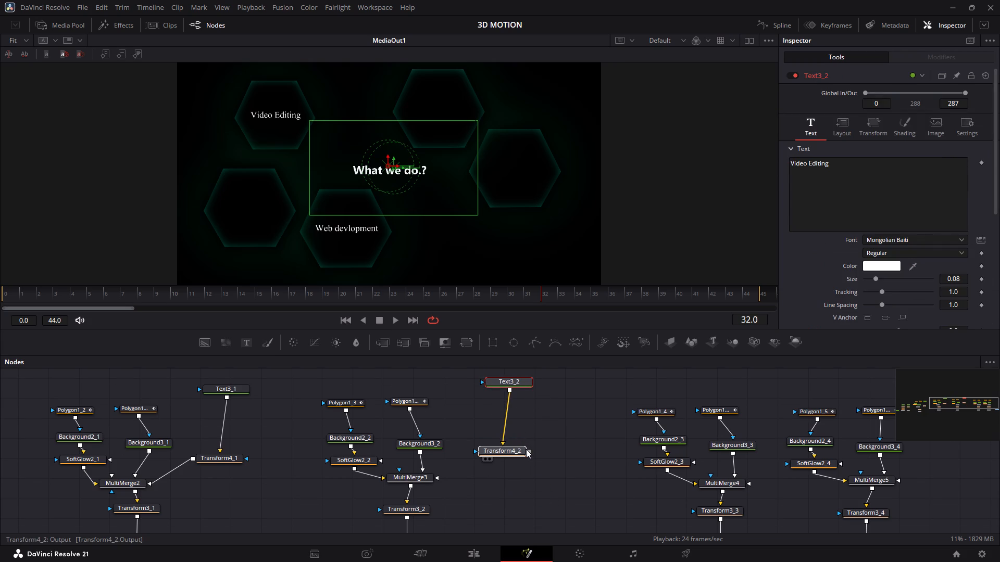
left_click_drag(528, 451, 430, 481)
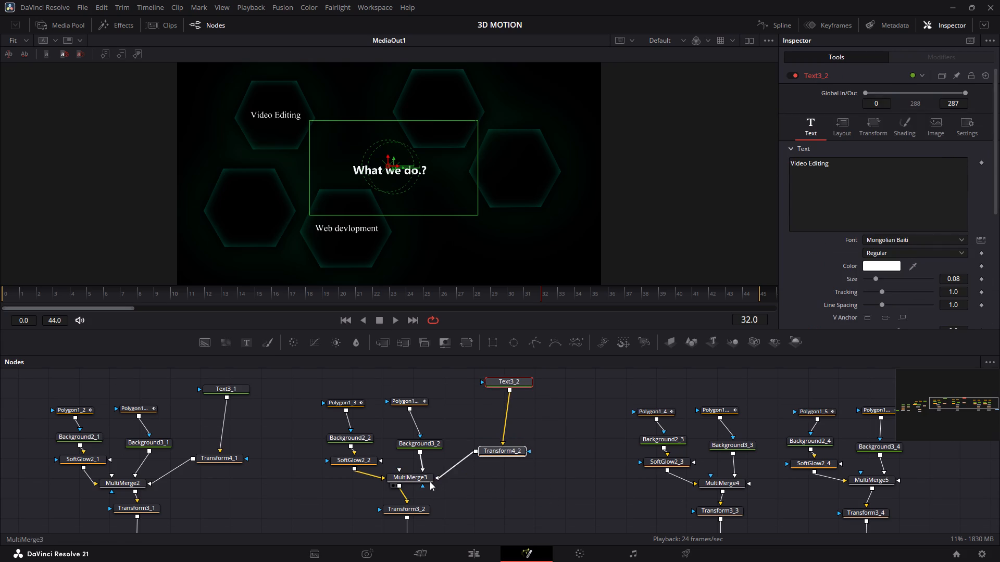
left_click_drag(507, 449, 506, 468)
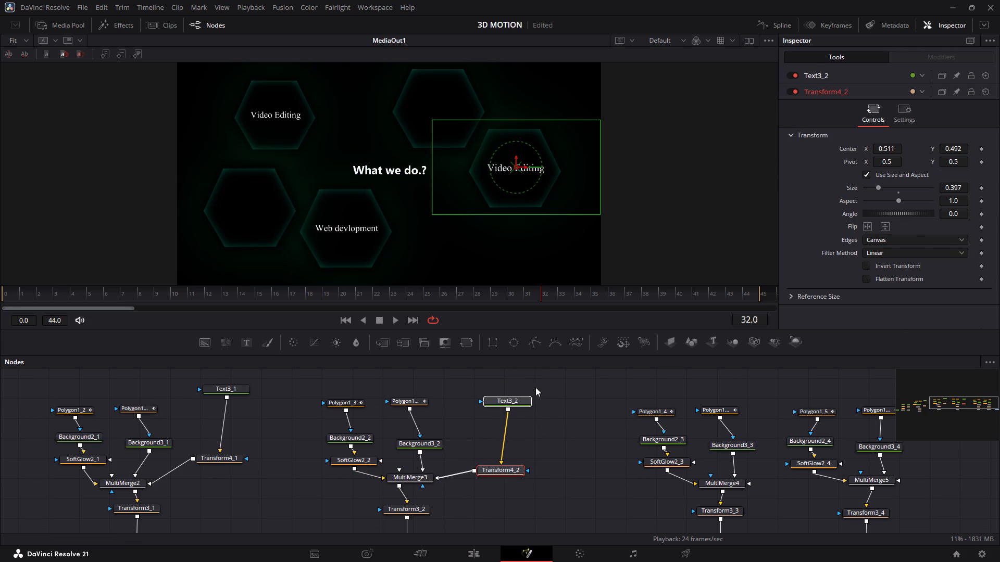
Replace the third hexagon's Text3_2 label text with "UI\UX".
left_click(514, 401)
left_click(846, 177)
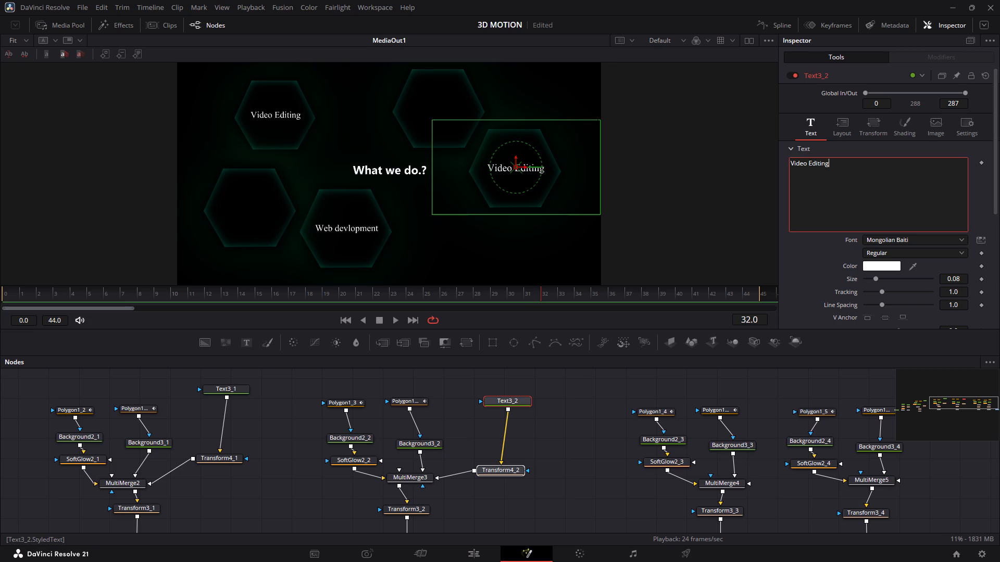
key("ctrl+BackSpace")
key("ctrl+BackSpace")
key("ctrl+BackSpace")
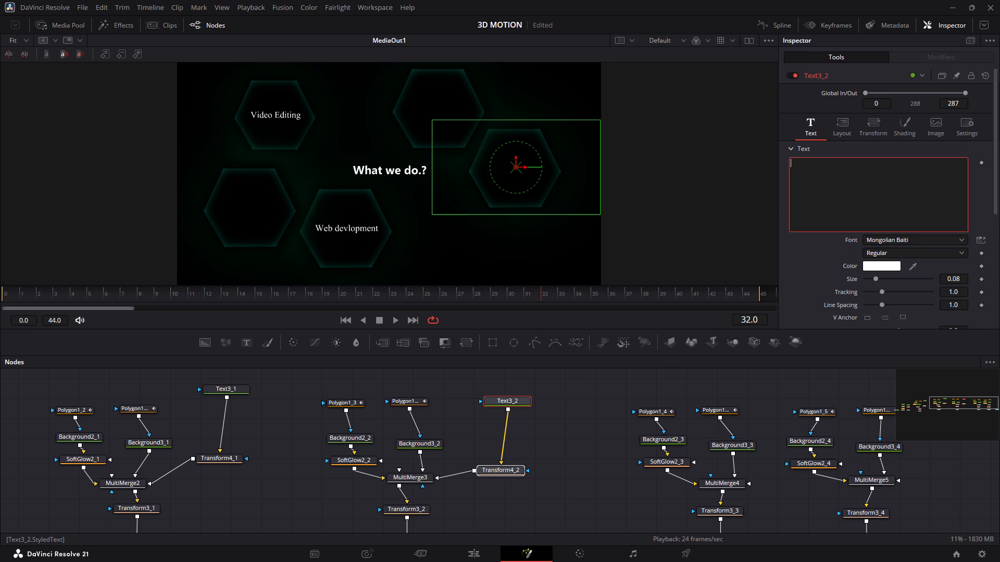
type("UI")
key("backslash")
type("UX")
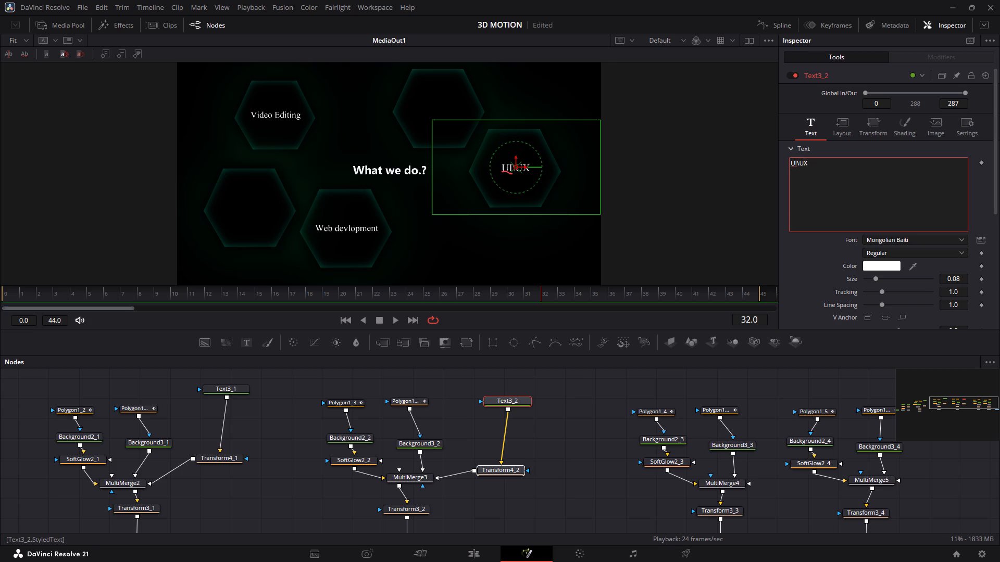
double_click(539, 433)
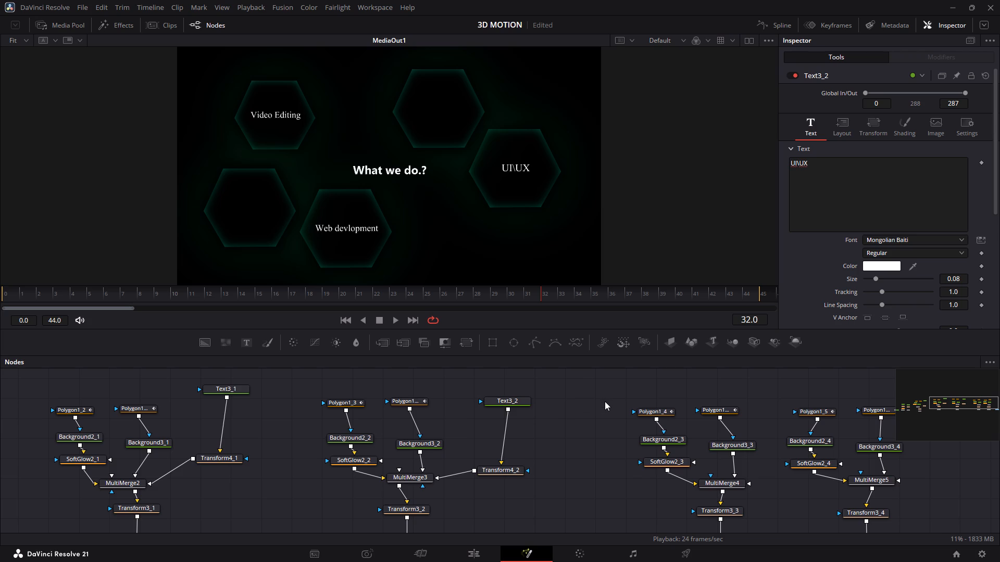
Move the fifth hexagon group together with Merge8 and MediaOut1 away from the fourth group to make room.
left_click(604, 404)
scroll(604, 403, "left", 2)
scroll(605, 400, "down", 1)
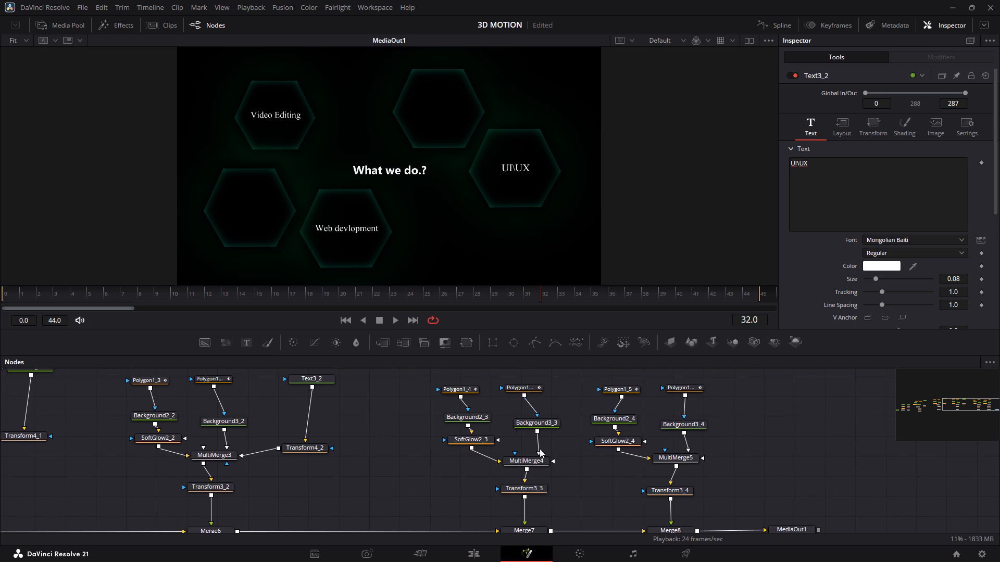
left_click_drag(589, 372, 767, 534)
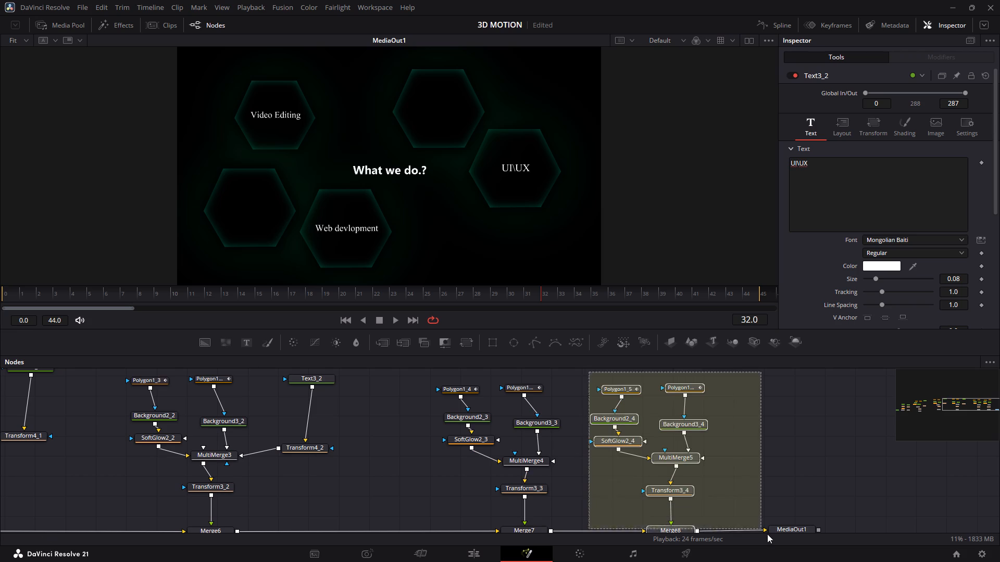
left_click_drag(767, 534, 796, 504)
left_click_drag(800, 479, 814, 479)
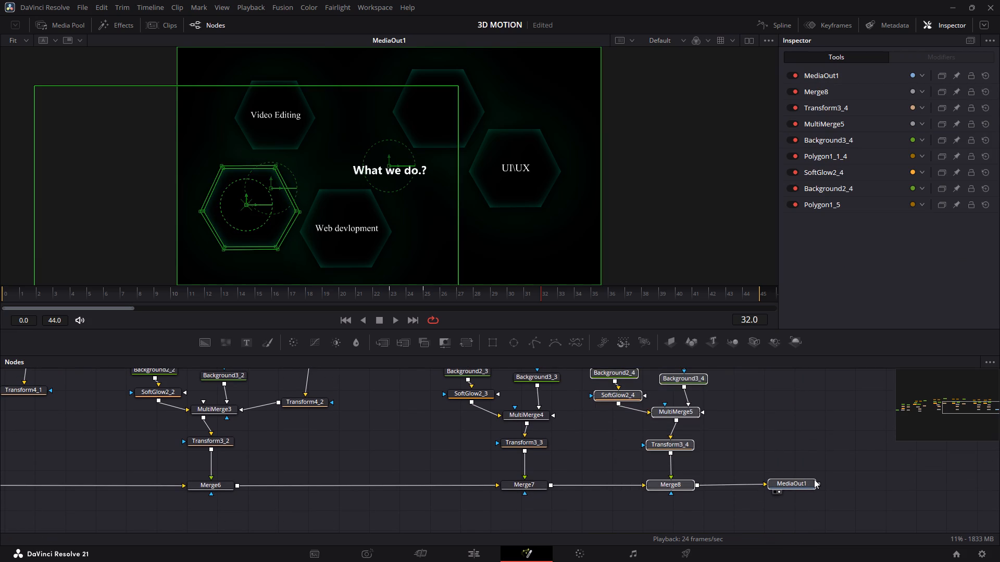
left_click_drag(814, 479, 826, 480)
left_click_drag(836, 491, 602, 368)
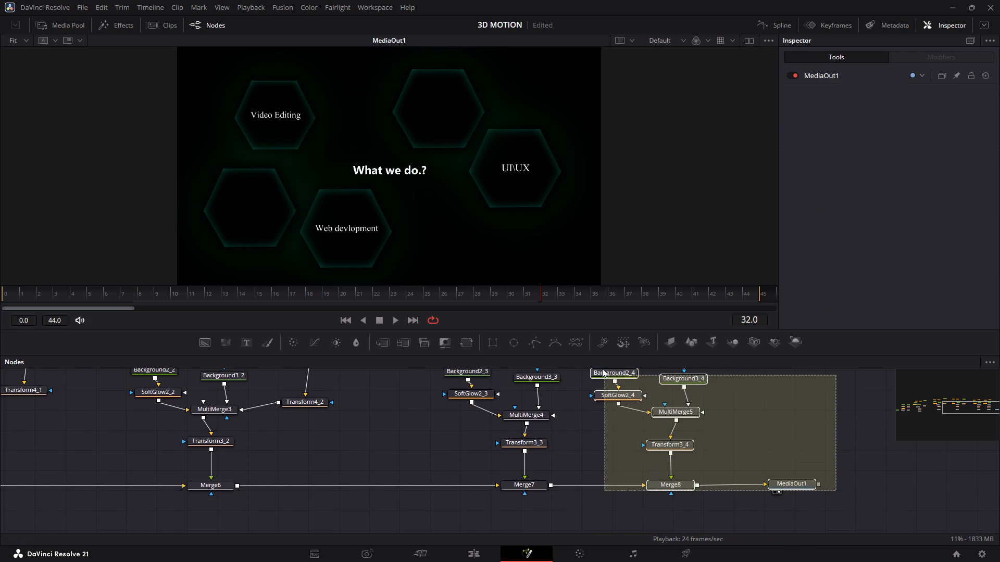
left_click_drag(602, 368, 603, 369)
left_click_drag(678, 476, 758, 475)
Paste the copied text and transform nodes beside the fourth hexagon group and connect the pasted transform's output to MultiMerge4.
left_click(665, 487)
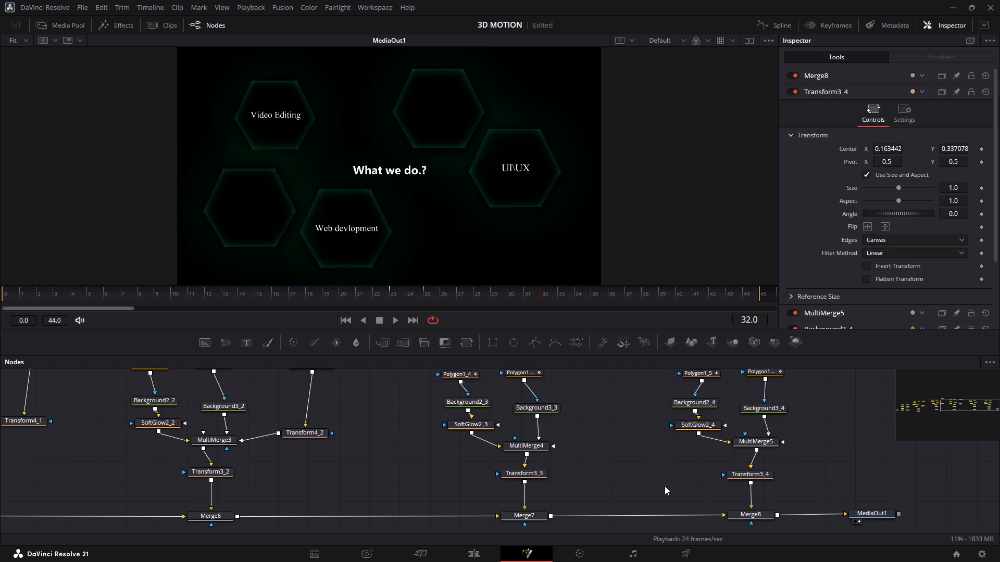
key("ctrl+v")
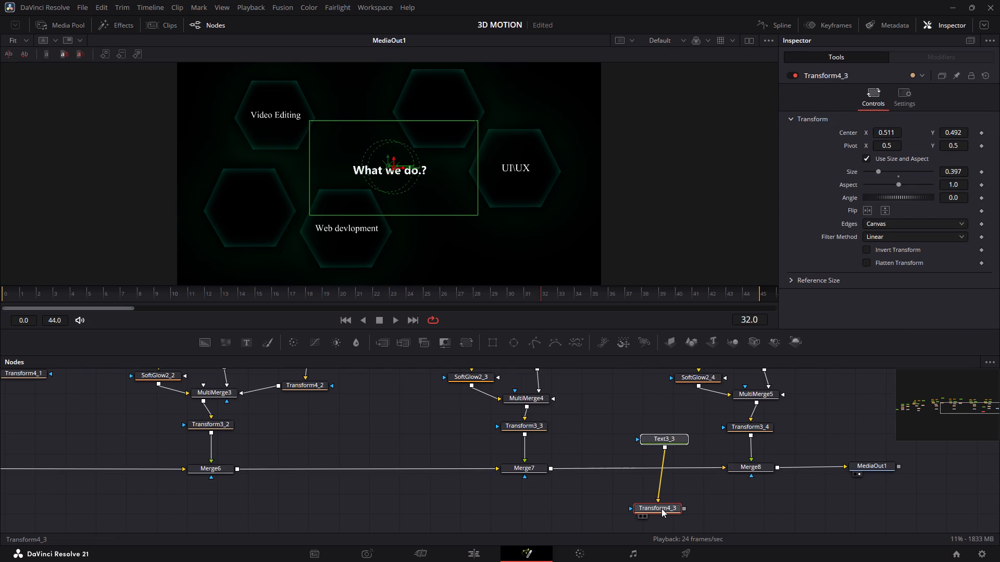
left_click_drag(660, 506, 595, 380)
scroll(599, 398, "up", 2)
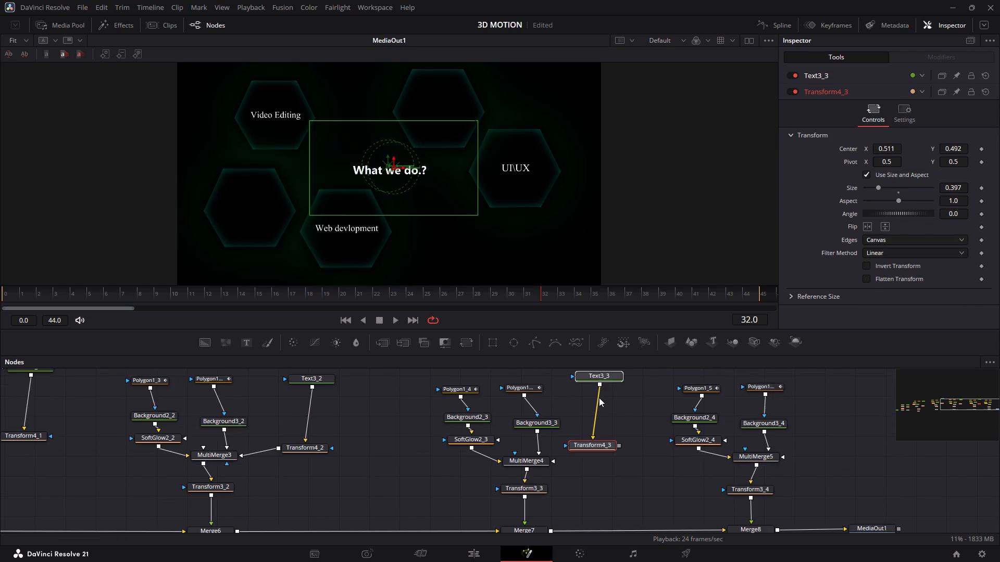
scroll(599, 398, "up", 1)
left_click_drag(598, 478, 611, 492)
left_click_drag(632, 492, 549, 490)
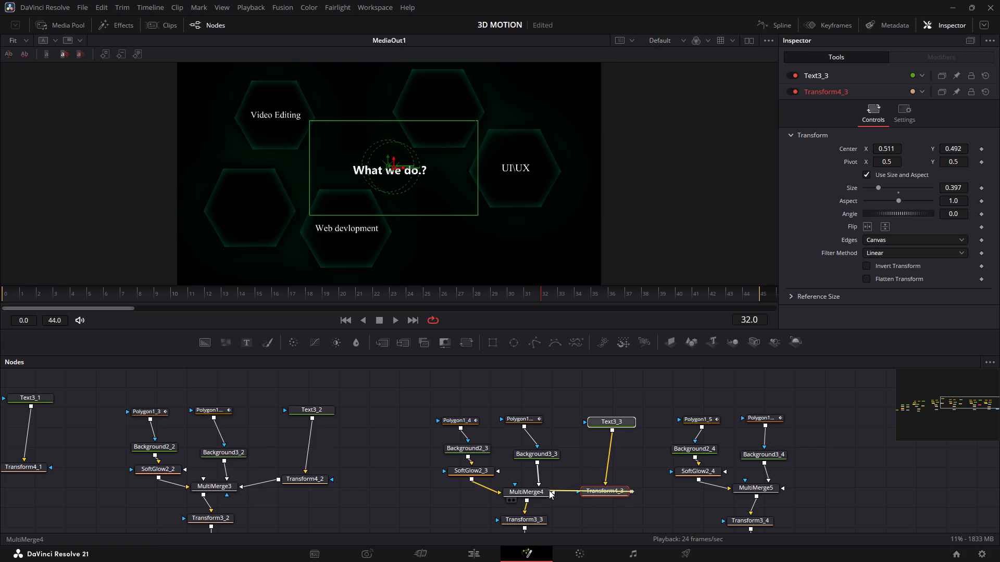
left_click_drag(549, 490, 543, 490)
Clear the "Video Editing" label text in the fourth hexagon's Text3_3 node.
left_click_drag(599, 422, 590, 422)
left_click(590, 422)
left_click(891, 176)
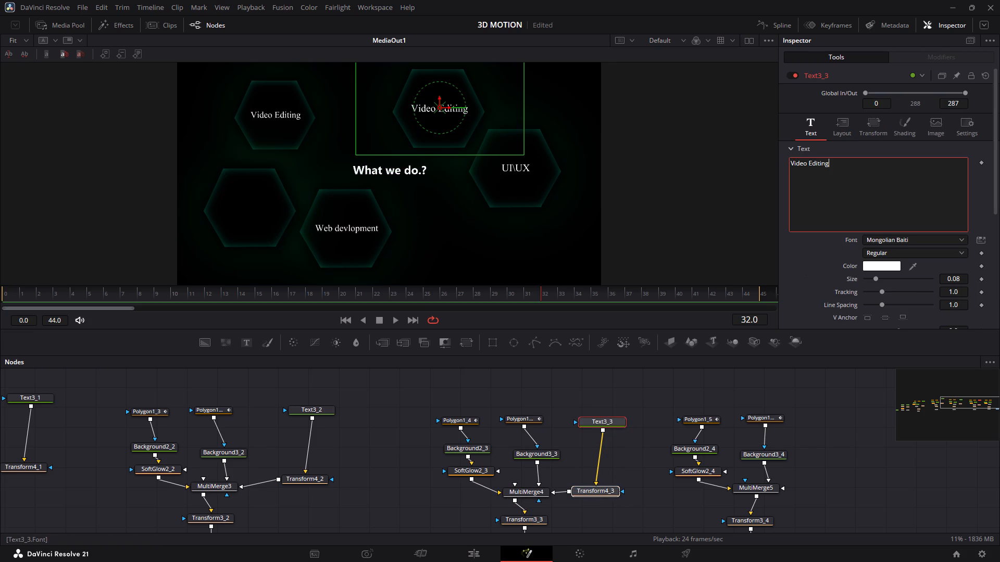
key("ctrl+BackSpace")
key("ctrl+BackSpace")
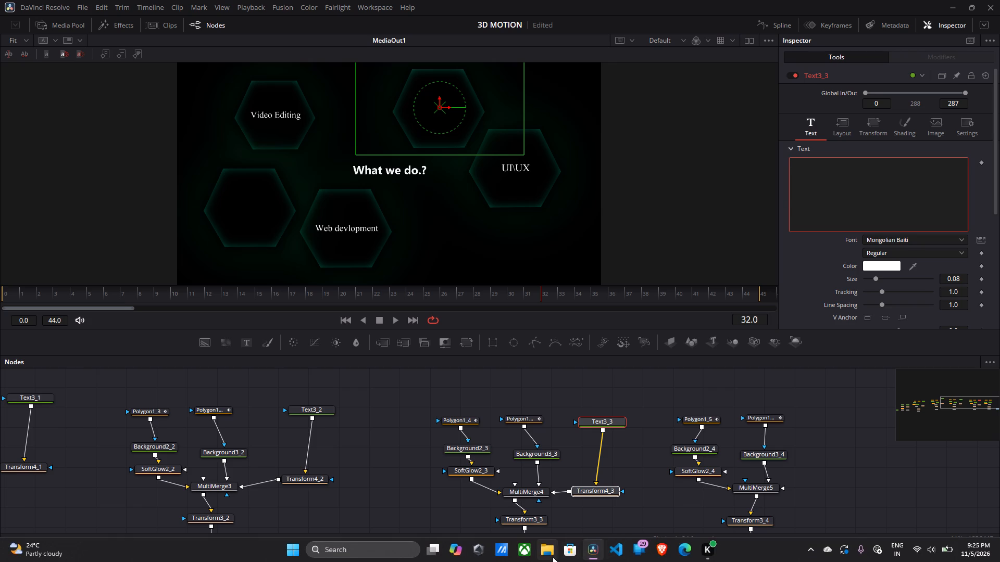
Switch to File Explorer, play the FUCK video from the WHATEVER folder on DATA (D:) to examine its service names, and close both windows.
left_click(552, 555)
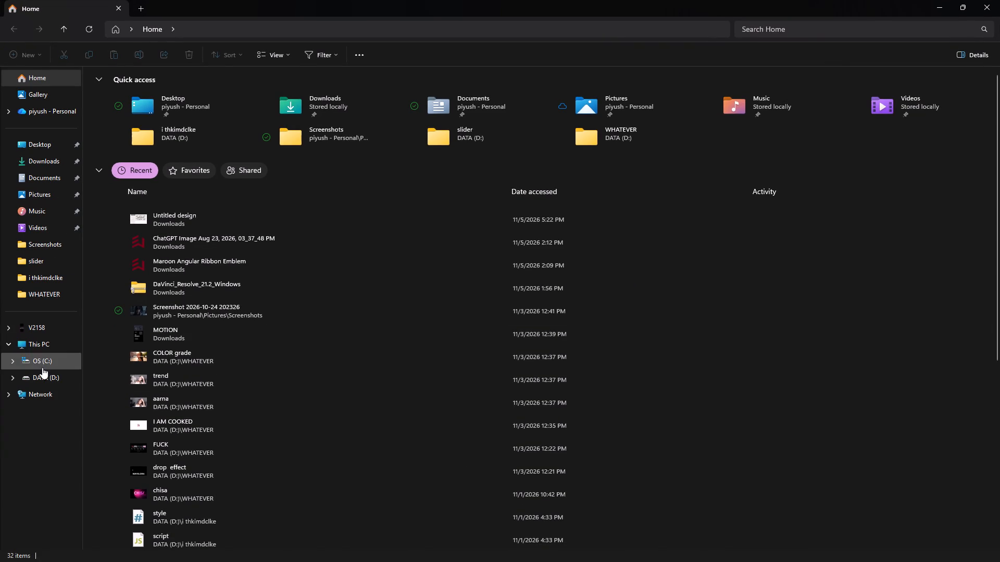
left_click(49, 381)
left_click(52, 296)
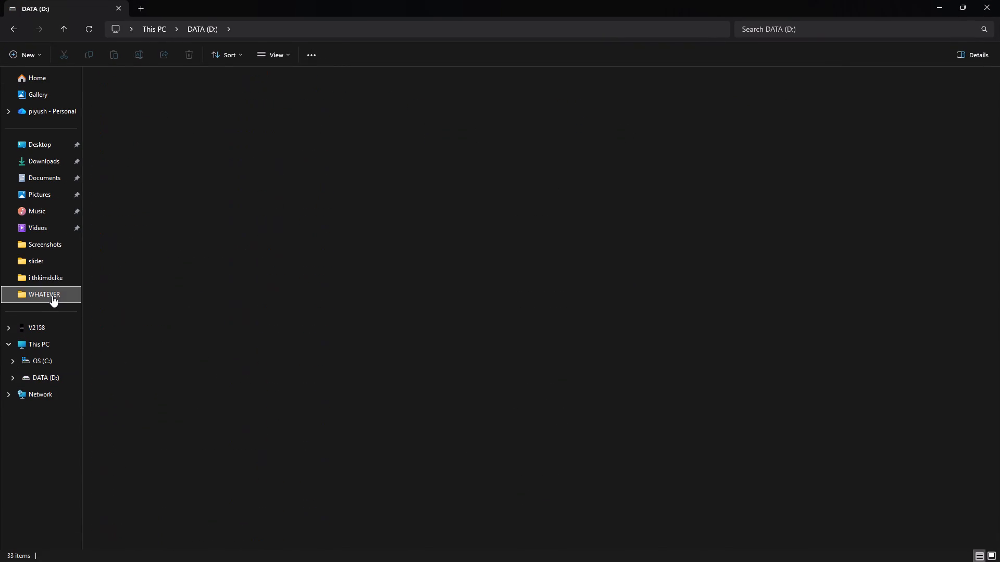
double_click(569, 281)
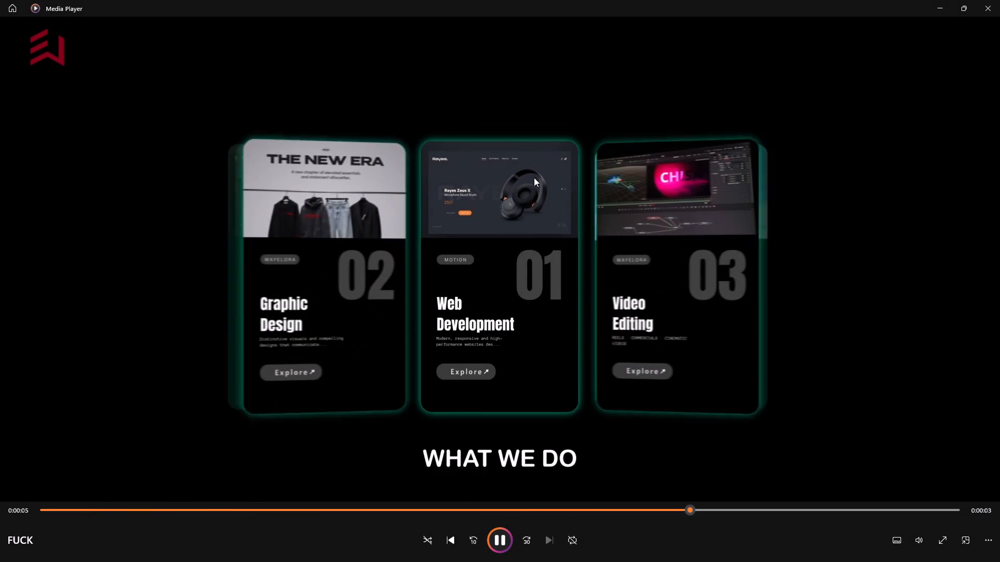
key("space")
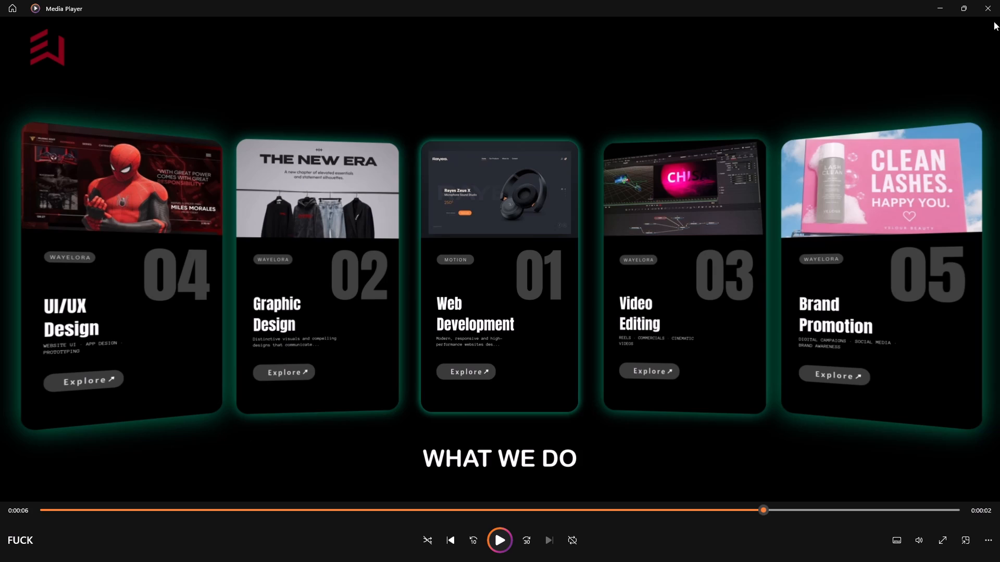
left_click(999, 0)
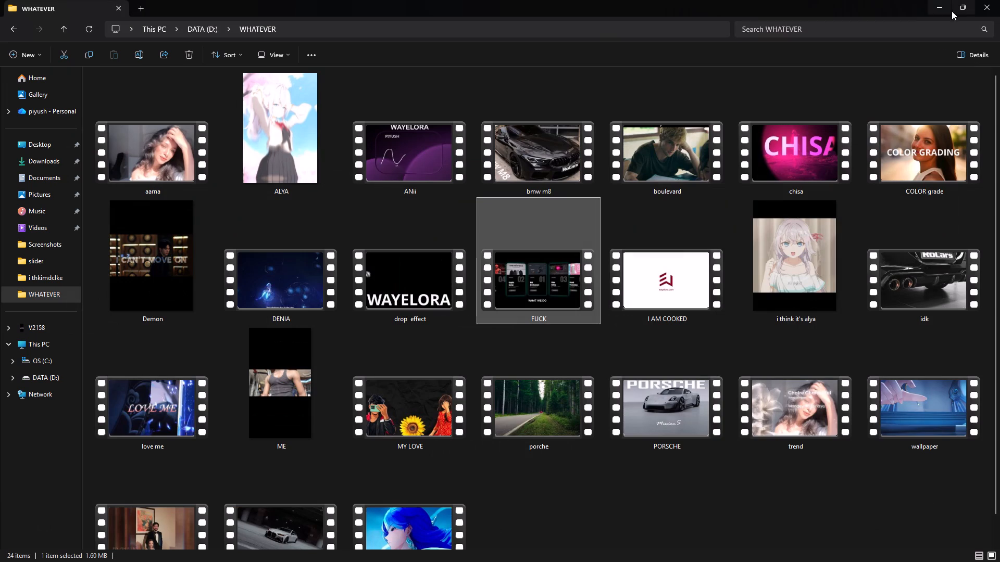
left_click(992, 2)
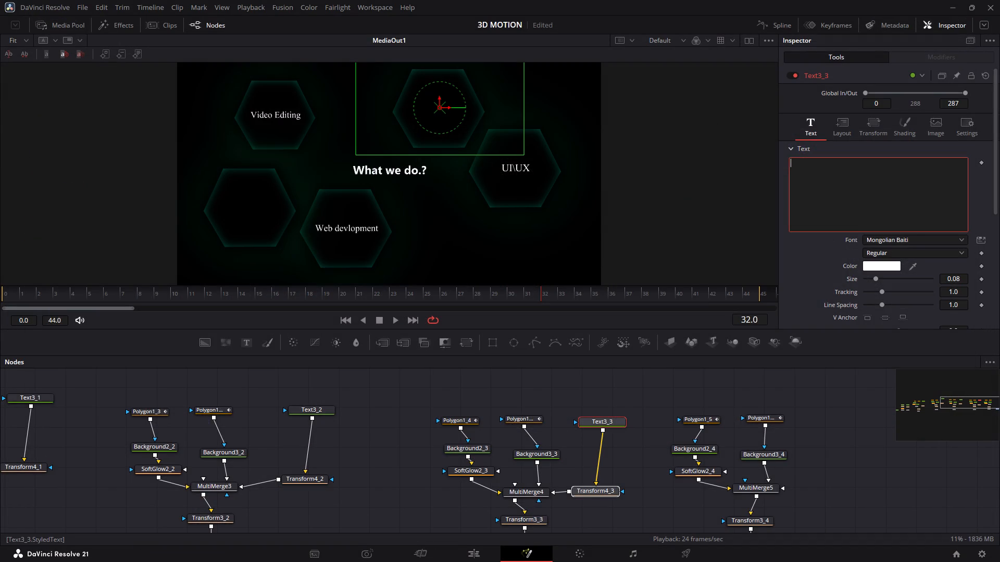
Enter "Graphic Design" as the fourth hexagon's label text in Text3_3.
left_click(846, 186)
type("Graphic")
key("space")
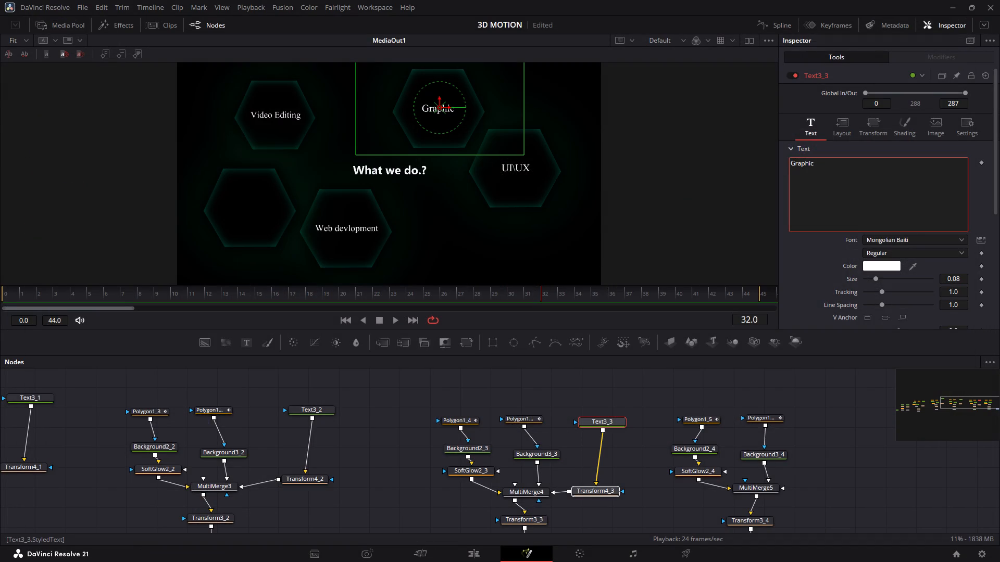
type("De")
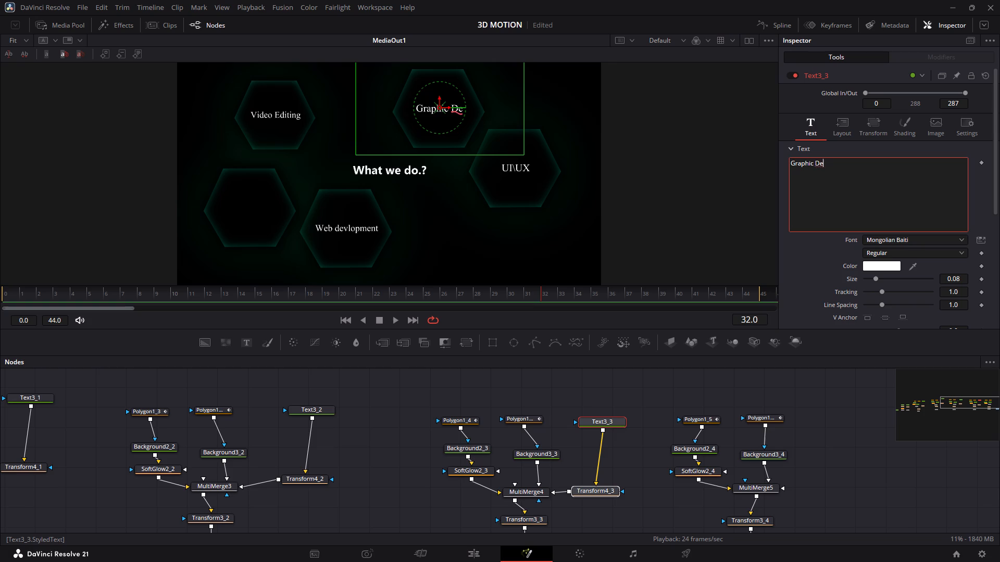
type("sign")
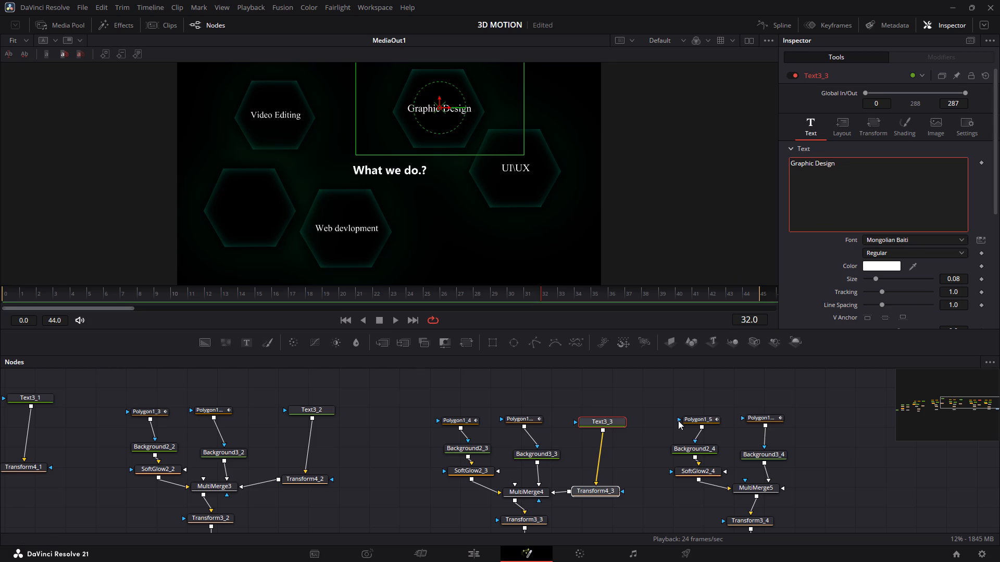
double_click(669, 406)
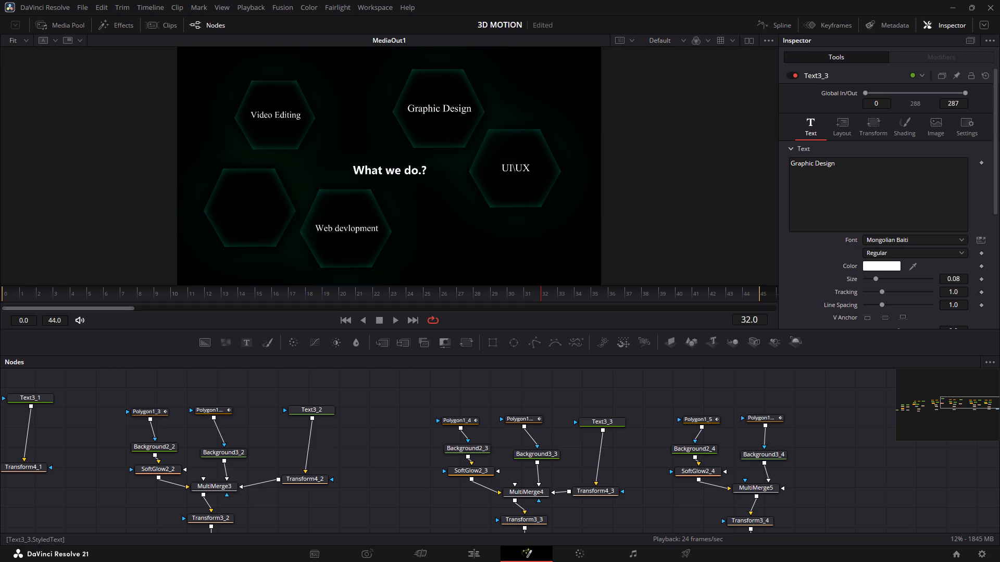
Paste the copied text and transform nodes beside the fifth hexagon group and connect the pasted transform's output to MultiMerge5.
scroll(623, 434, "left", 1)
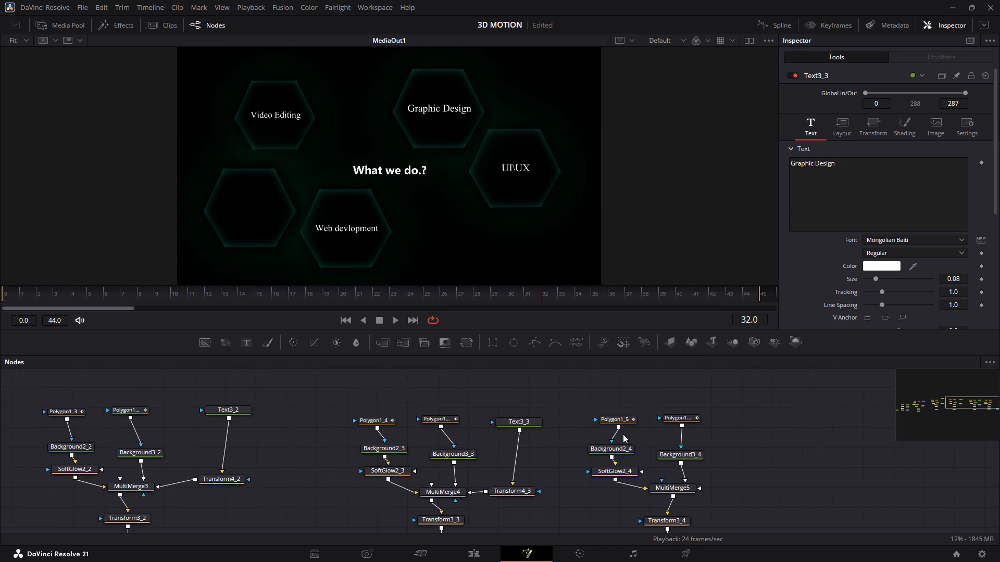
scroll(623, 434, "left", 3)
left_click(689, 448)
key("ctrl+v")
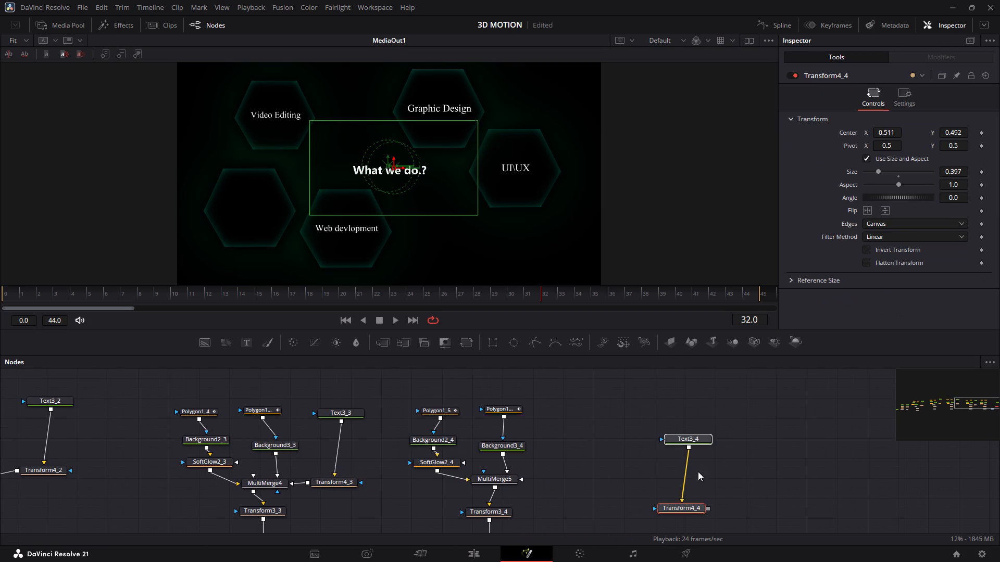
left_click_drag(685, 505, 595, 468)
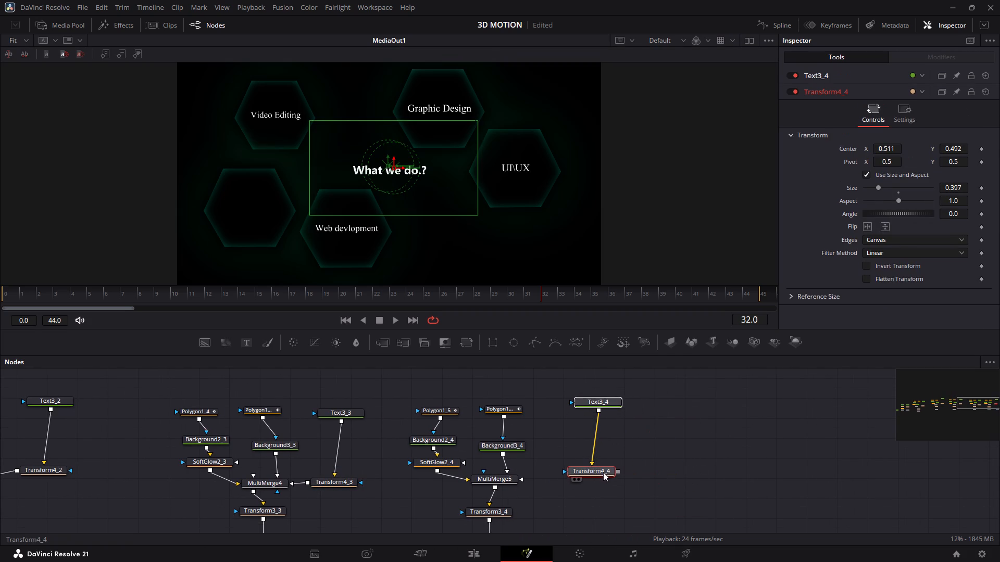
left_click_drag(619, 471, 496, 478)
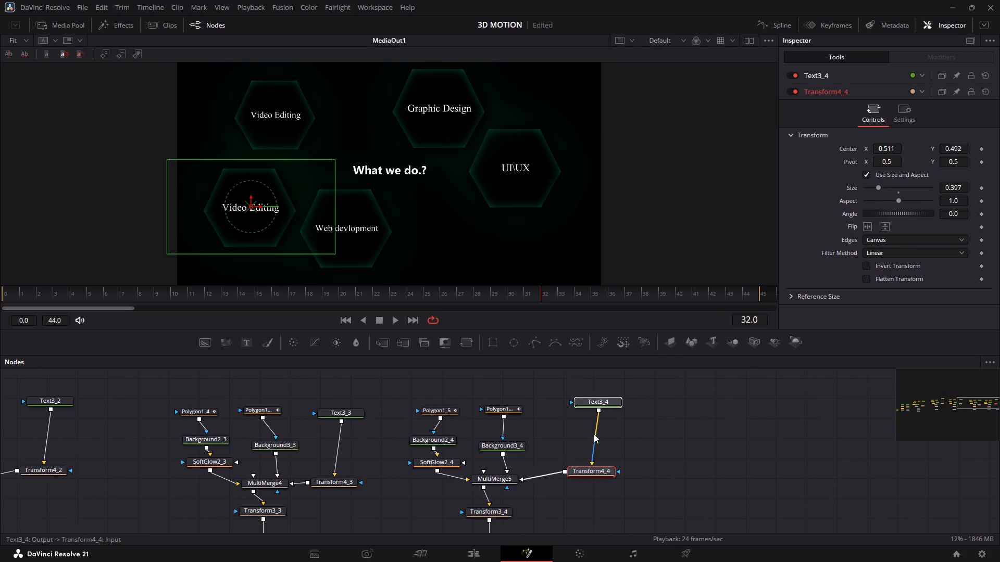
Replace the fifth hexagon's Text3_4 label text with "Brand promotion".
left_click(620, 398)
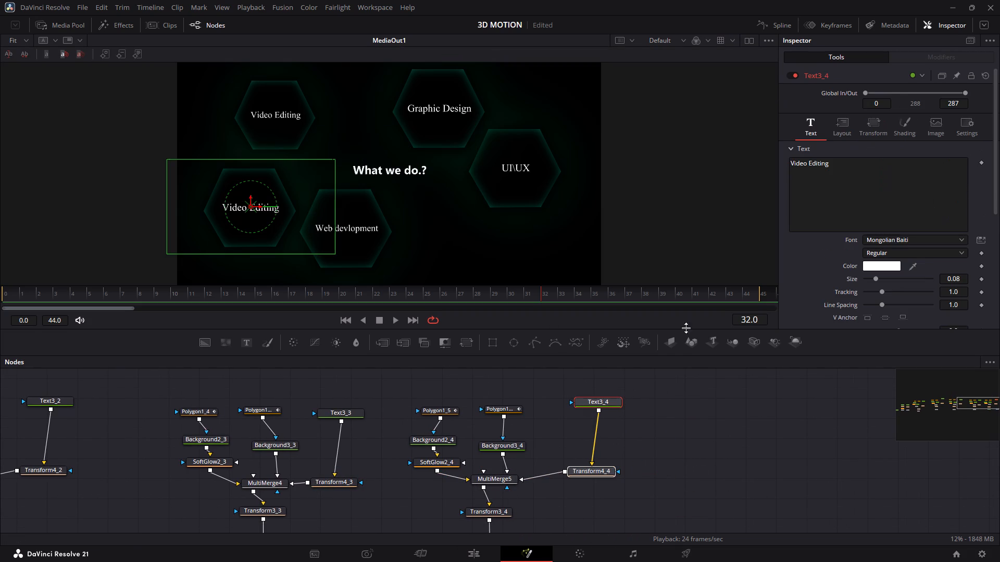
left_click(845, 182)
key("ctrl+BackSpace")
key("ctrl+BackSpace")
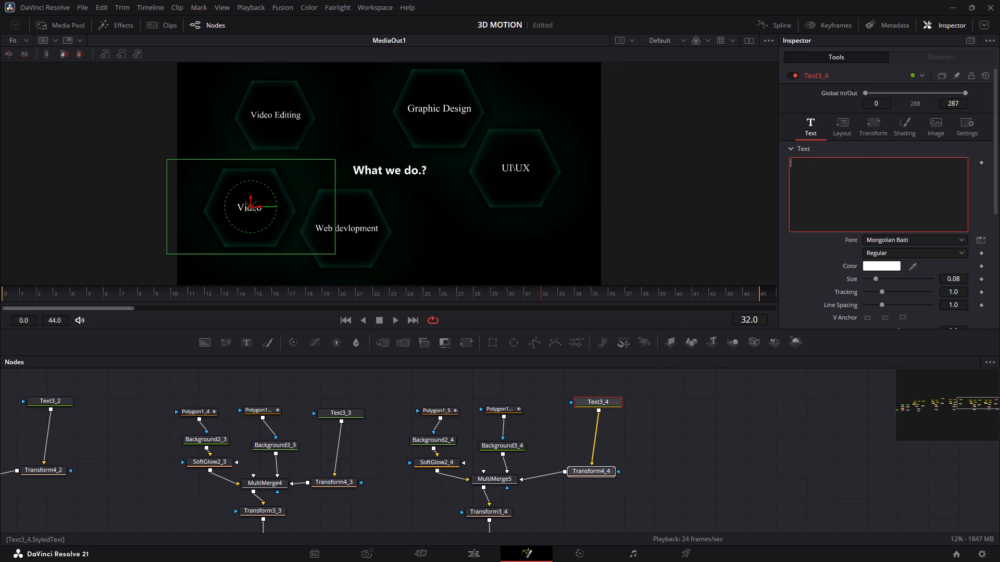
type("Brand")
key("space")
type("pro")
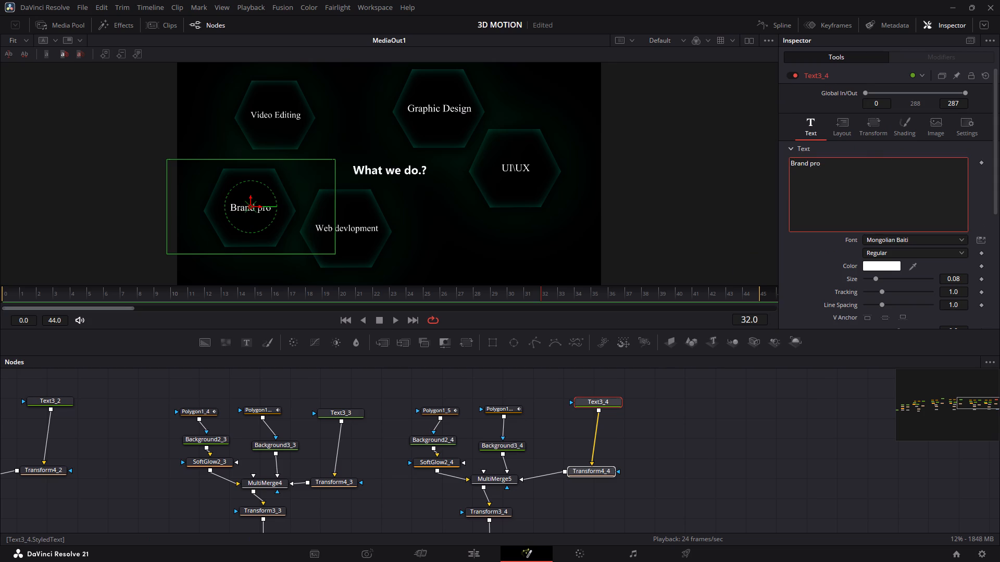
key("m")
type("otion")
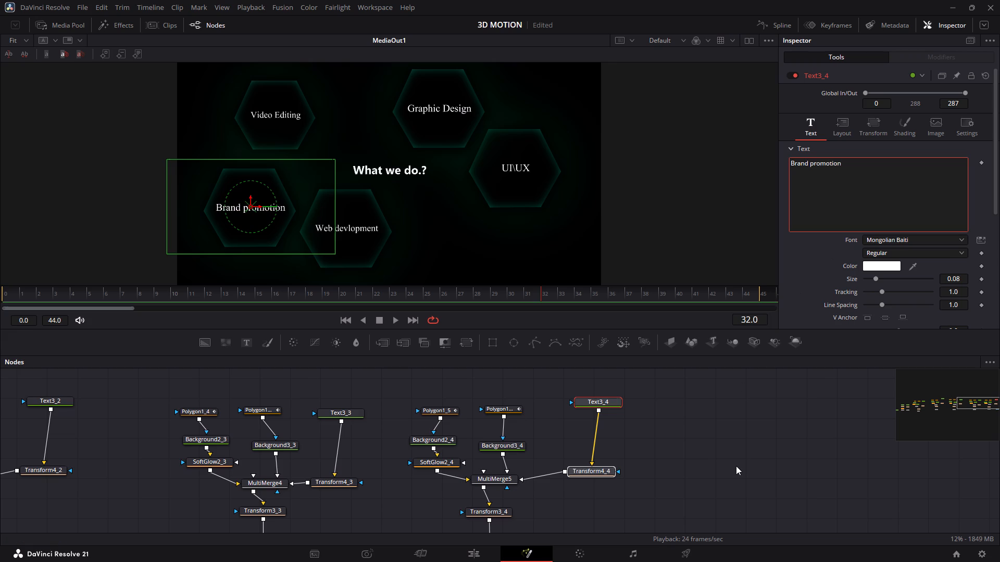
double_click(736, 466)
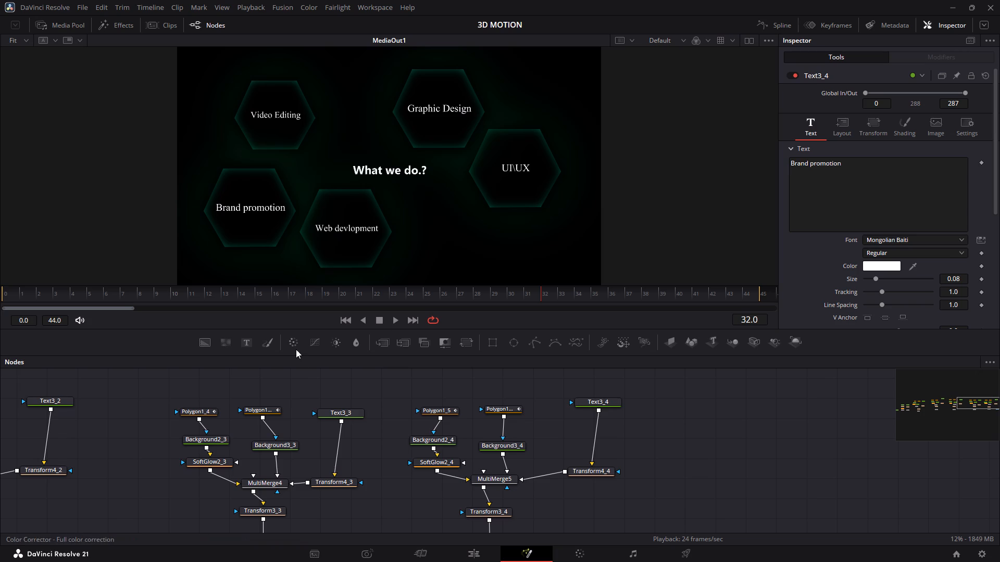
Play back the composition, pausing and resuming, to examine the animation with all five hexagon labels in place.
left_click(323, 386)
scroll(299, 387, "right", 8)
key("space")
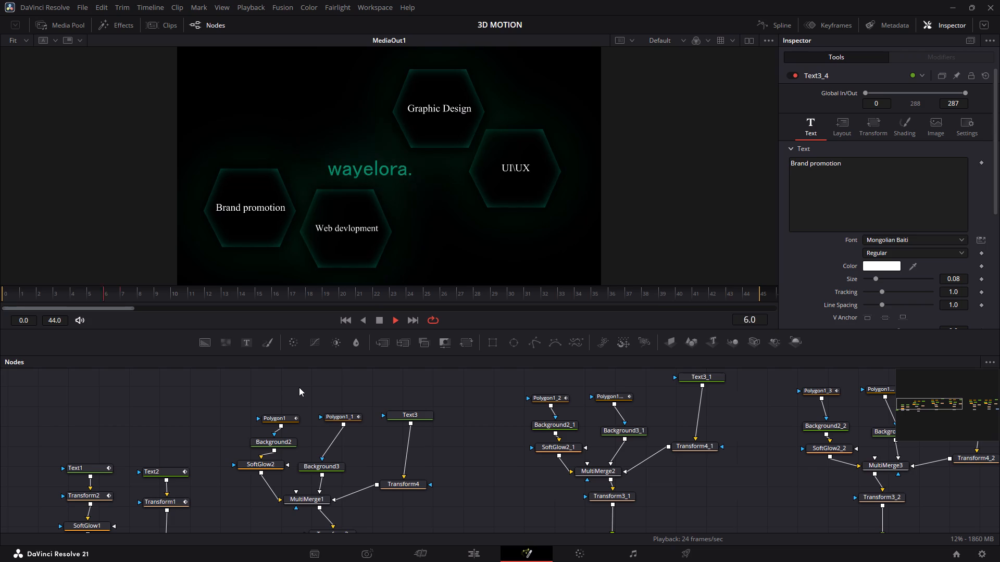
key("space")
key("space")
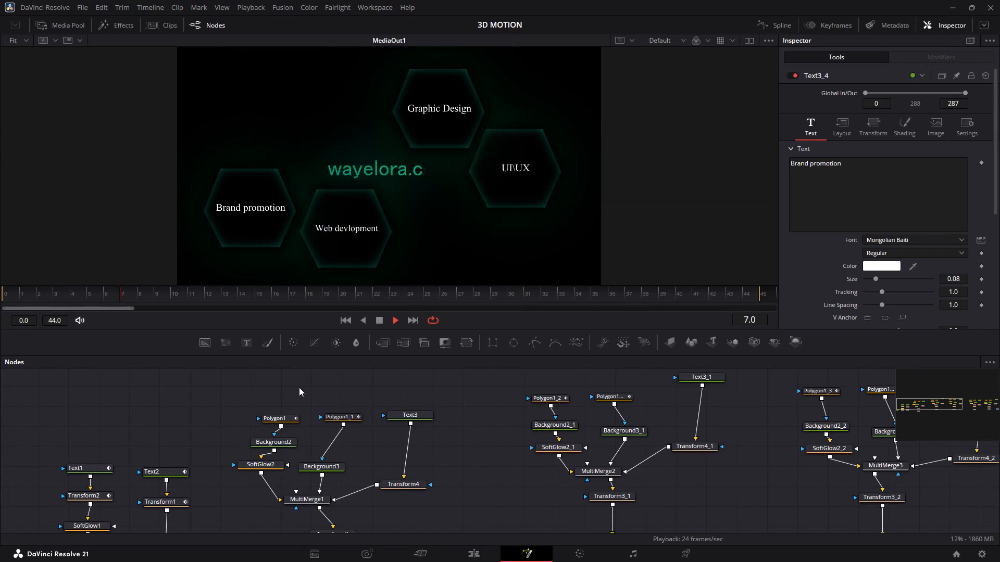
key("space")
key("space")
key("space")
key("space")
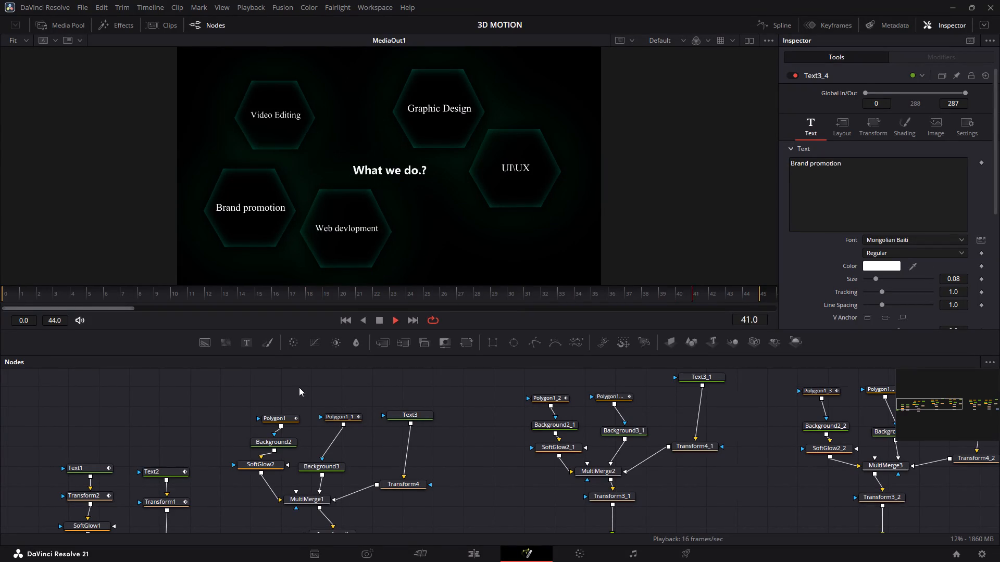
key("space")
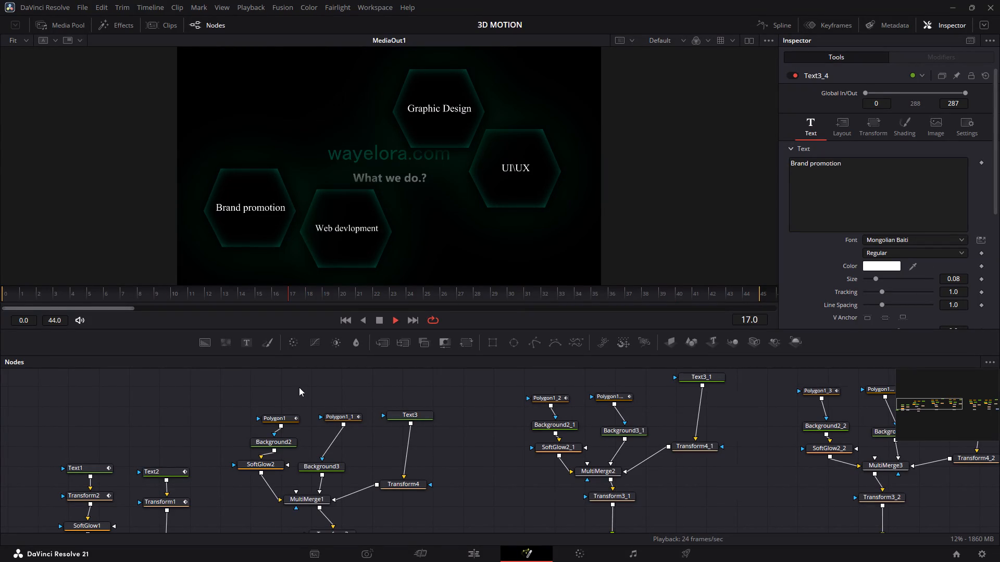
Step back and forth through the opening frames, up to about frame 28, to examine when each hexagon and the title appear.
key("space")
key("space")
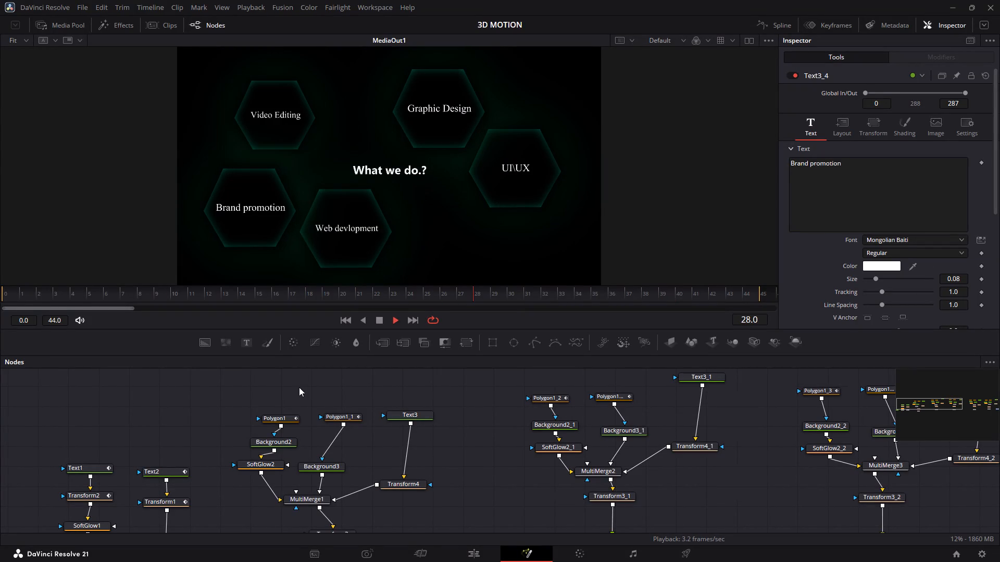
key("Left")
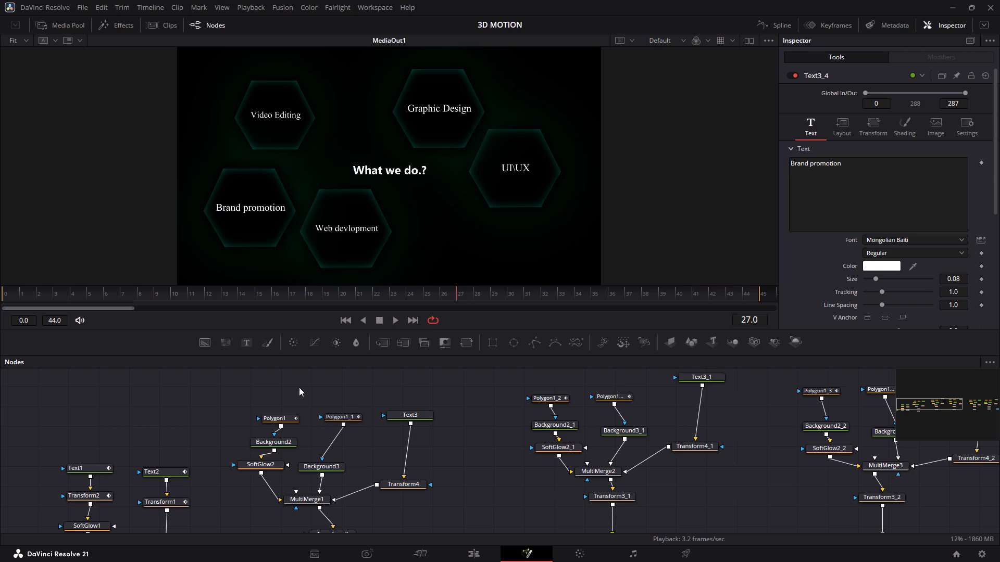
key("Left")
key("Left")
key("Left")
key("Right")
key("Left")
key("Right")
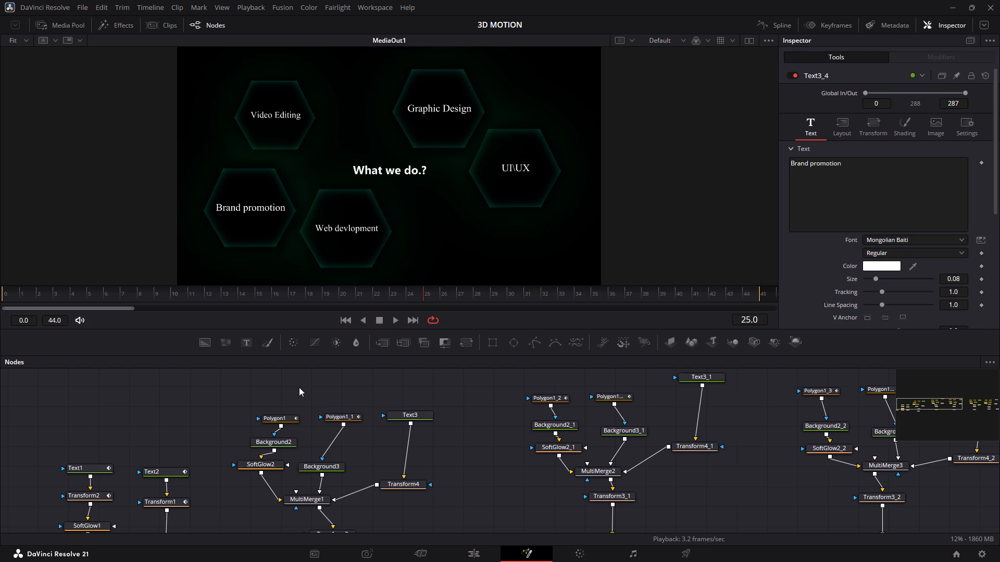
key("Left")
key("Right")
key("Left")
key("Left")
key("Left")
key("Left")
key("Left")
key("Left")
key("Left")
key("Left")
key("Left")
key("Left")
key("Left")
key("Left")
key("Left")
key("Left")
key("Left")
key("Left")
key("Left")
key("Left")
key("Left")
key("Left")
key("Left")
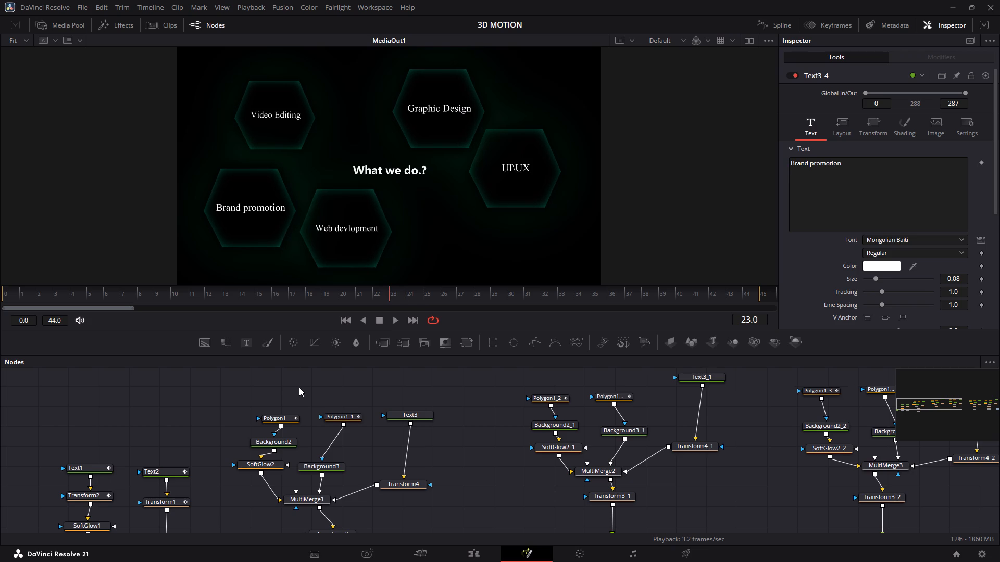
key("Right")
key("Right")
key("Right")
key("Right")
key("Right")
key("Right")
key("Right")
key("Right")
key("Right")
key("Right")
key("Right")
key("Right")
key("Right")
key("Right")
key("Right")
key("Right")
key("Right")
key("Right")
key("Right")
key("Right")
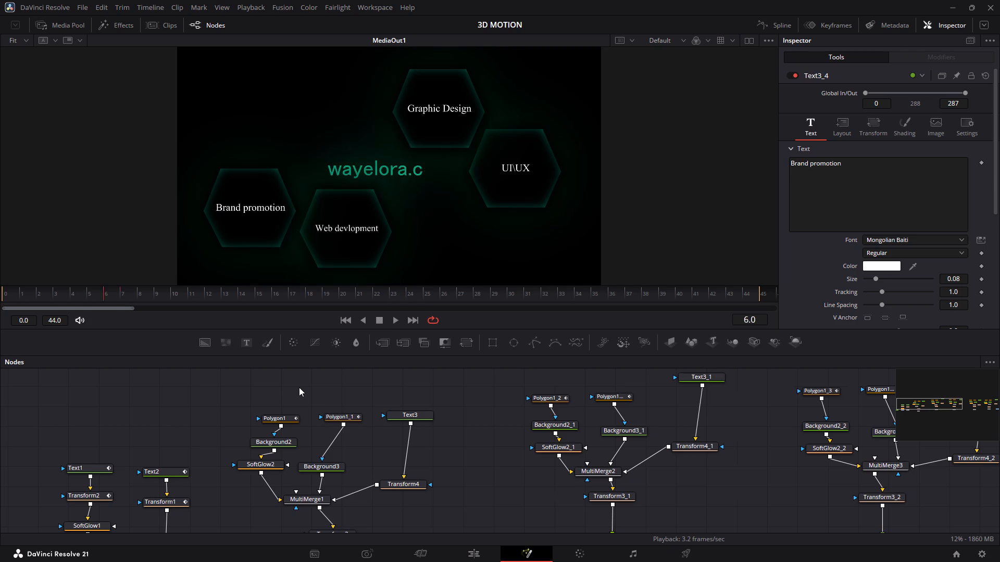
key("Left")
key("Left")
key("Left")
key("Left")
key("Left")
key("Left")
key("Left")
key("Left")
key("Left")
key("Left")
key("Left")
key("Left")
key("Left")
key("Left")
key("Left")
key("Left")
key("Left")
key("Left")
key("Left")
key("Left")
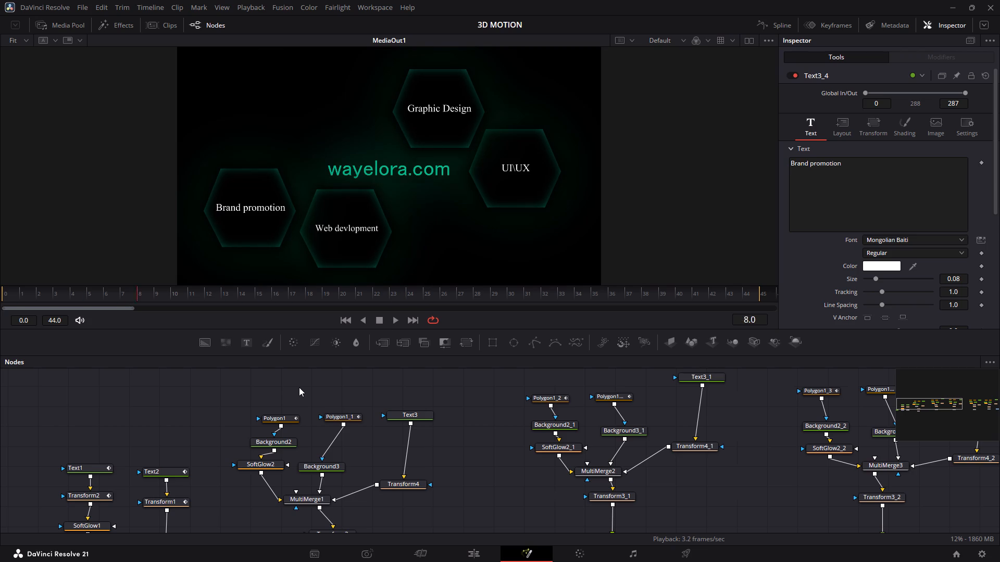
key("Left")
key("Left")
key("Left")
key("Left")
key("Left")
key("Left")
key("Left")
key("Left")
key("Left")
key("Right")
key("Right")
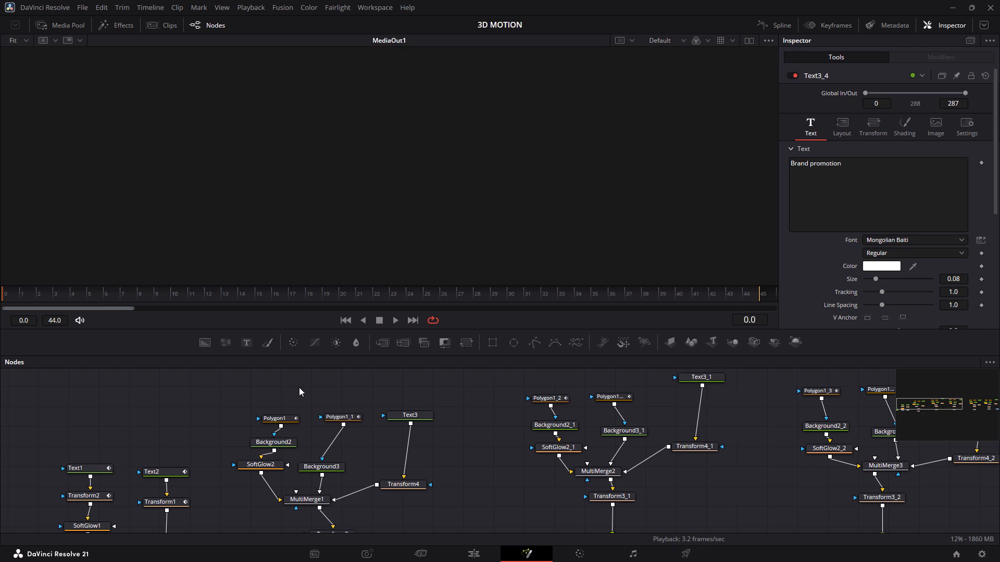
key("Right")
key("Right")
key("Right")
key("Right")
key("Right")
key("Right")
key("Right")
key("Right")
key("Right")
key("Right")
key("Right")
key("Right")
key("Right")
key("Right")
key("Right")
key("Right")
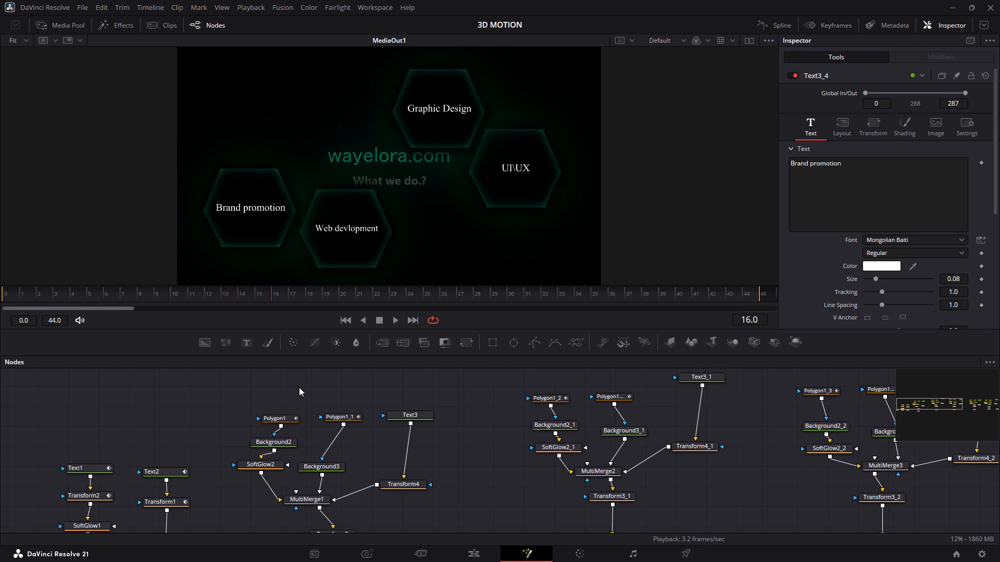
key("Right")
key("Right")
key("Right")
key("Right")
key("Right")
key("Right")
key("Right")
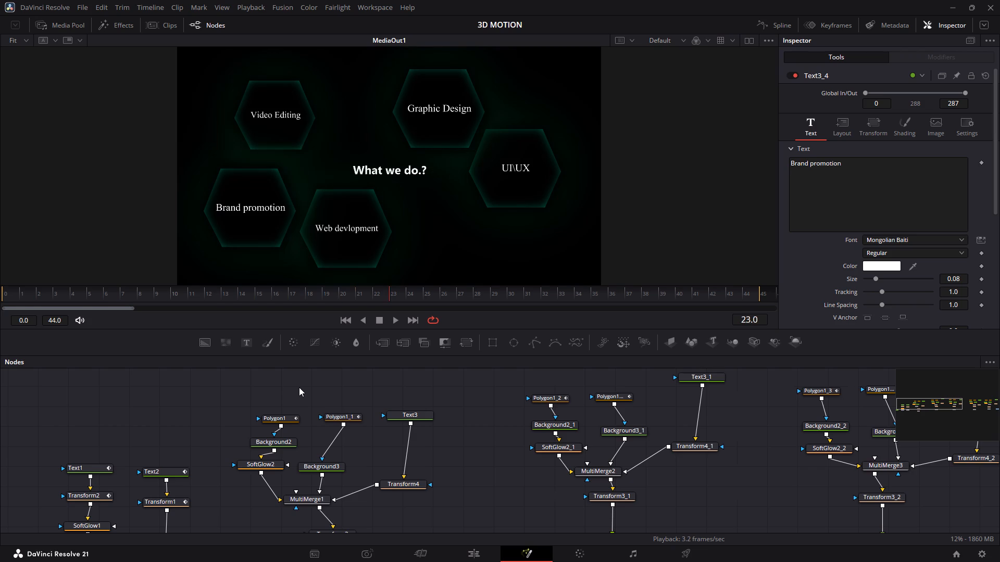
key("Right")
key("Right")
key("Right")
Step frame by frame around frames 16 to 25 to examine when the "Video Editing" hexagon first appears relative to the title.
key("Left")
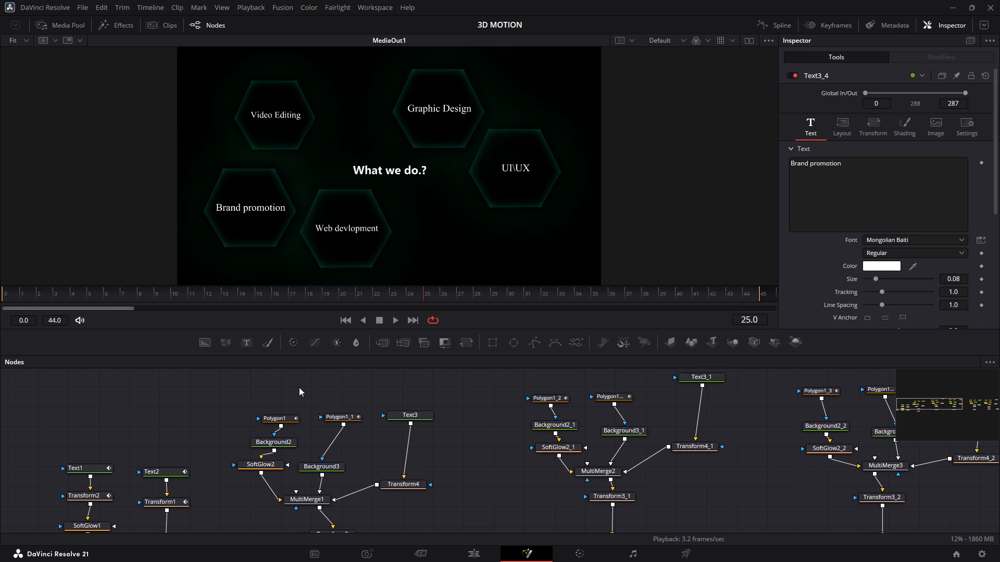
key("Left")
key("Left")
key("Left")
key("Right")
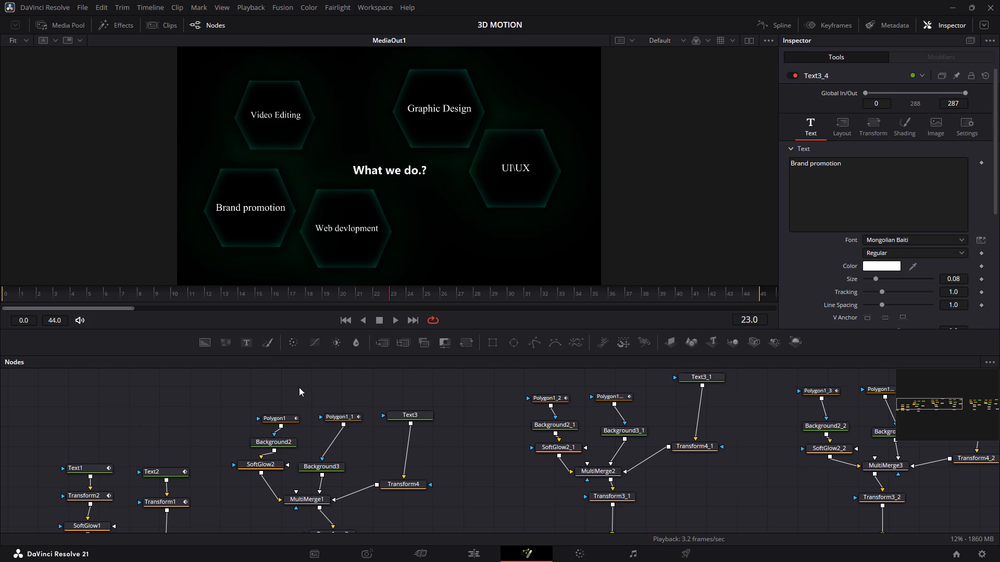
key("Right")
key("Left")
key("Right")
key("Left")
key("Left")
key("Right")
key("Left")
key("Left")
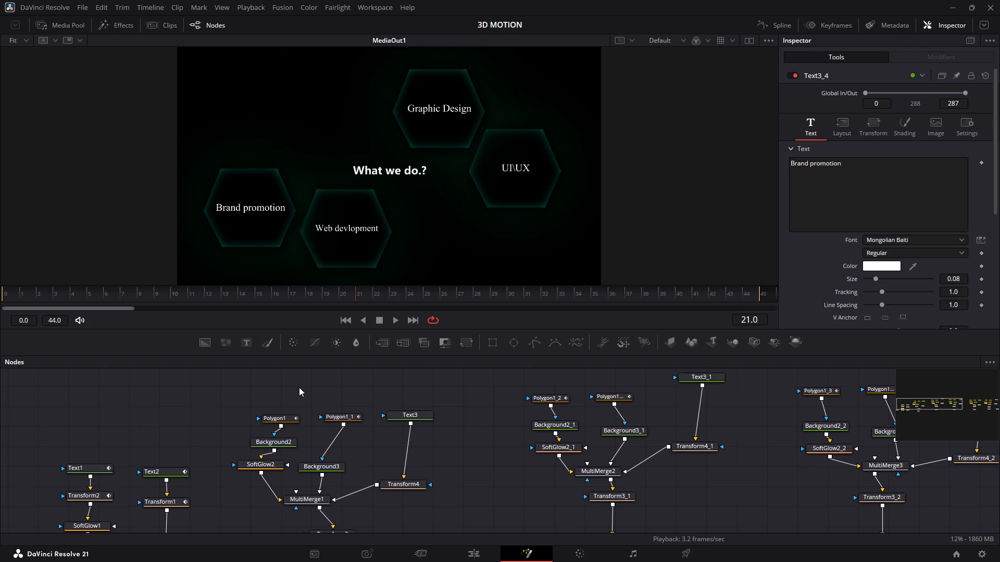
key("Right")
key("Right")
key("Left")
key("Left")
key("Left")
key("Left")
key("Left")
key("Left")
key("Left")
key("Left")
key("Right")
key("Right")
key("Right")
key("Right")
key("Right")
key("Right")
key("Right")
key("Right")
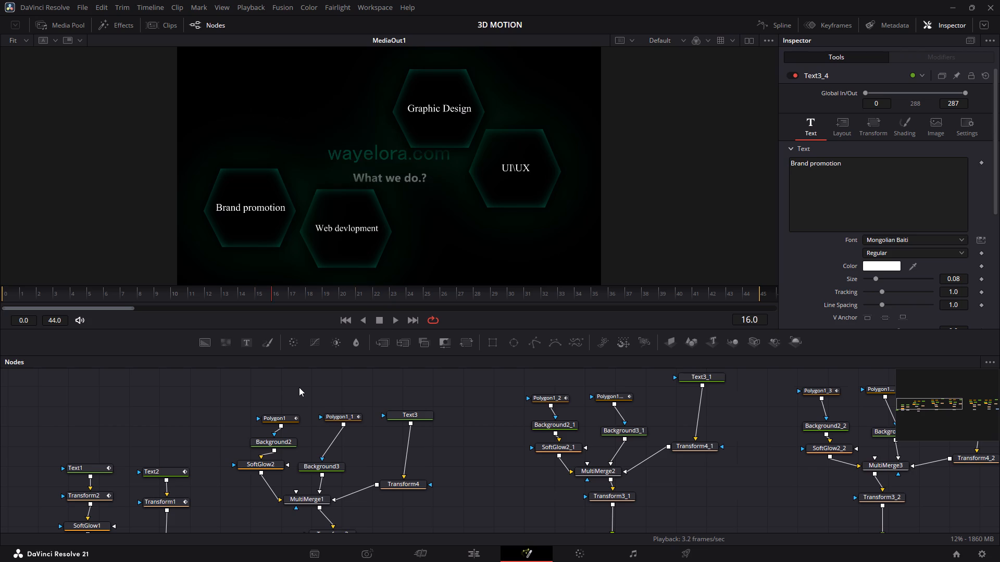
key("Right")
key("Left")
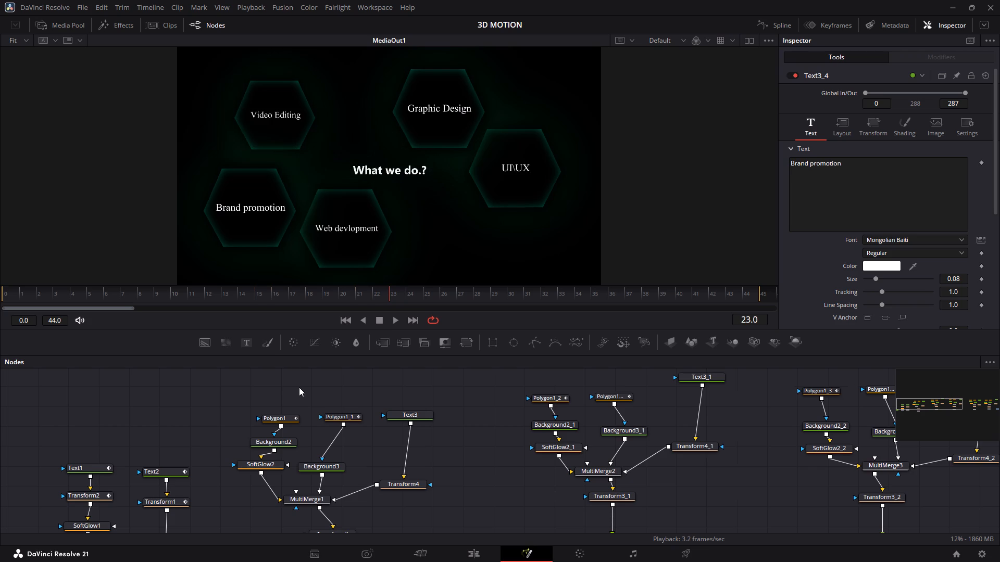
key("Right")
Set the Global In frame of the first hexagon's Background2 node to 24.
scroll(322, 494, "down", 1)
scroll(323, 489, "up", 1)
left_click(289, 438)
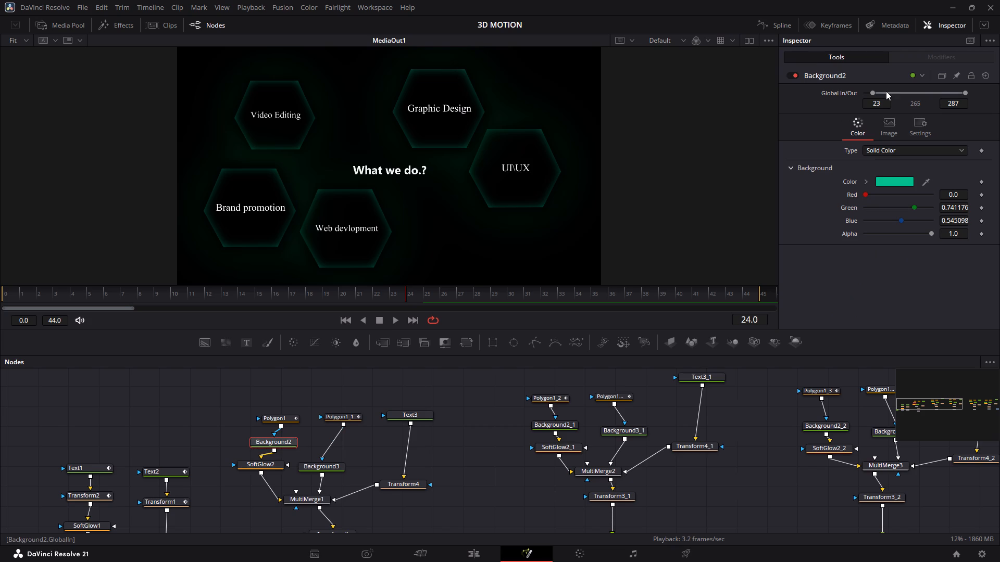
left_click(880, 98)
left_click(881, 105)
key("BackSpace")
key("4")
Set the Global In frame of the first hexagon's Background3 node to 24.
left_click(329, 466)
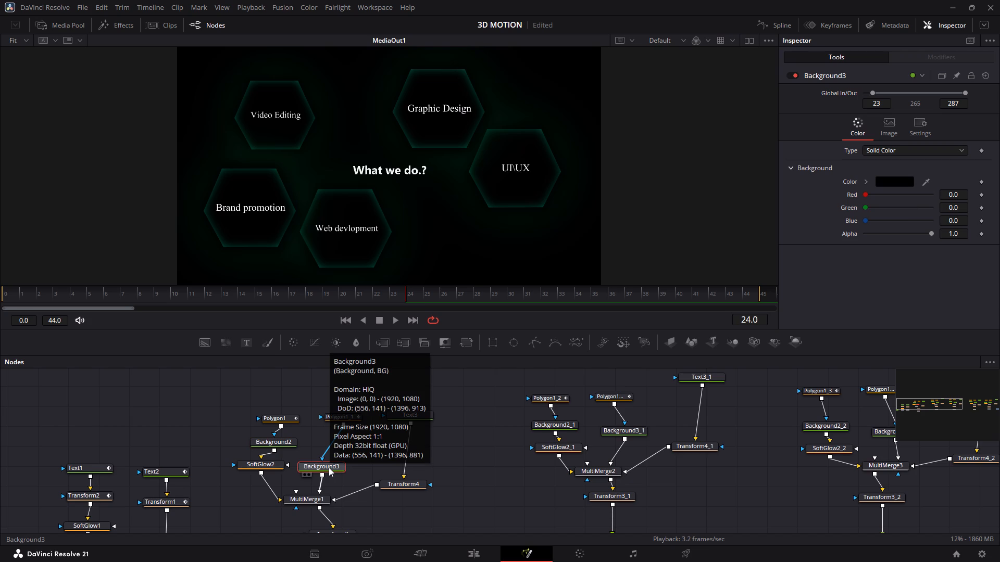
left_click(887, 105)
key("BackSpace")
key("BackSpace")
type("24")
left_click(490, 479)
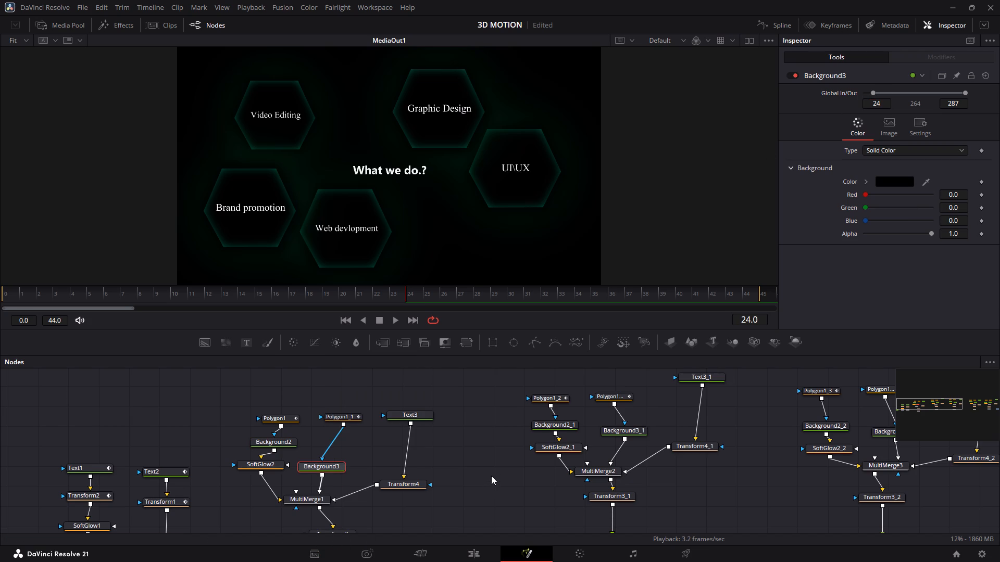
Play the opening frames and step around frames 23 to 27 to examine when the "Video Editing" hexagon appears relative to the title.
key("space")
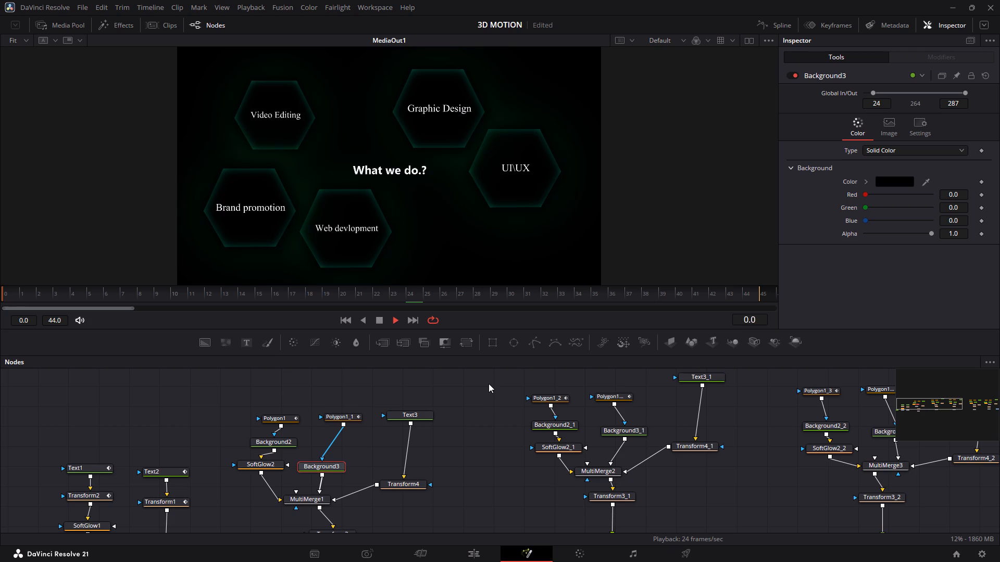
key("space")
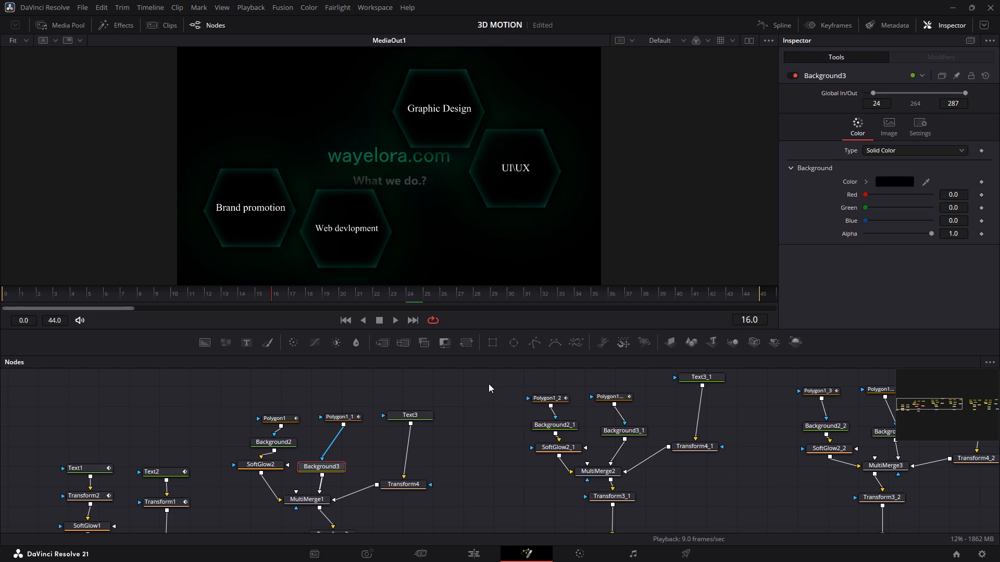
key("space")
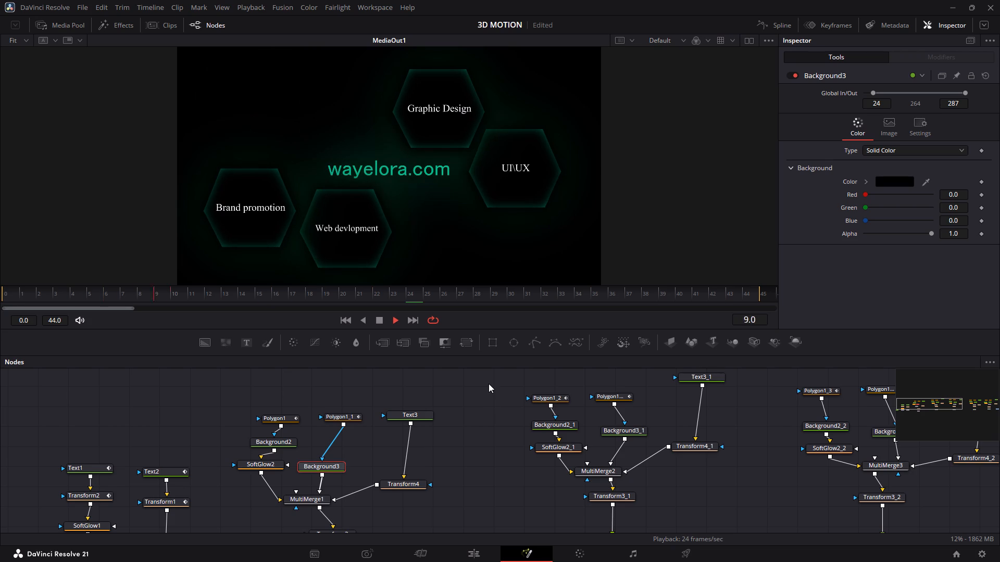
key("space")
key("space")
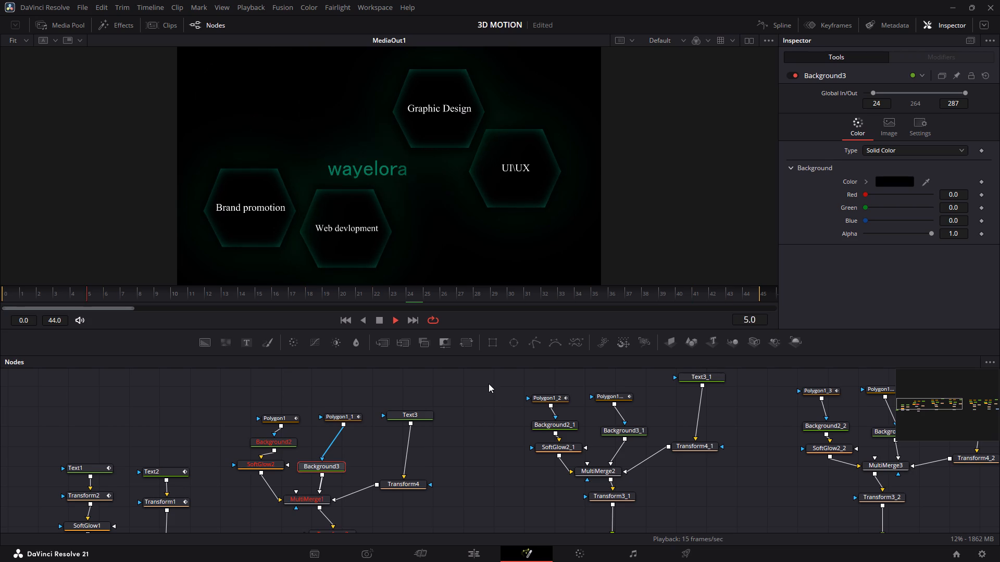
key("space")
key("space")
key("space")
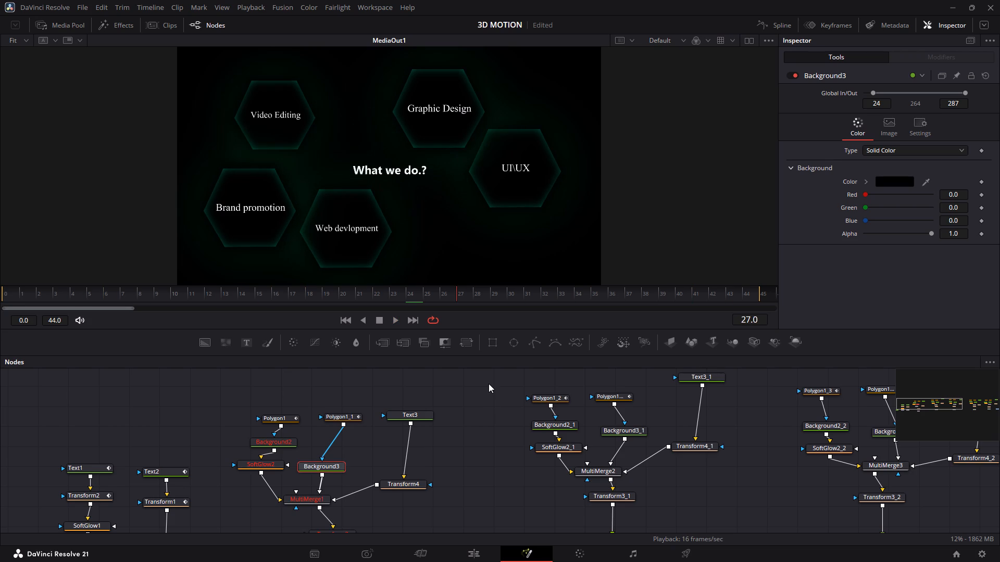
key("Left")
key("Left")
key("Left")
key("Left")
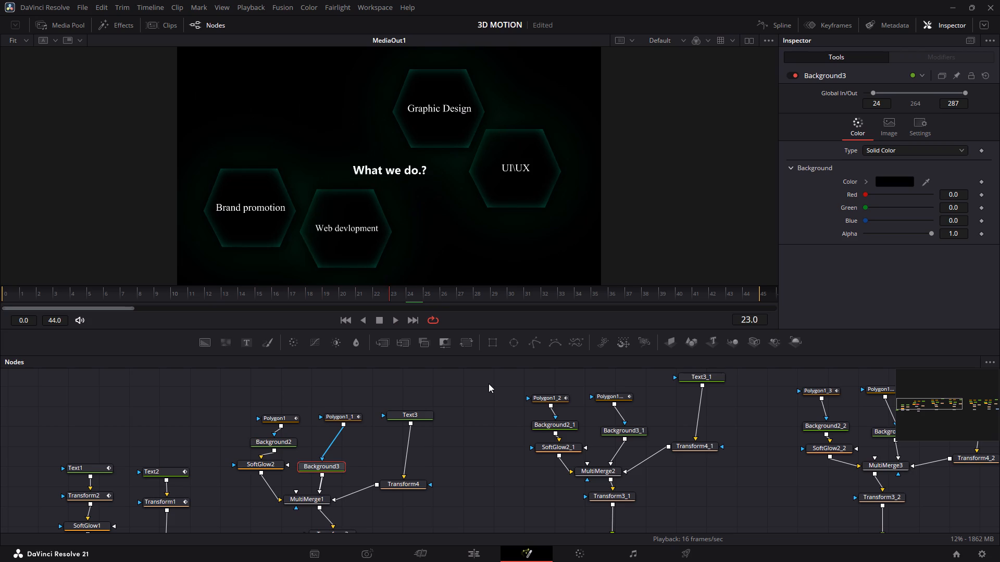
key("Right")
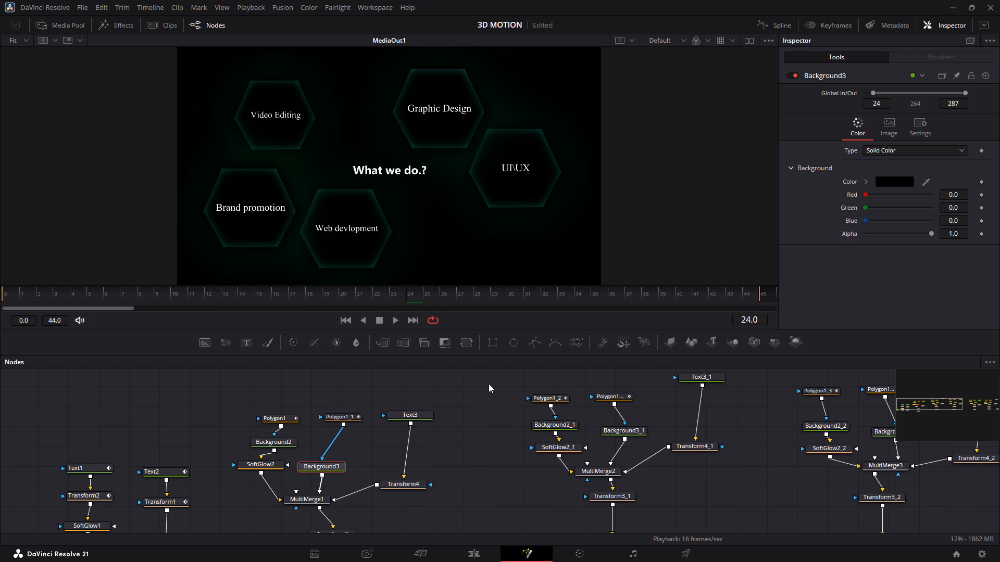
On the Edit page, import "The Ultimate Sound Effects pack For Football Edits(MP3_160K)" from Downloads into the Master bin.
left_click(478, 557)
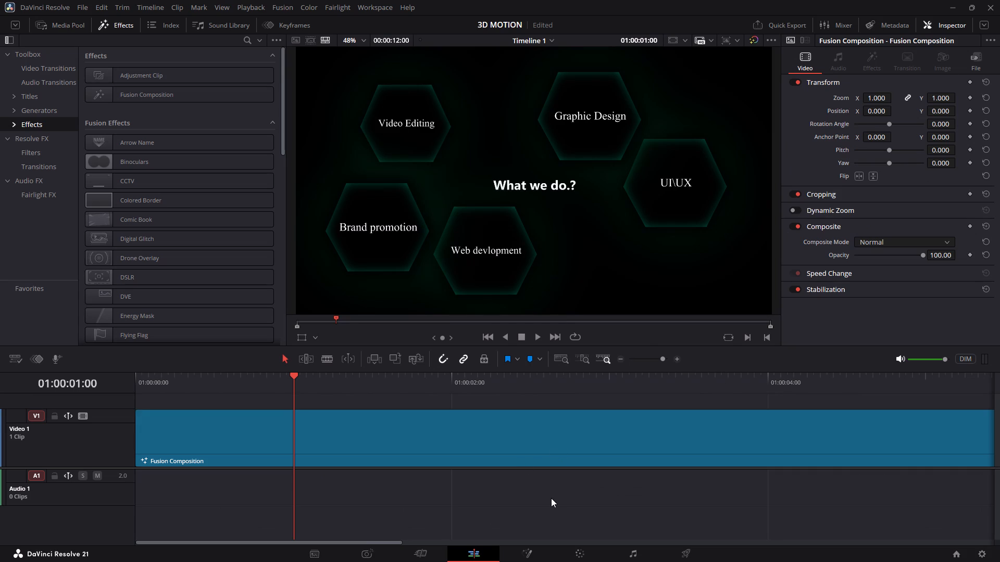
left_click(551, 498)
left_click(78, 25)
left_click(136, 133)
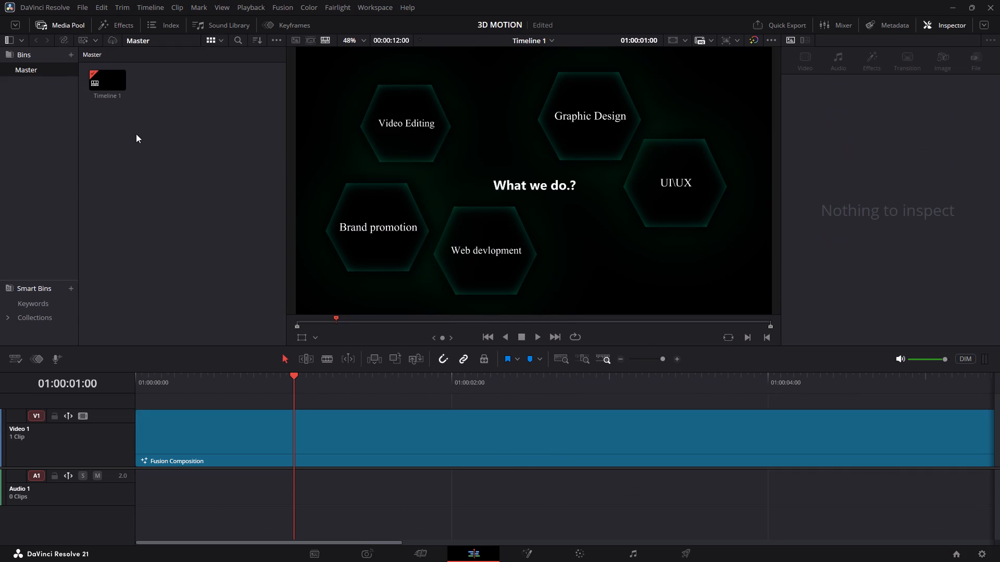
key("ctrl+i")
scroll(253, 137, "down", 1)
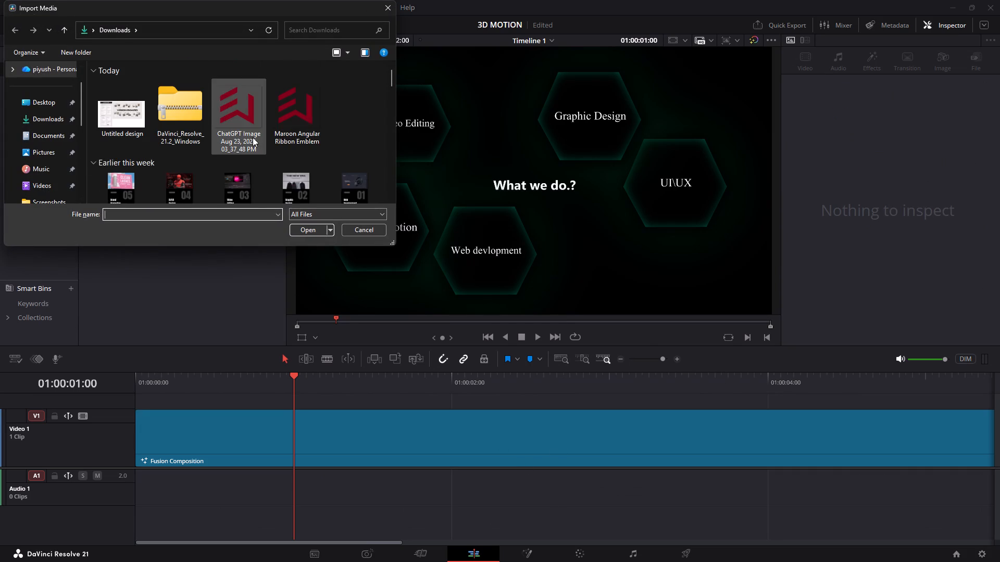
scroll(253, 137, "down", 1)
left_click_drag(294, 155, 251, 211)
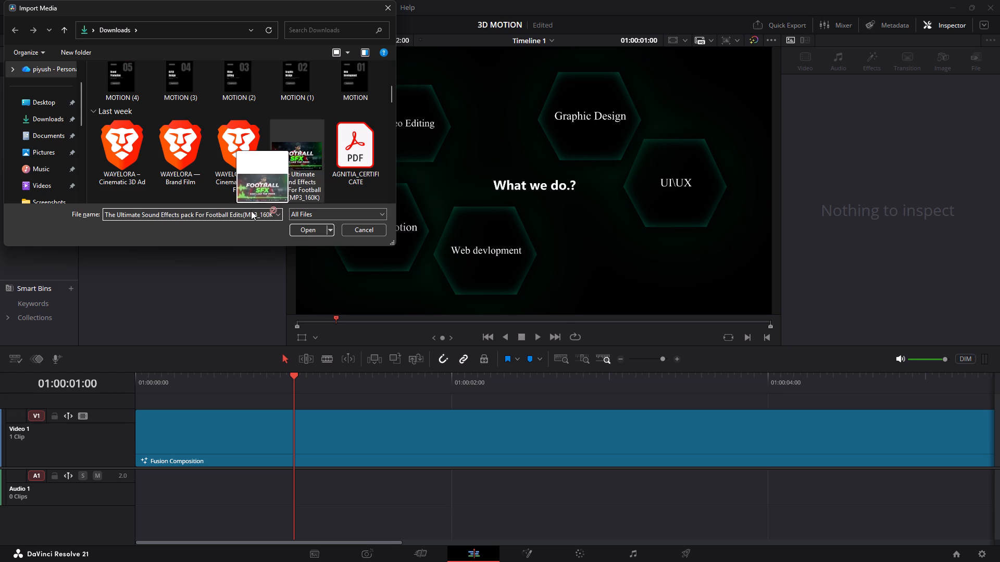
left_click_drag(251, 211, 223, 293)
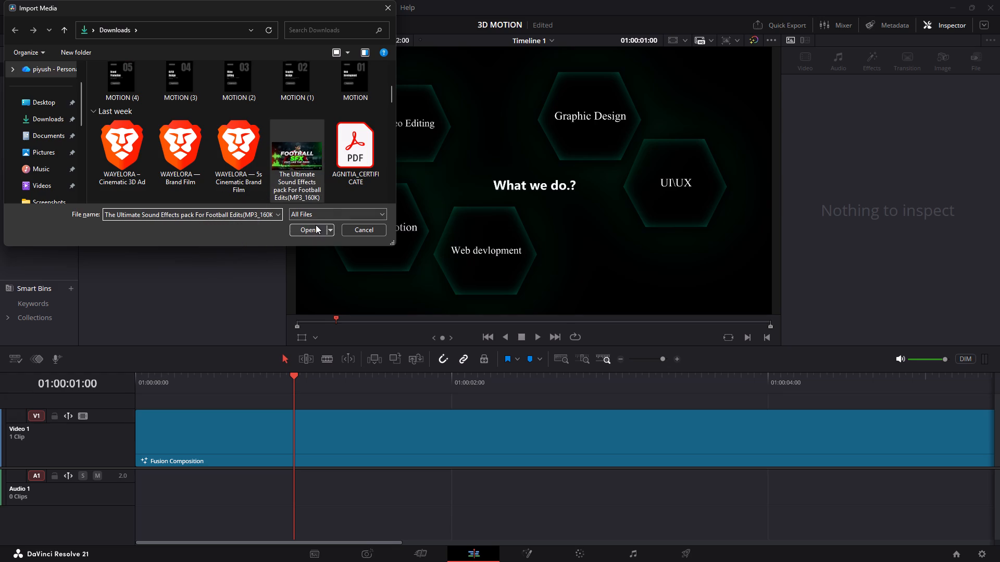
left_click(316, 229)
Place the imported sound effects clip on the Audio 1 track at the start of Timeline 1.
left_click_drag(107, 79, 124, 143)
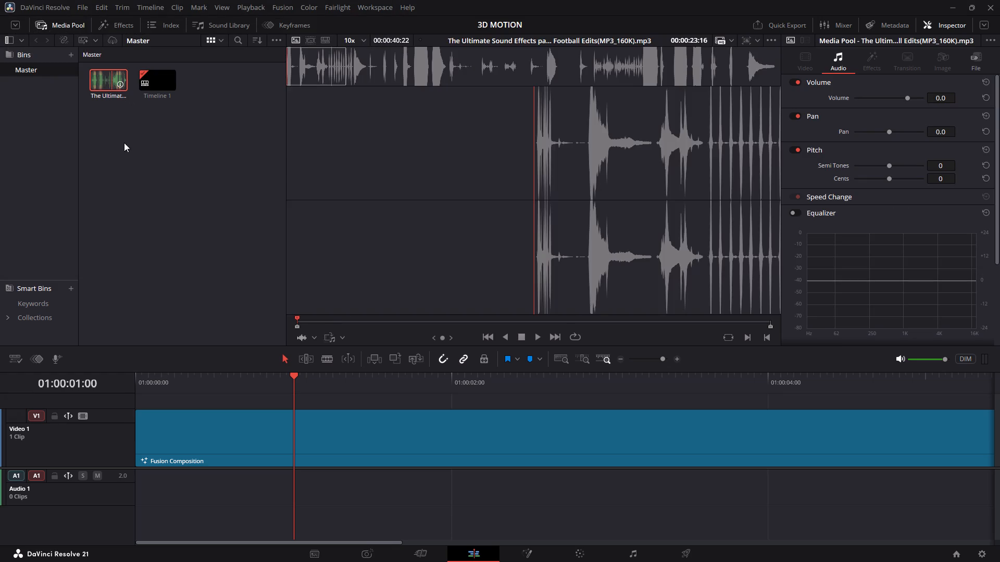
left_click_drag(124, 143, 114, 478)
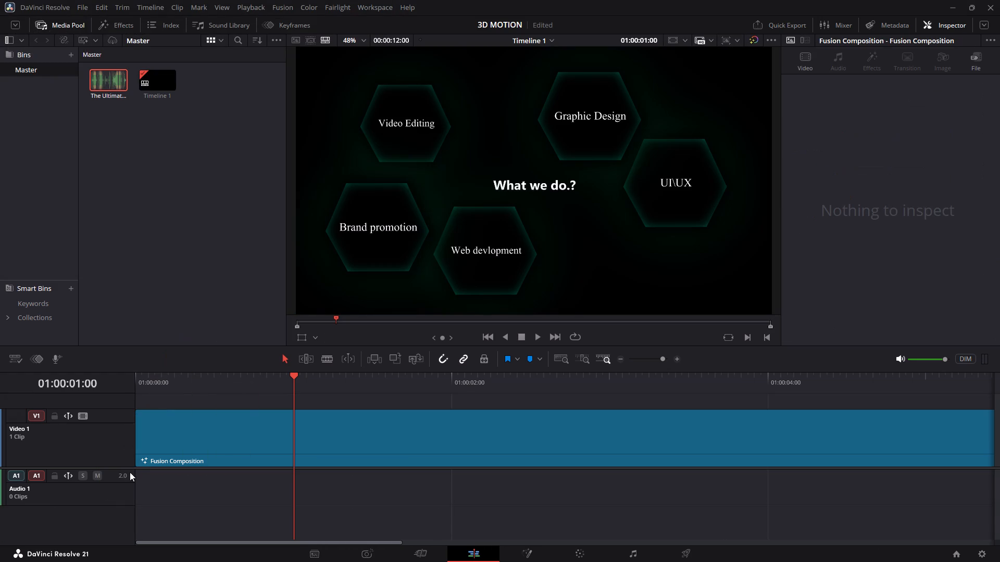
left_click_drag(106, 85, 106, 86)
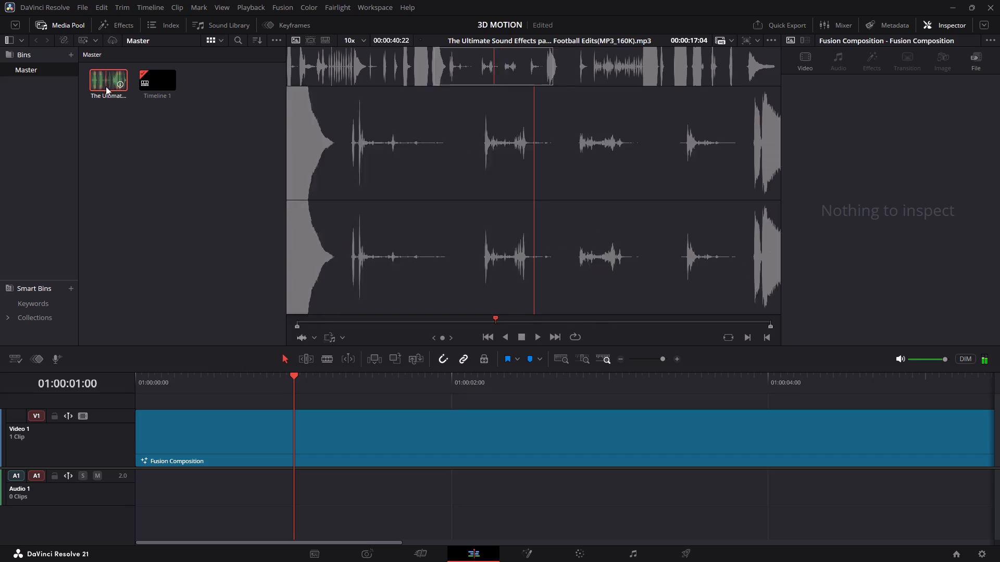
left_click_drag(106, 86, 133, 481)
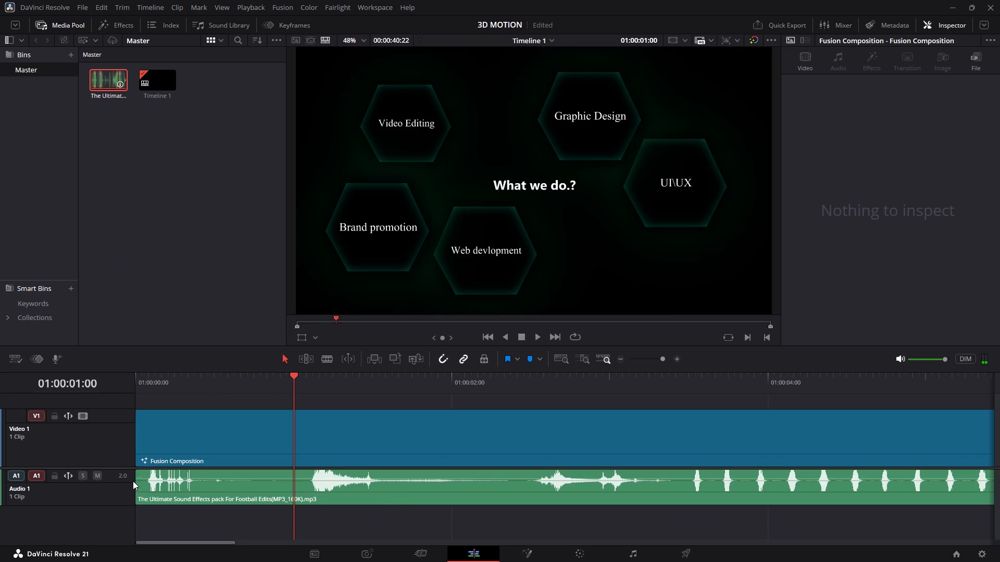
Hide the media pool and play the timeline from the start to its end to review the sound effects in the audio clip.
left_click(151, 391)
key("space")
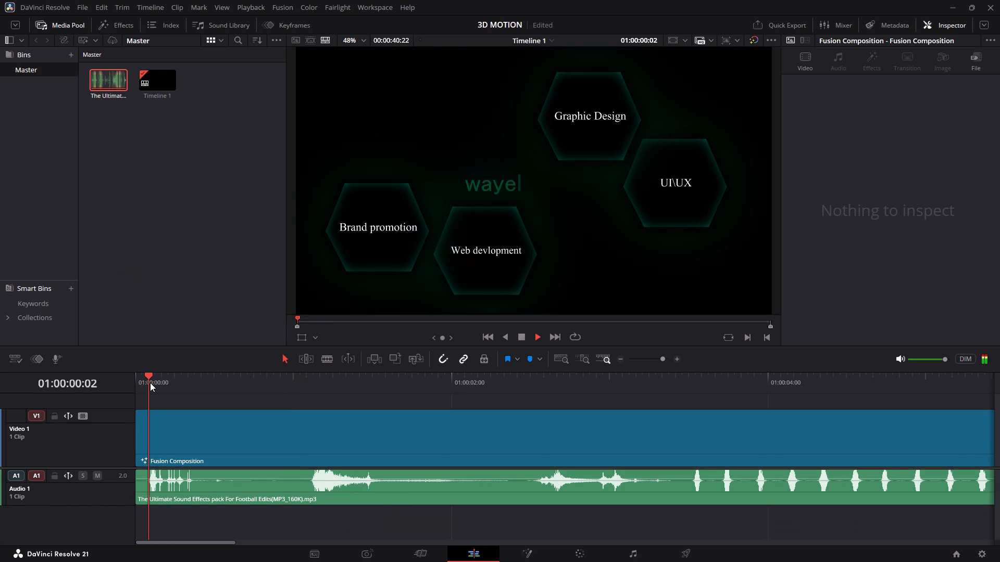
key("space")
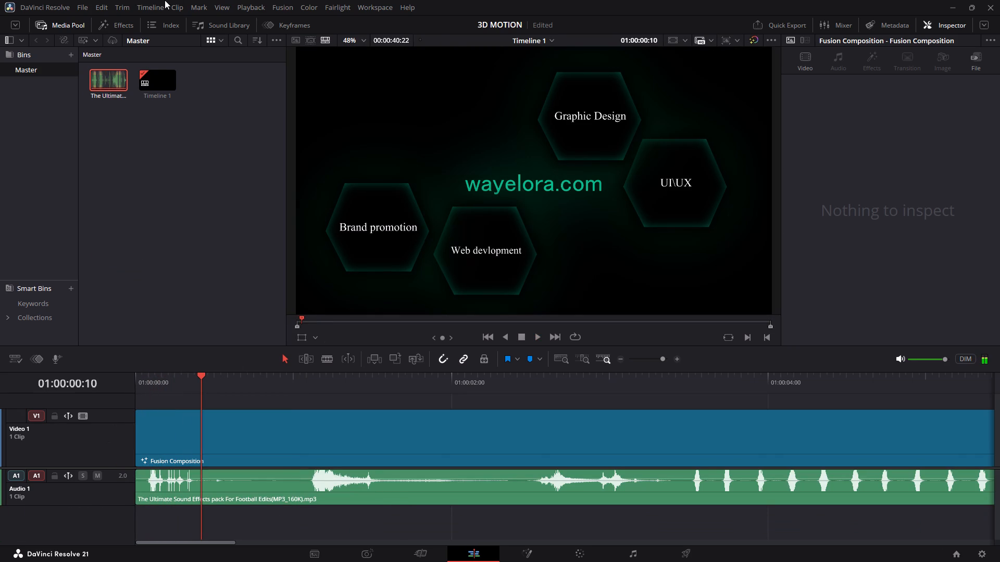
left_click(75, 29)
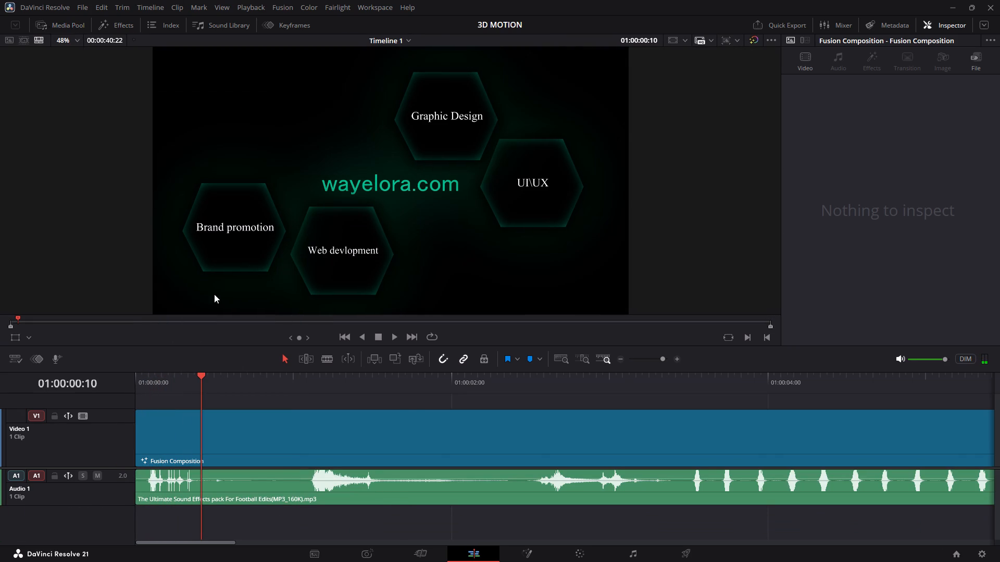
key("space")
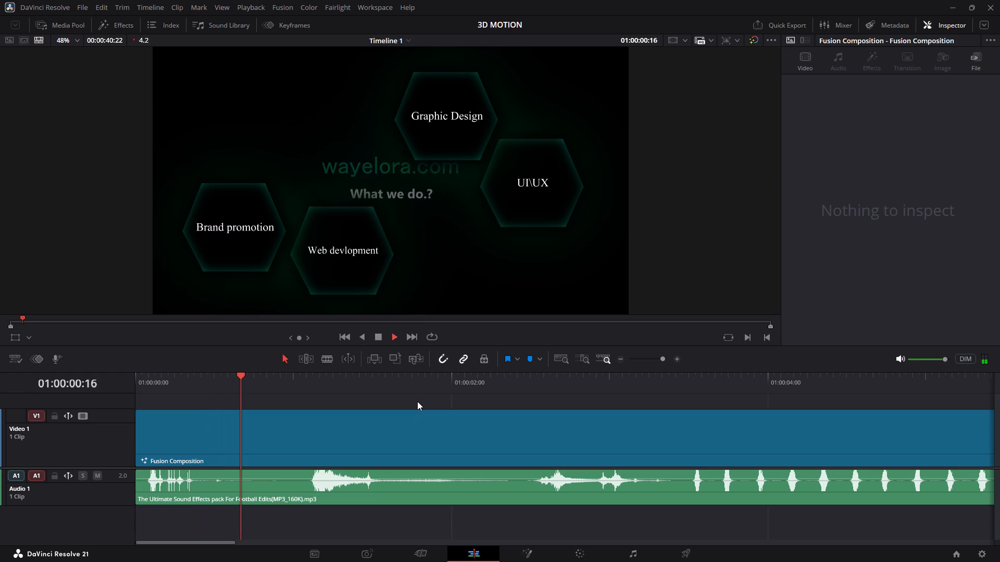
key("space")
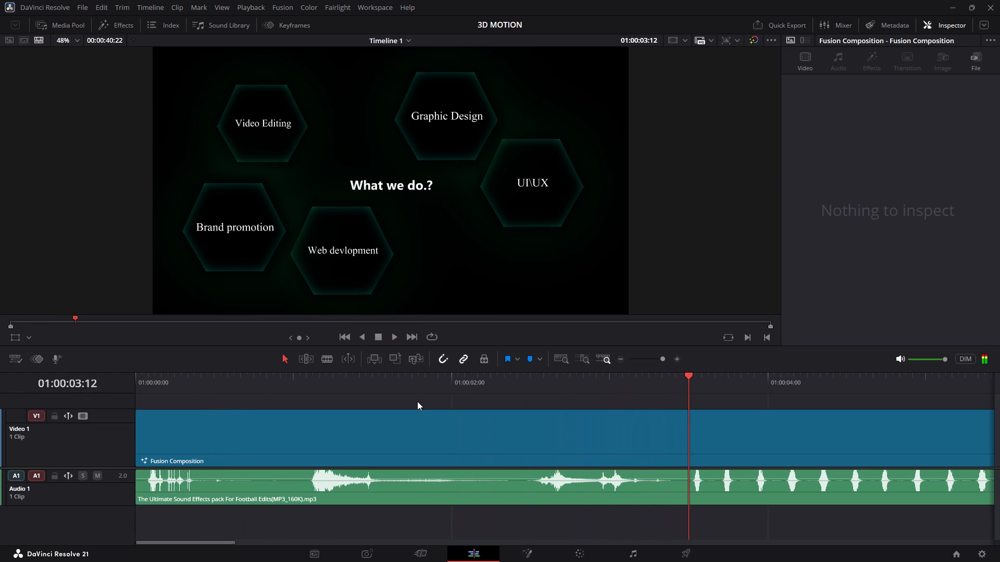
key("space")
key("space")
key("space")
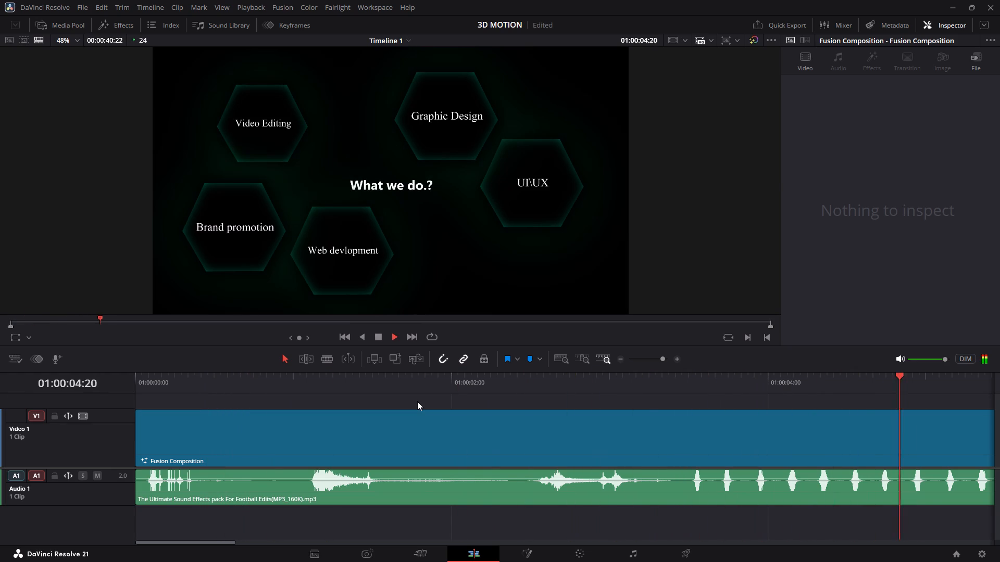
key("space")
key("space")
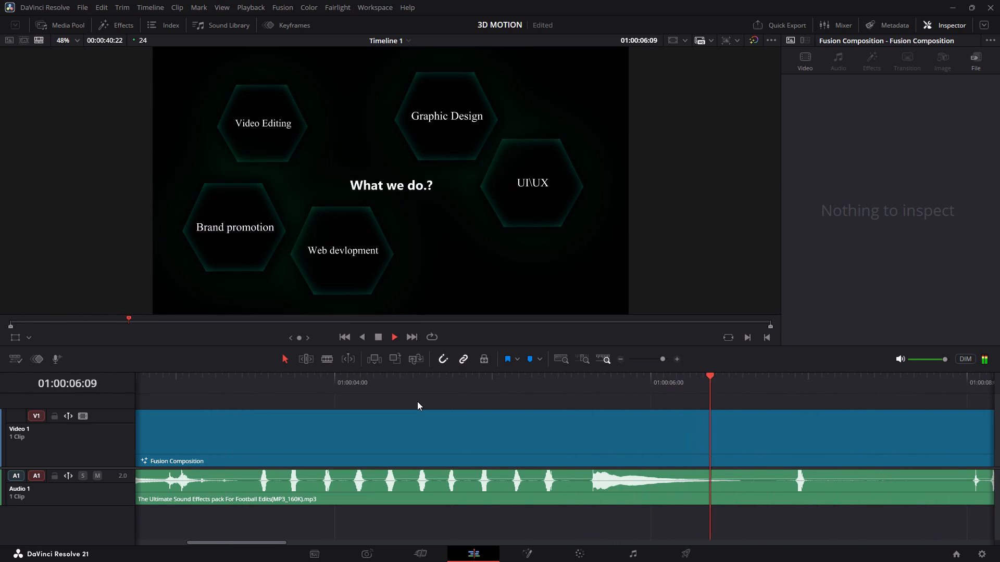
key("space")
key("space")
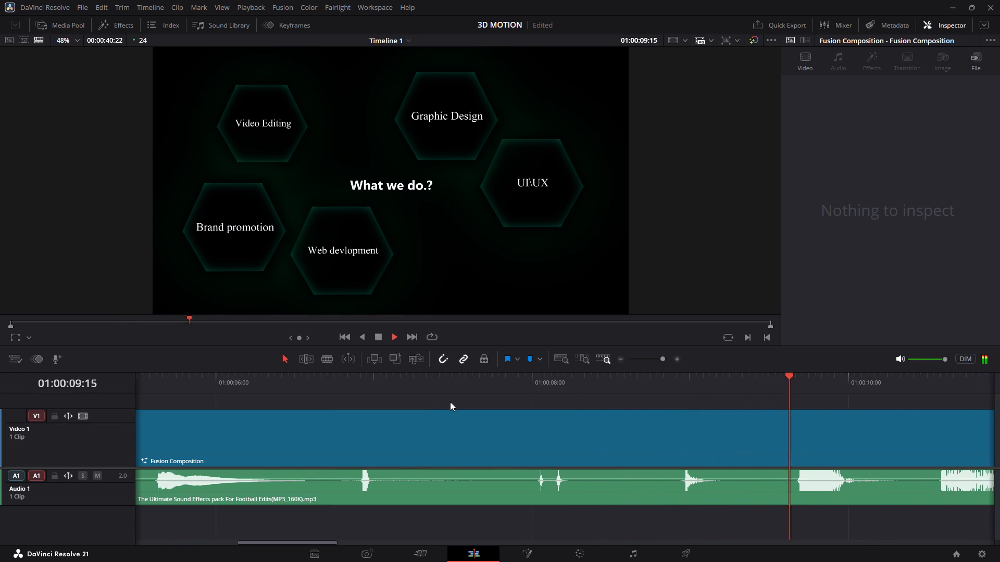
key("space")
key("space")
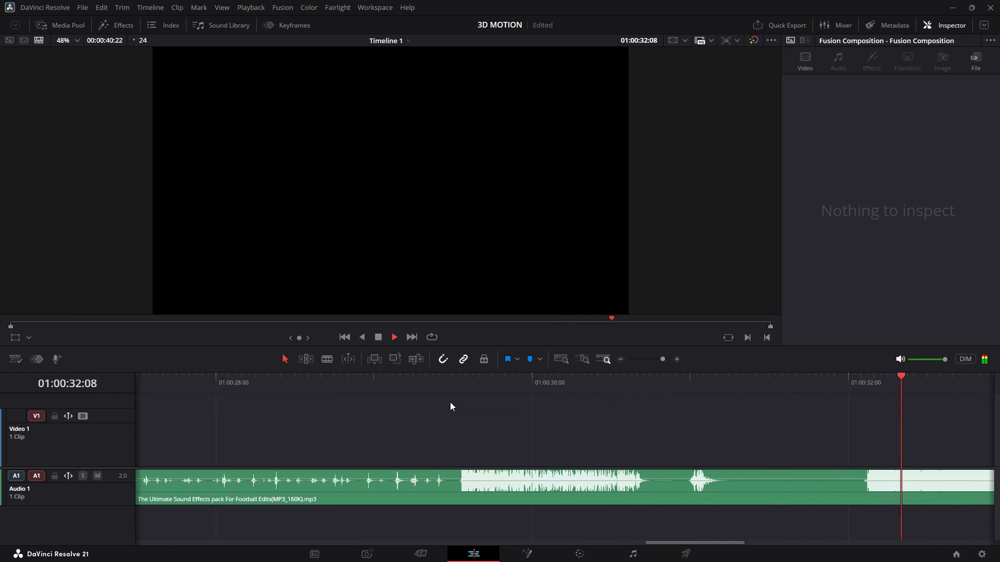
key("space")
key("space")
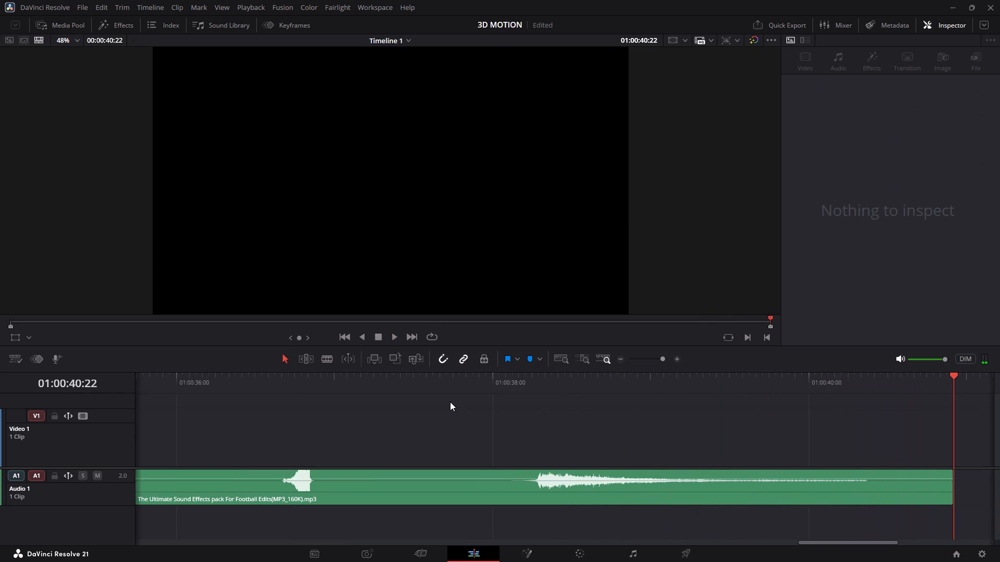
key("space")
Return to the timeline start and play the sound effects again, up to about 01:00:26:12, to examine which ones suit the animation.
key("Up")
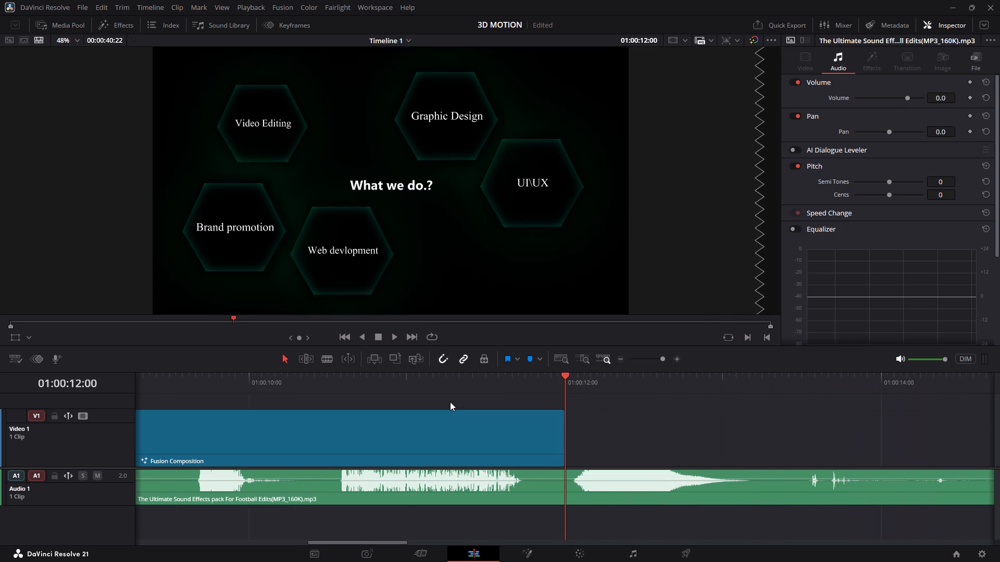
key("Up")
key("Down")
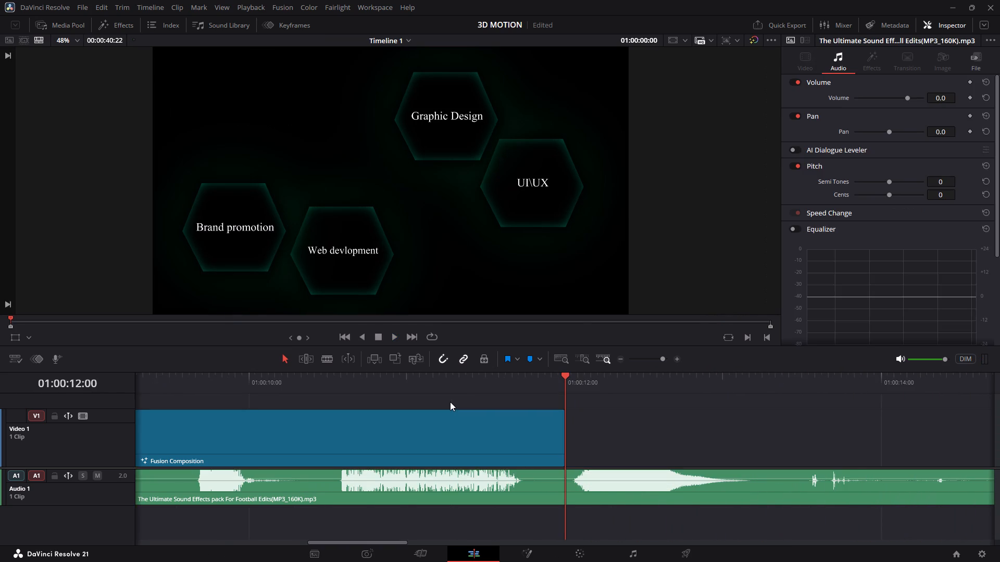
key("Up")
key("space")
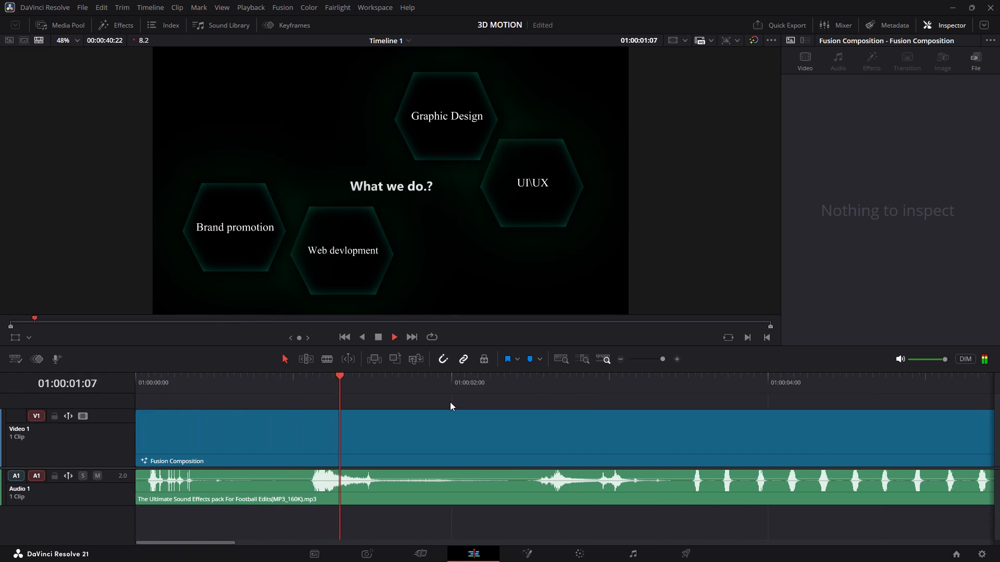
key("space")
key("space")
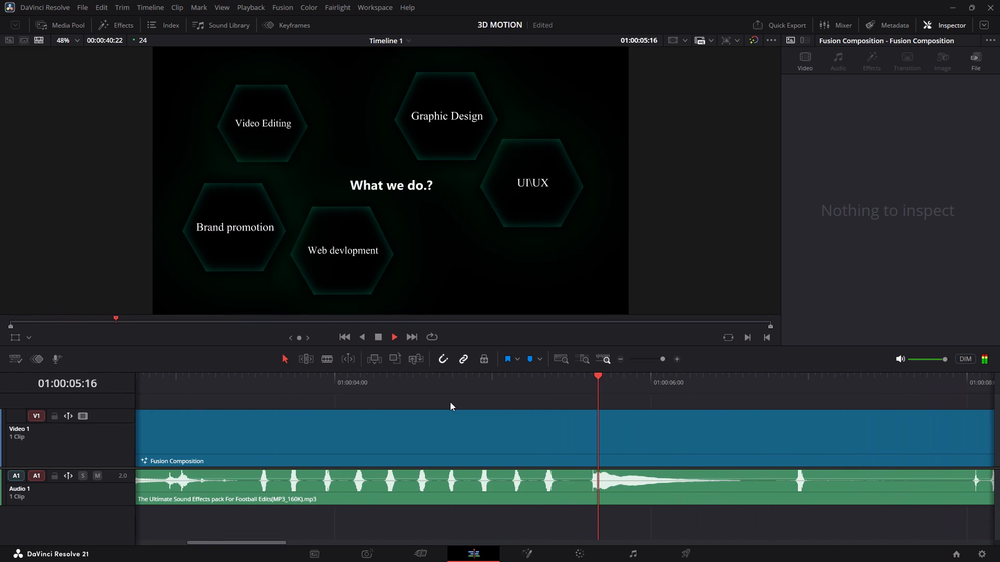
key("space")
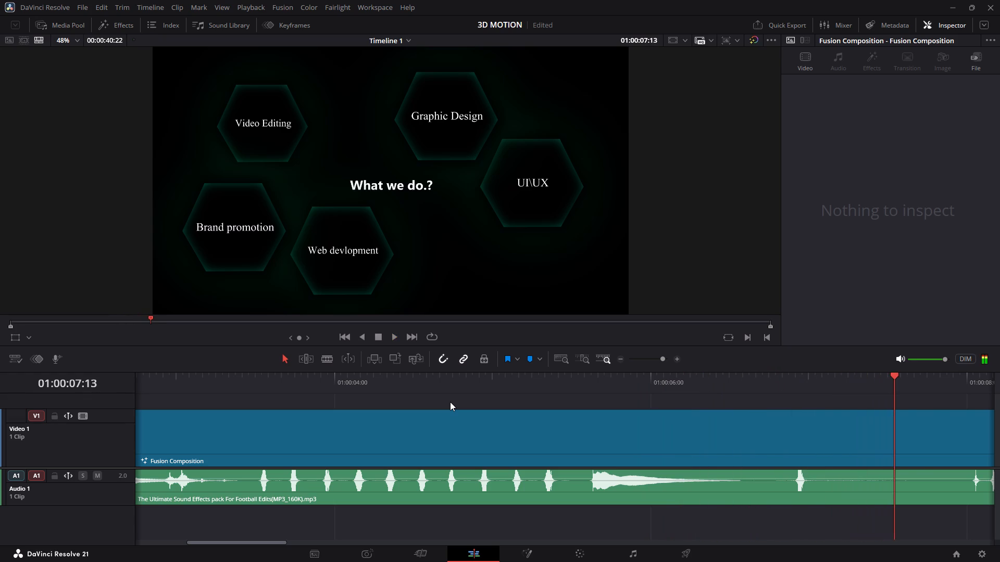
key("space")
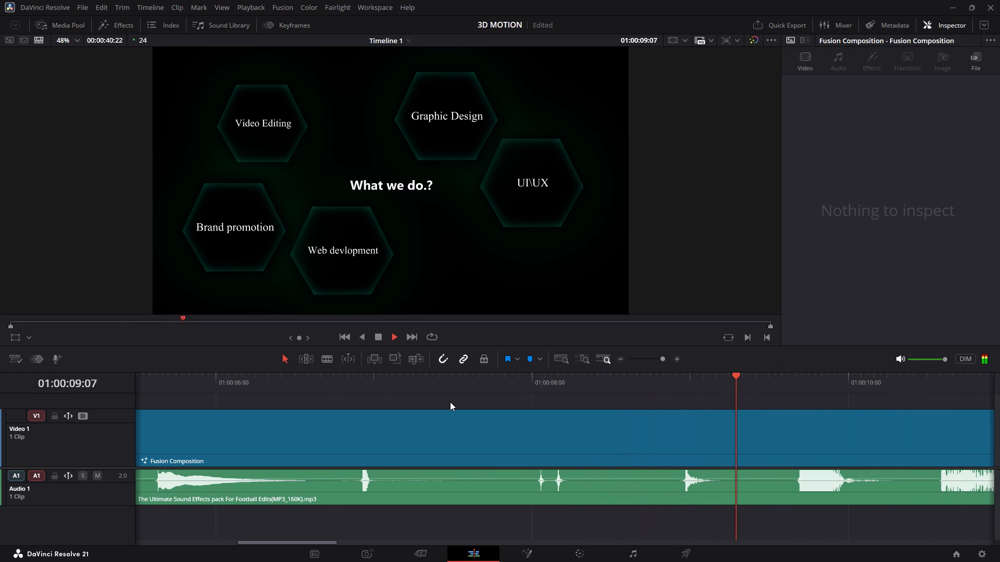
key("space")
key("space")
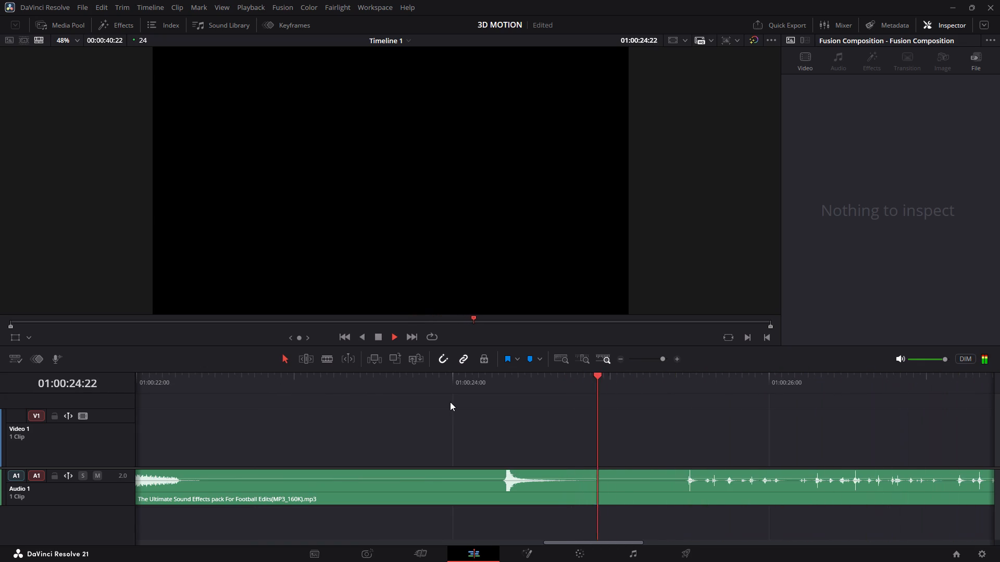
key("space")
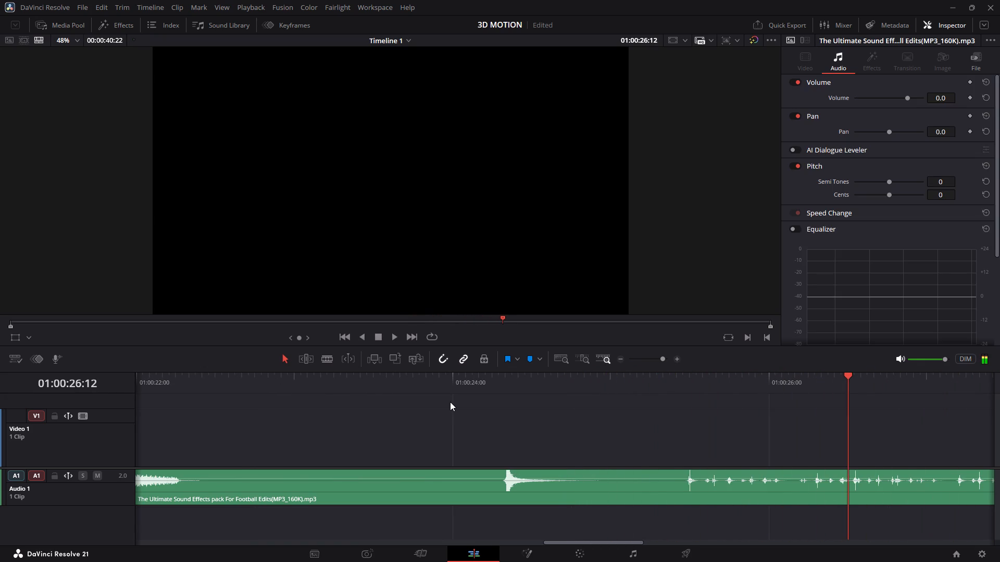
Return the playhead to the timeline start and raise the system output volume to 30.
key("Up")
key("Up")
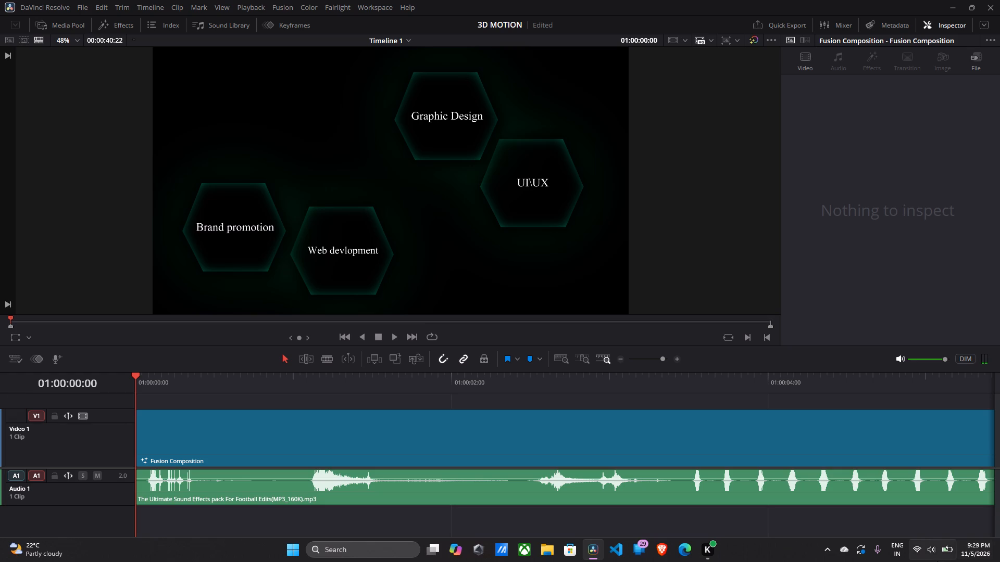
left_click(937, 561)
left_click(860, 485)
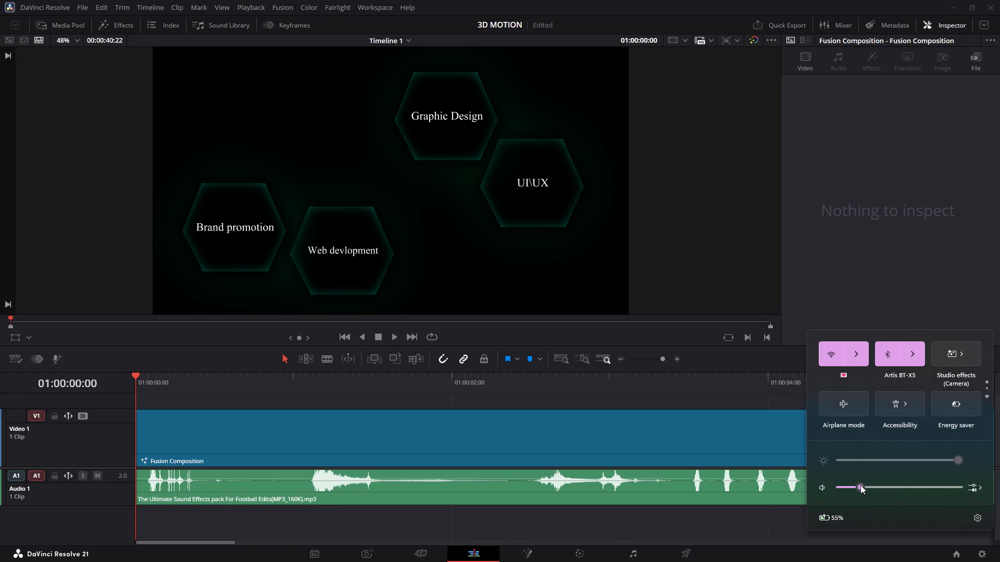
left_click_drag(860, 486, 870, 490)
left_click_drag(870, 490, 873, 490)
left_click_drag(873, 490, 876, 490)
left_click(690, 522)
Play the timeline from the start and replay the short sound just before 01:00:09:00 to examine whether it suits the animation.
key("space")
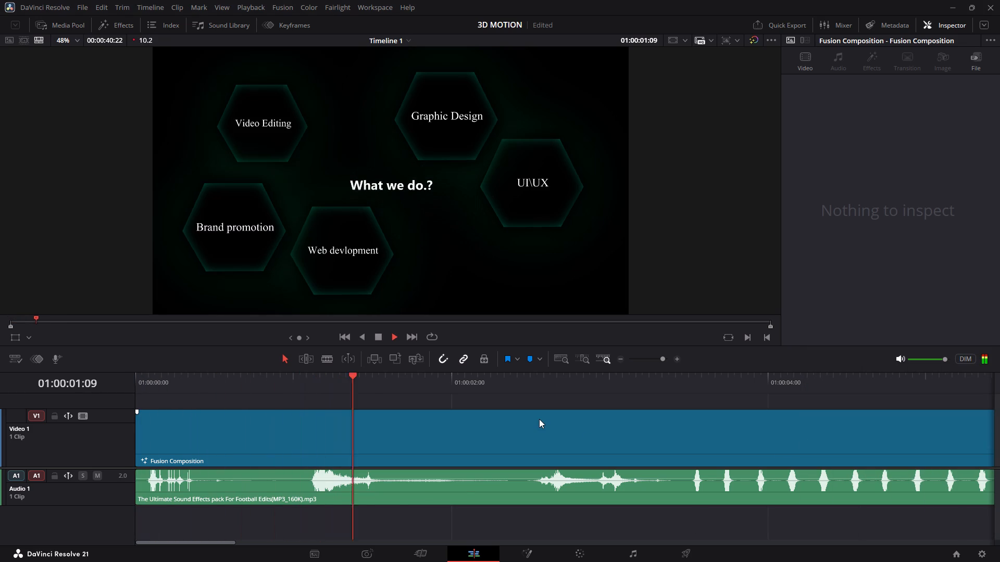
key("space")
key("space")
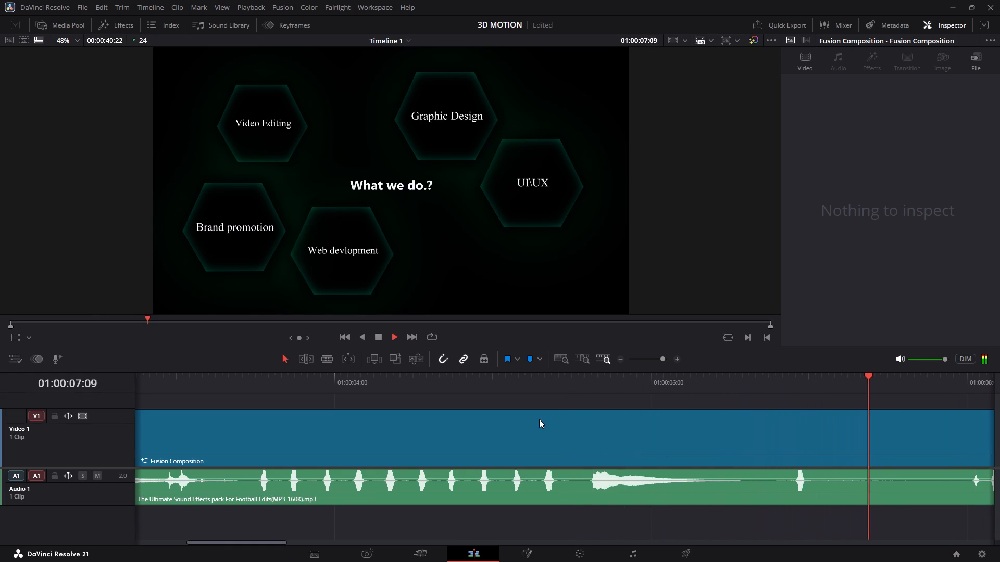
key("space")
key("space")
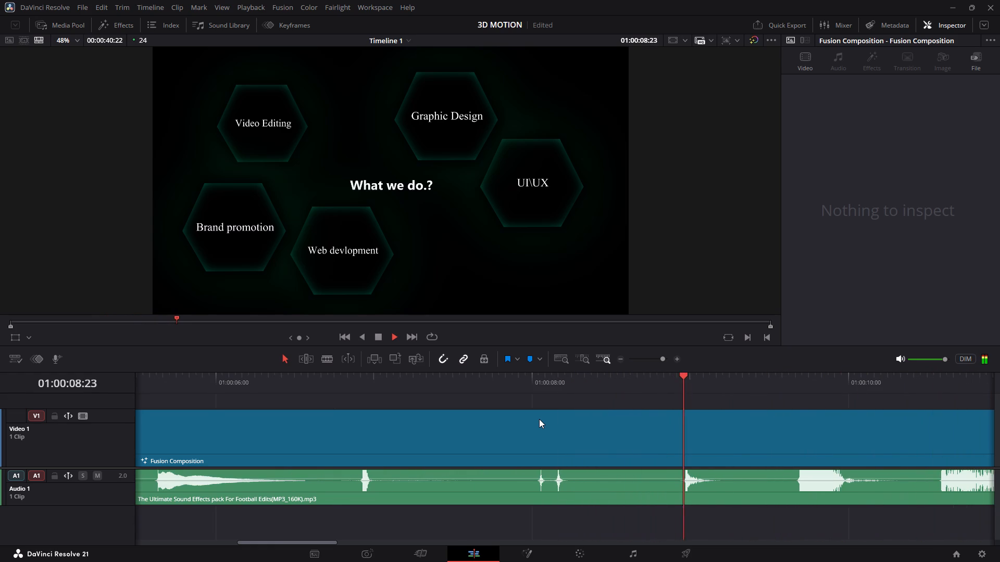
key("space")
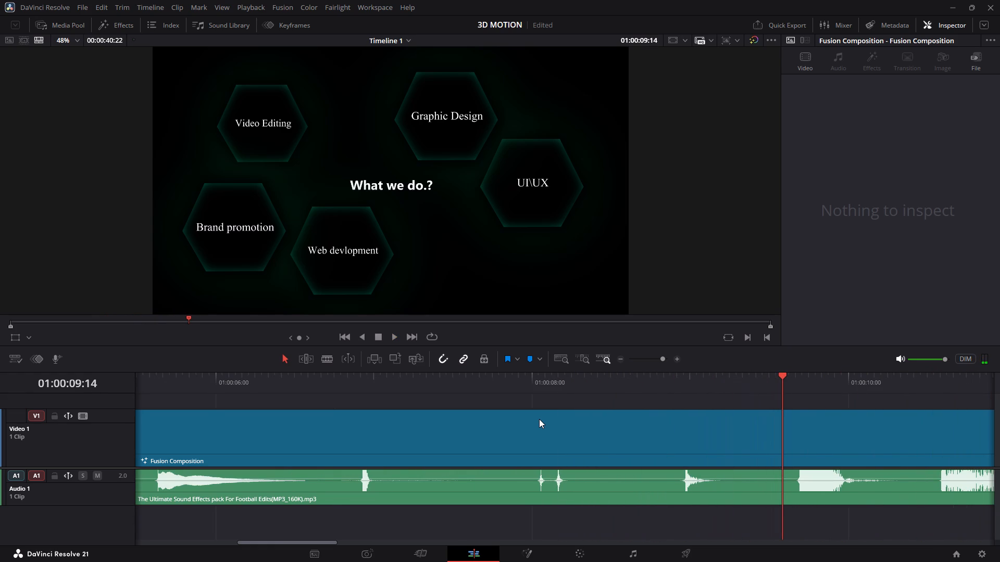
key("Left")
key("Left")
key("Left")
key("Left")
key("Left")
key("Left")
key("Left")
key("Left")
key("Left")
key("Left")
key("Left")
key("Left")
key("Left")
key("Left")
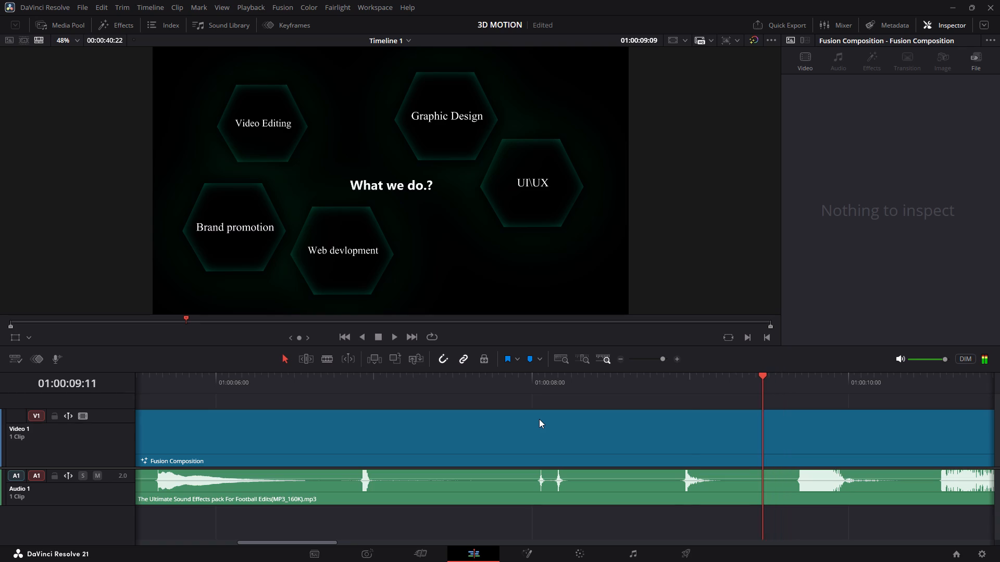
key("Left")
key("Left")
key("Left")
key("Left")
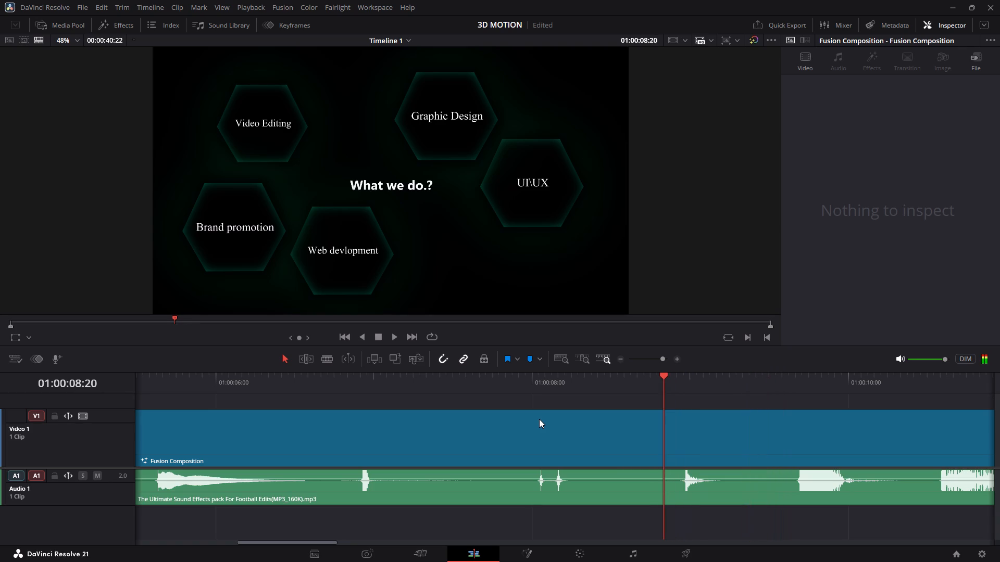
key("Left")
key("space")
key("space")
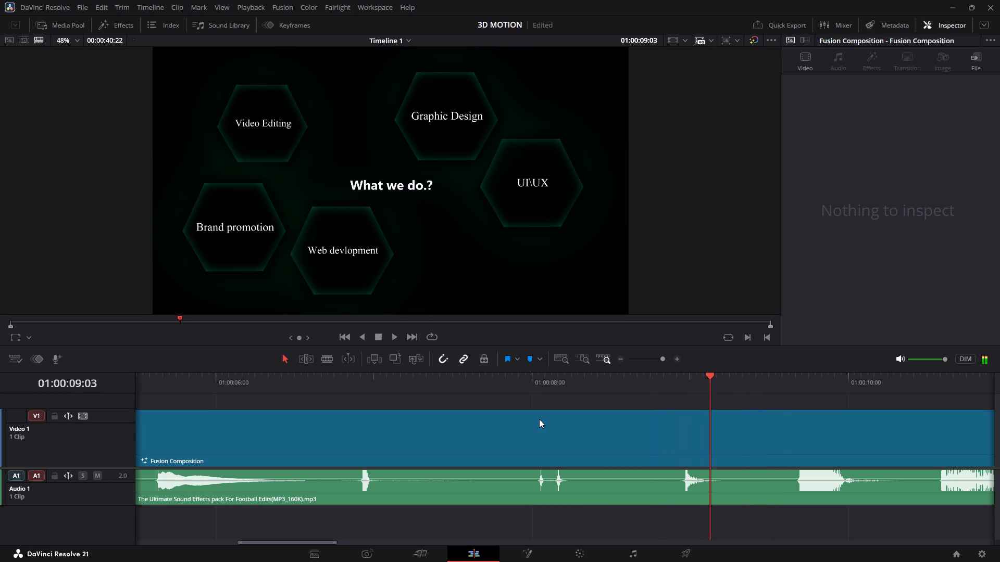
Isolate the short hit sound on Audio 1 by cutting the clip at about 01:00:08:21 and 01:00:09:05.
left_click(636, 496)
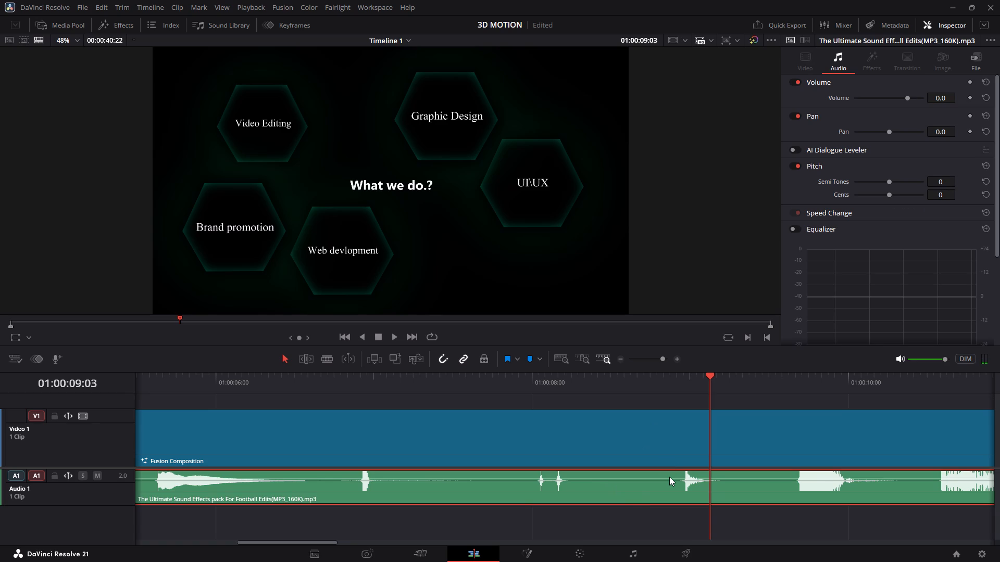
key("c")
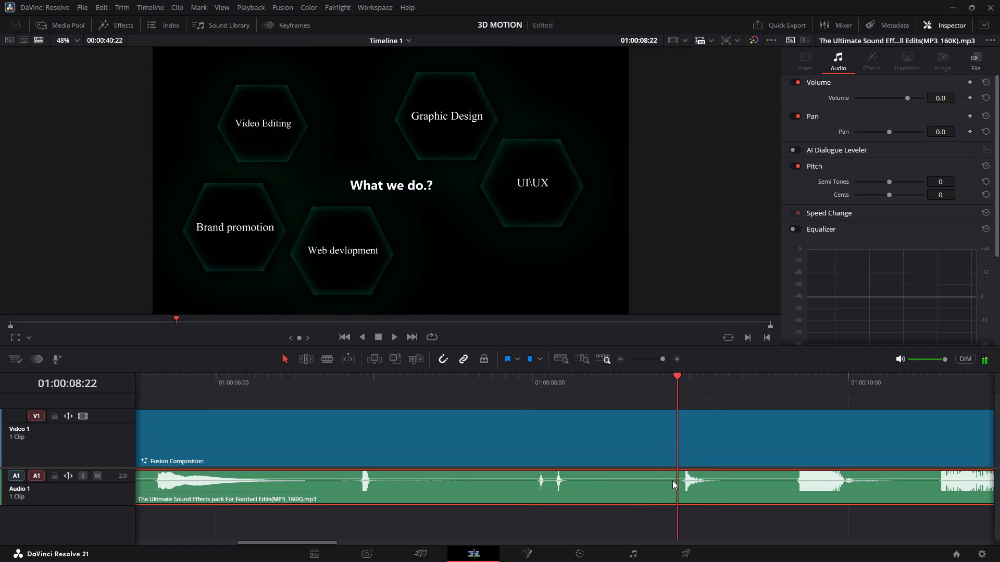
key("a")
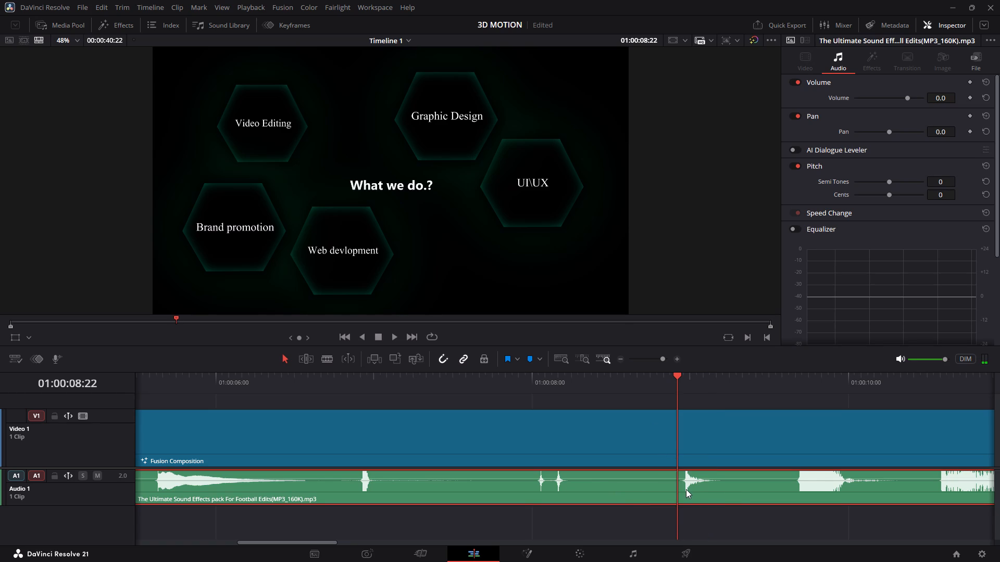
key("b")
left_click(674, 492)
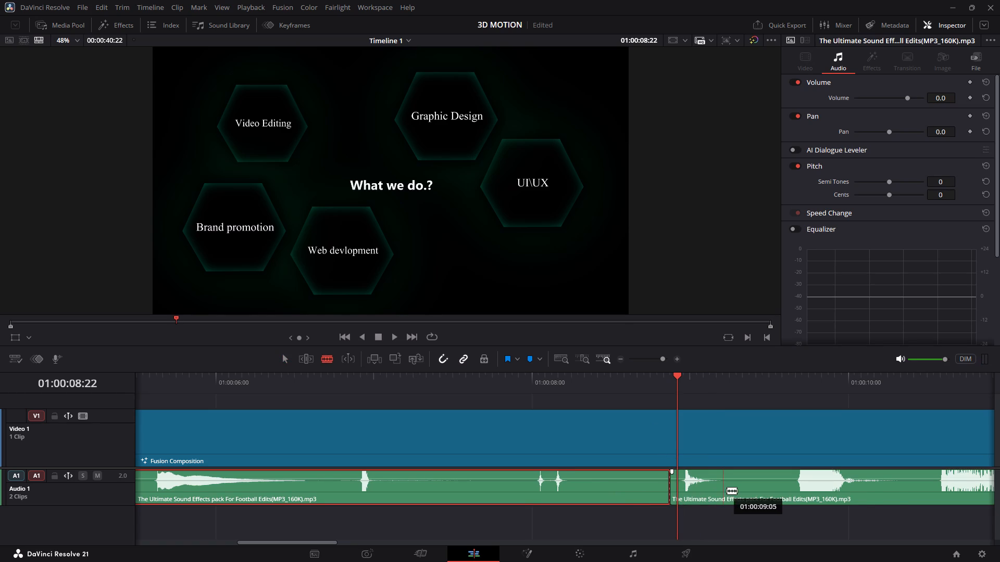
left_click(727, 490)
key("a")
Delete the audio segments before and after the isolated hit sound on Audio 1.
left_click(643, 492)
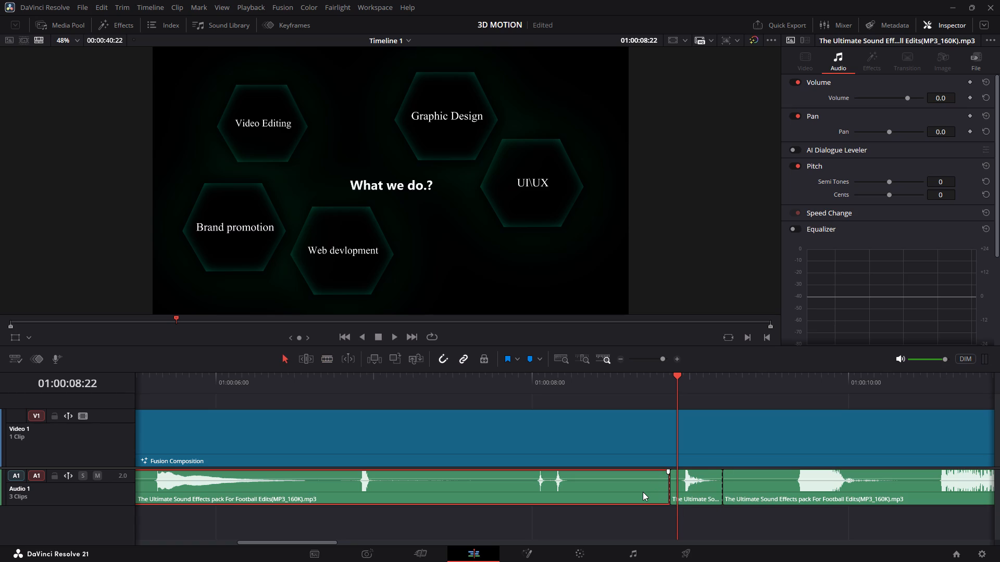
key("BackSpace")
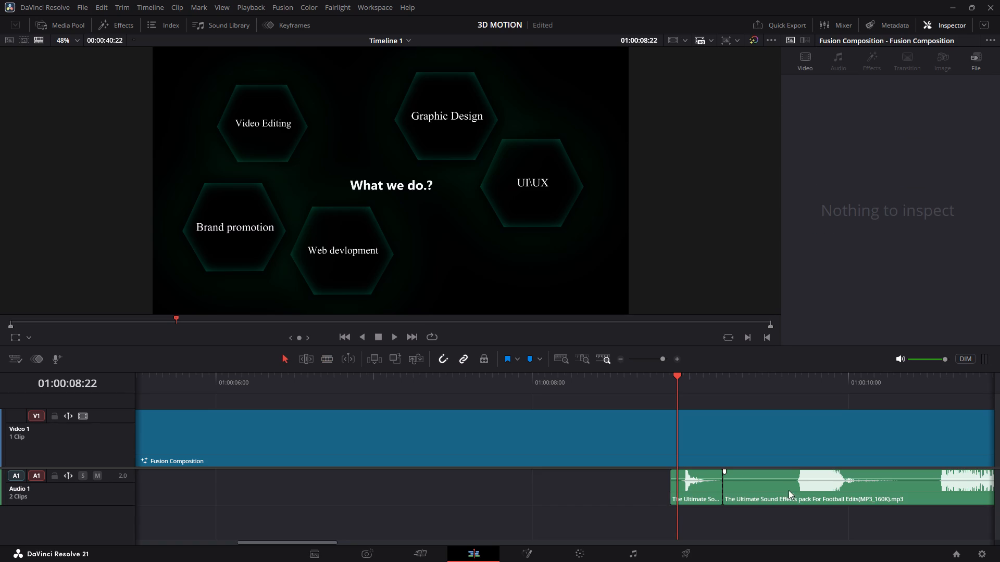
left_click(784, 488)
key("BackSpace")
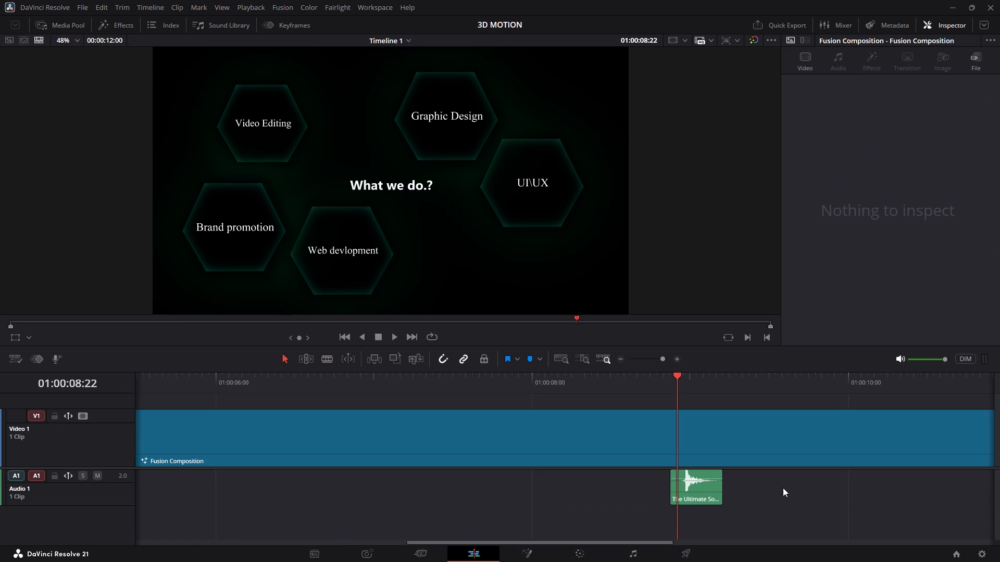
Step through the animation and place the playhead at 01:00:00:23, just after the "What we do.?" title replaces the wayelora.com text.
key("Left")
key("Left")
key("Left")
key("Left")
key("Left")
key("Left")
key("Left")
key("Left")
key("Left")
key("Left")
key("Left")
key("Left")
key("Left")
key("Left")
key("Left")
key("Left")
key("Left")
key("Left")
key("Left")
key("Left")
key("Left")
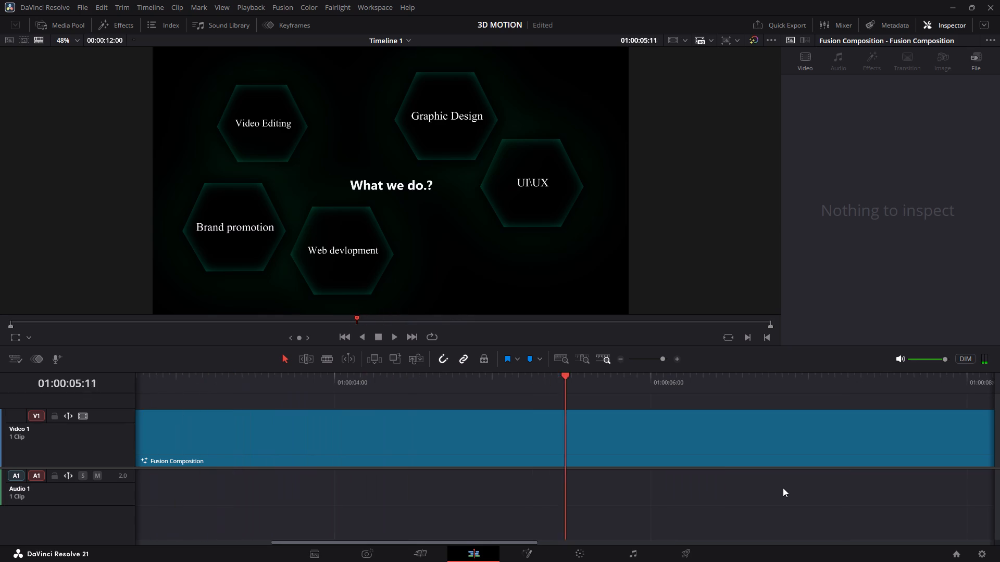
key("Left")
key("Left")
key("Left")
key("Left")
key("Left")
key("Left")
key("Left")
key("Left")
key("Left")
key("Left")
key("Left")
key("Left")
key("Left")
key("Left")
key("Left")
key("Left")
key("Left")
key("Left")
key("Left")
key("Left")
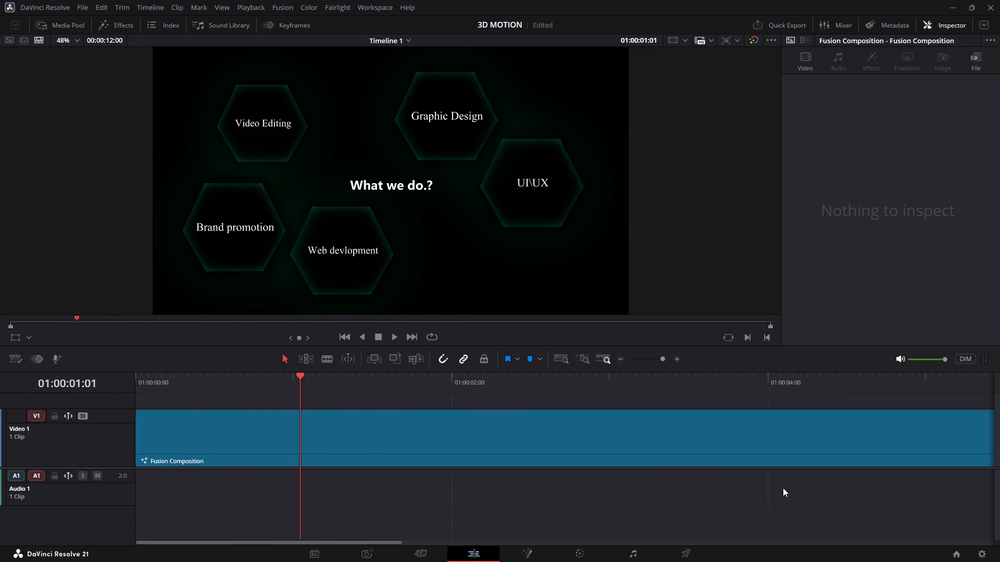
key("Right")
key("Right")
key("Right")
key("Right")
key("Right")
key("Right")
key("Right")
key("Right")
key("Right")
key("Right")
key("Right")
key("Right")
key("Right")
key("Right")
key("Right")
key("Right")
key("Right")
key("Right")
key("Right")
key("Right")
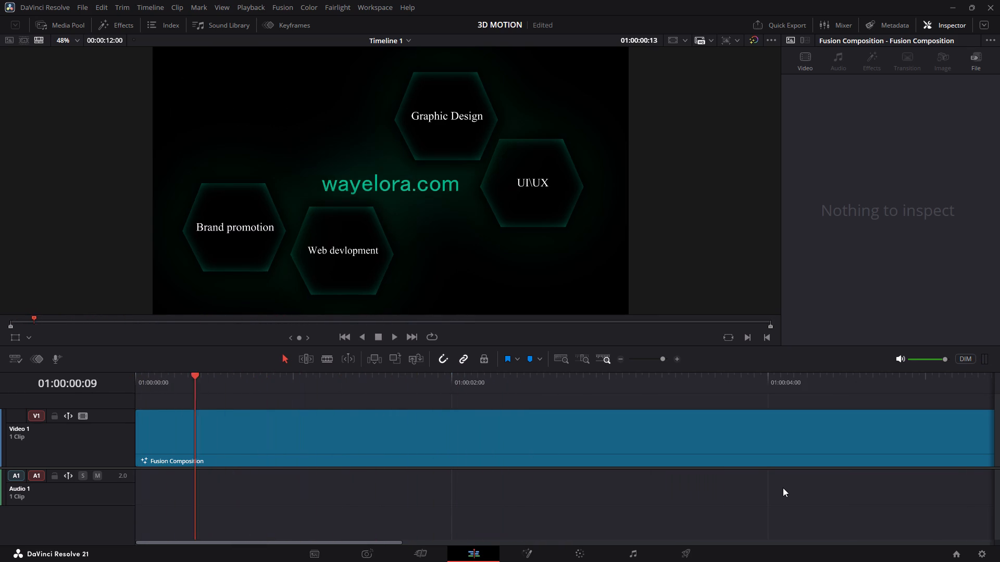
key("Left")
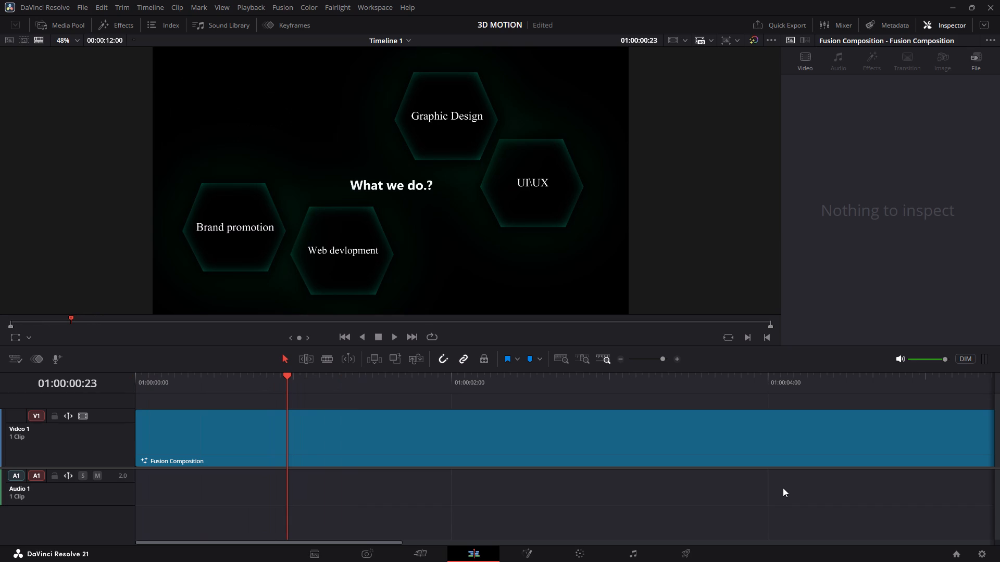
Move the isolated hit sound along Audio 1 to start at about 01:00:00:21, lining up its peak with the playhead.
scroll(825, 486, "left", 3)
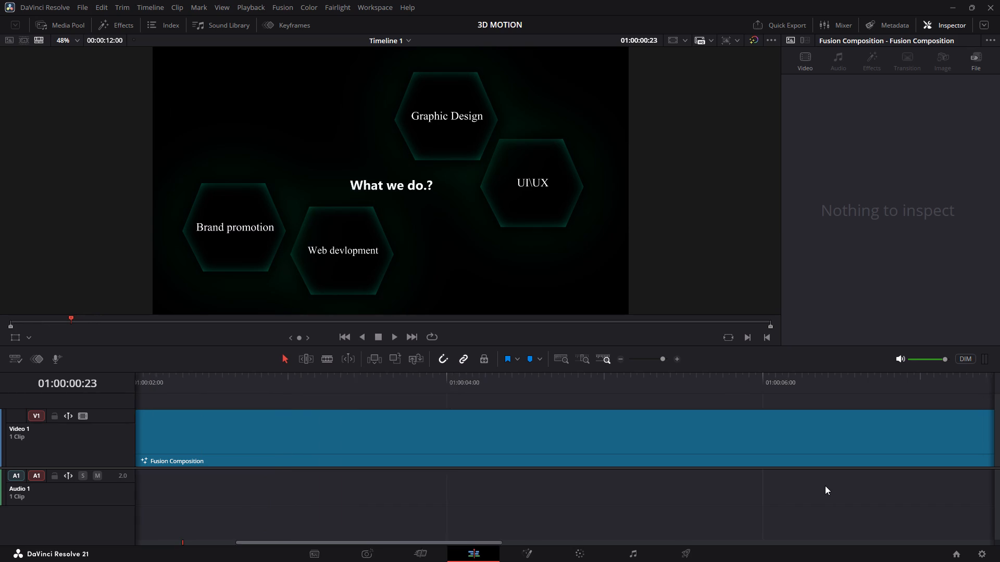
scroll(825, 486, "left", 3)
scroll(825, 486, "right", 2)
left_click_drag(789, 493, 191, 463)
scroll(194, 469, "right", 3)
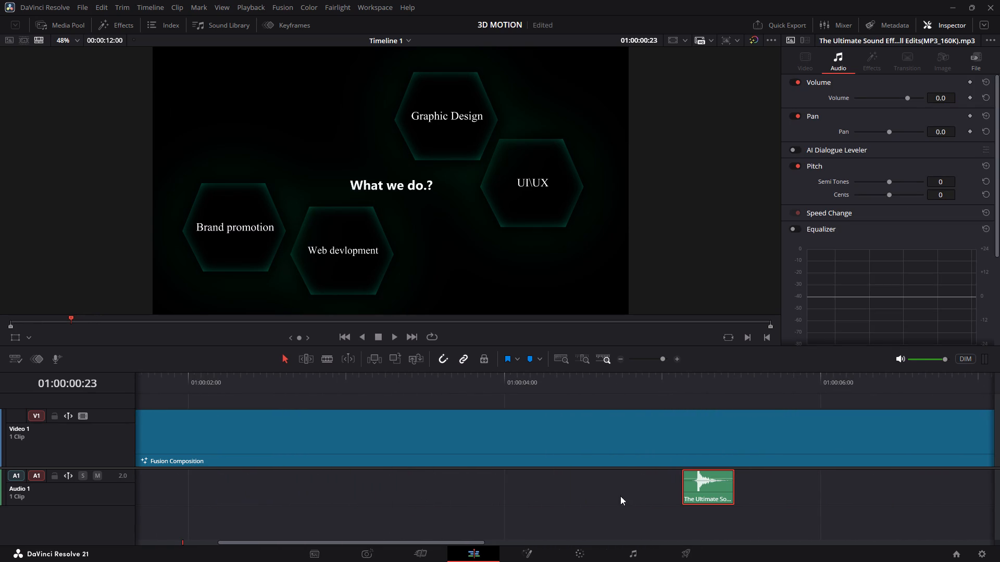
left_click_drag(708, 492, 189, 478)
scroll(189, 478, "right", 2)
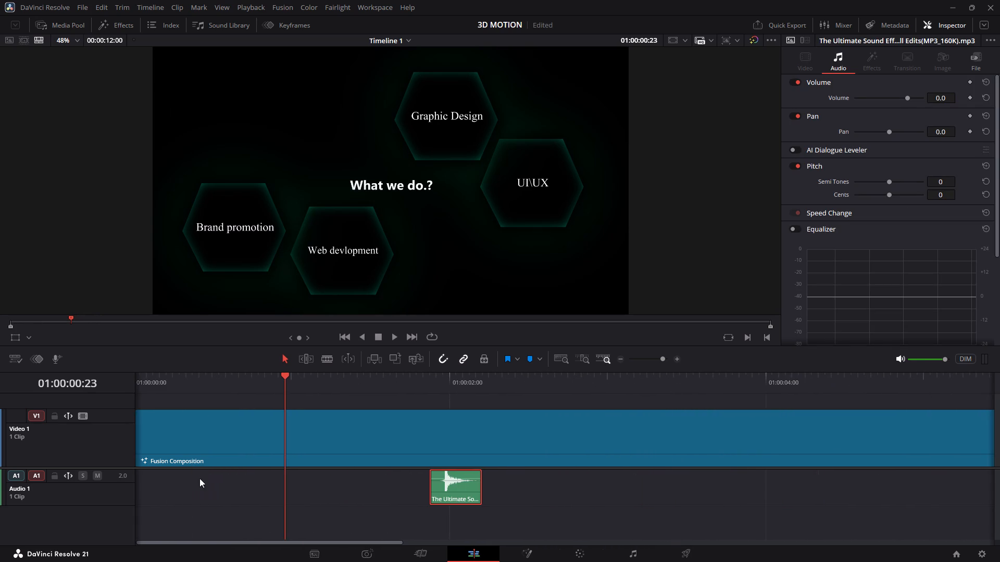
left_click_drag(461, 486, 300, 479)
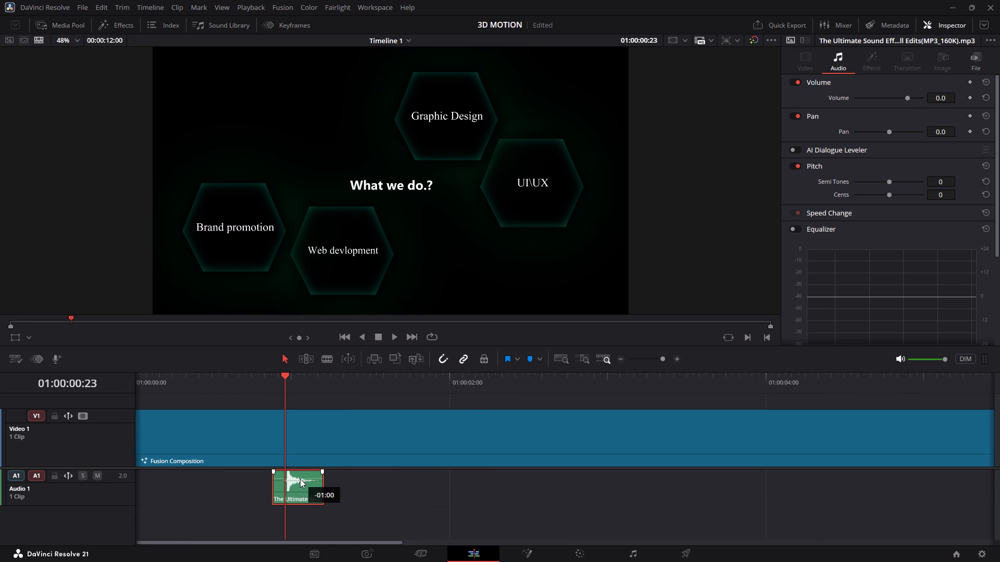
left_click_drag(300, 479, 302, 478)
Play back the animation repeatedly around 01:00:00:21 to check the hit sound's sync with the title and hexagon appearance.
left_click(434, 505)
key("space")
key("space")
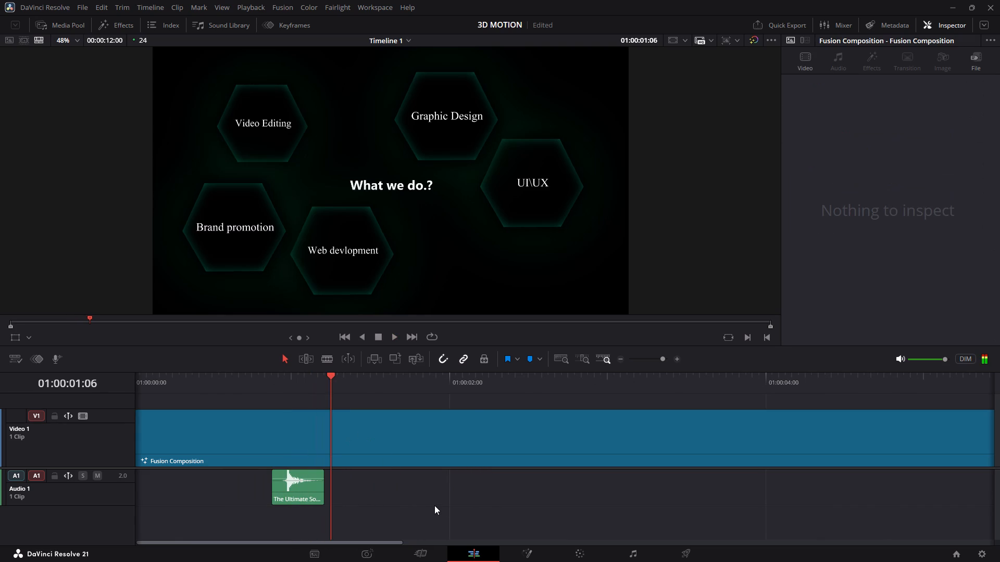
key("Up")
key("Up")
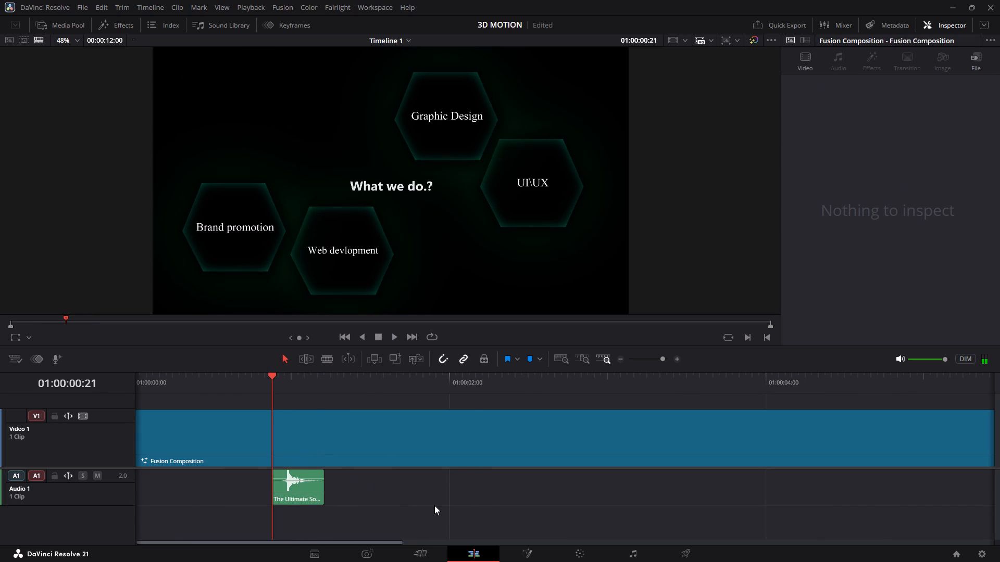
key("space")
key("space")
key("Up")
key("Up")
key("Up")
key("space")
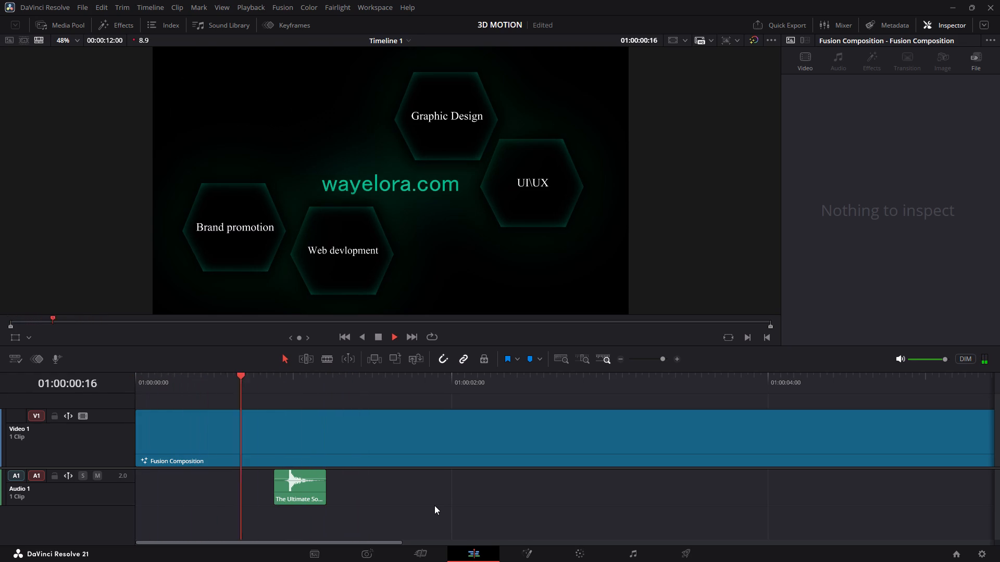
key("space")
key("Up")
key("Up")
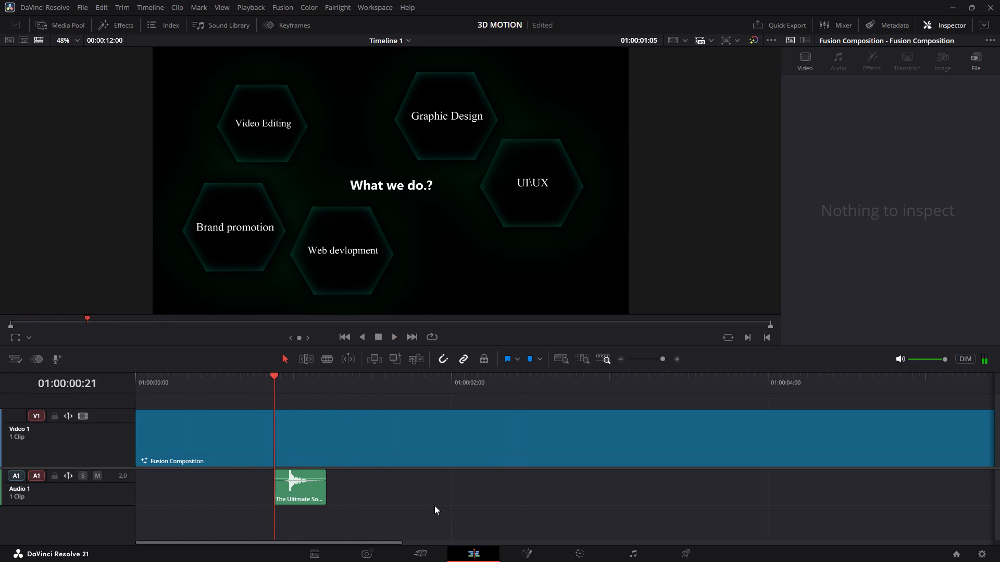
key("space")
key("space")
key("space")
key("Up")
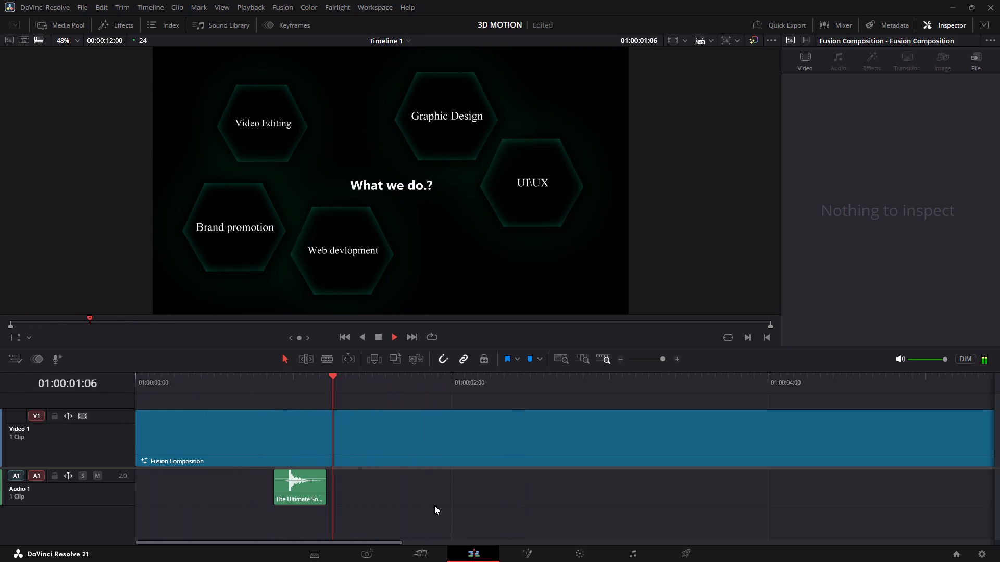
key("Up")
key("space")
key("Up")
key("Up")
key("space")
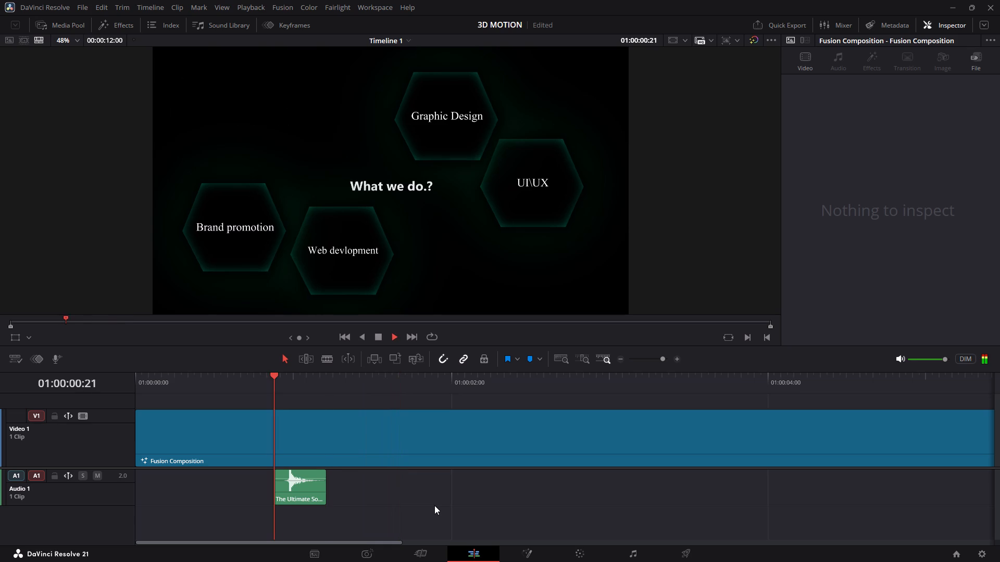
key("space")
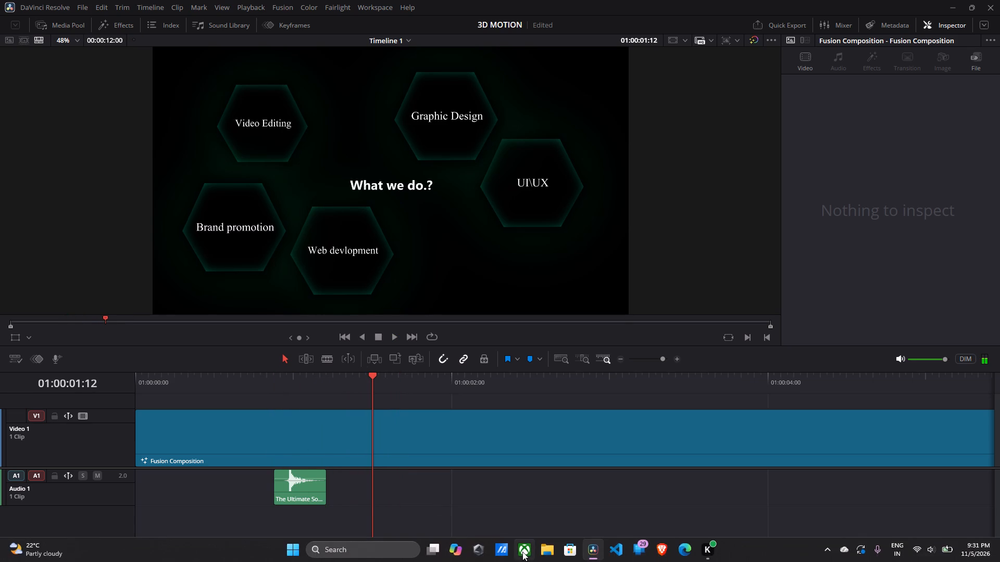
Open the composition in the Fusion page, close the floating Spline editor and deselect Background3.
left_click(529, 546)
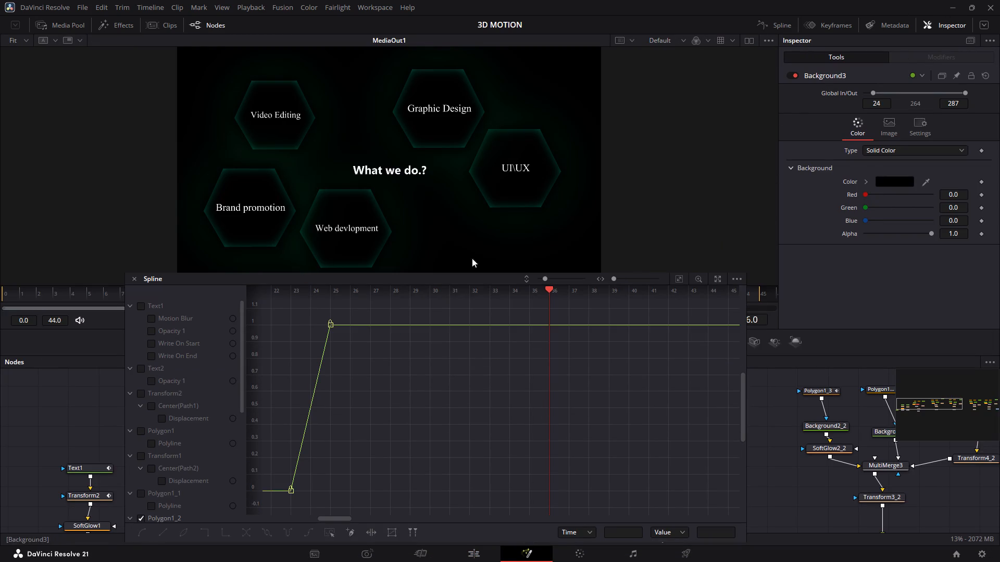
left_click(131, 282)
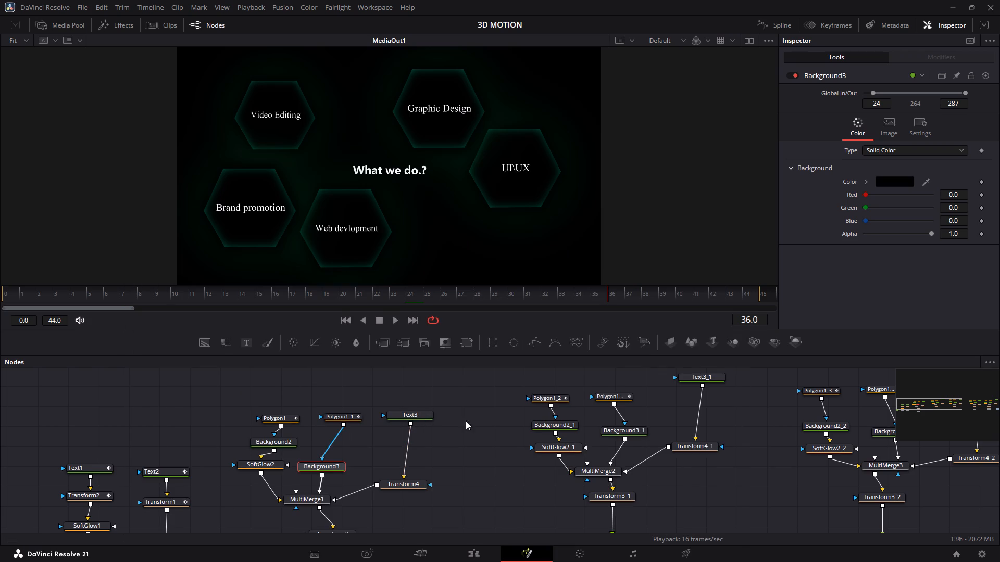
left_click(471, 421)
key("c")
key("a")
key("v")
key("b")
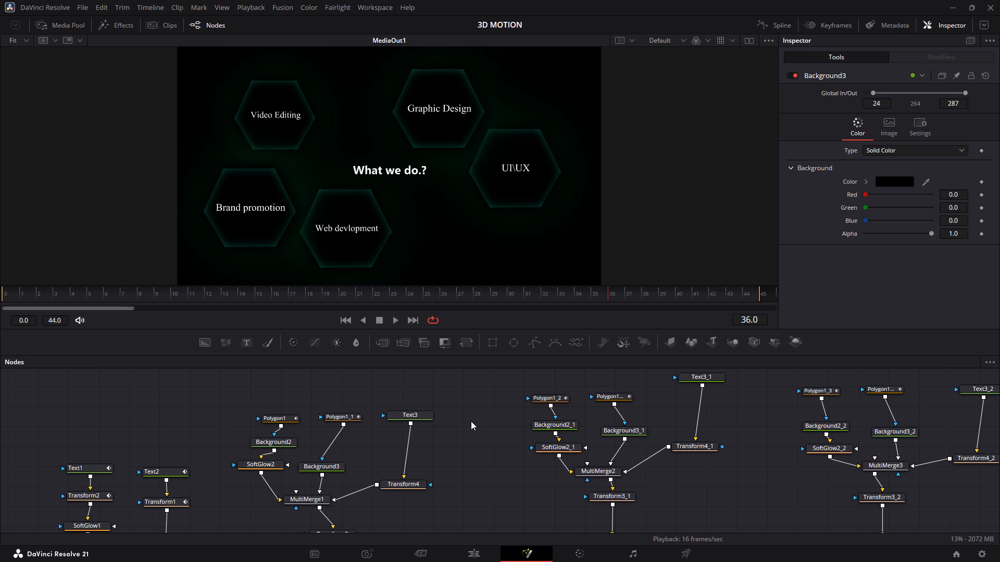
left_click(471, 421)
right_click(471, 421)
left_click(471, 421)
Play the composition and step between frames 23 and 25 to examine when the Video Editing hexagon appears.
key("space")
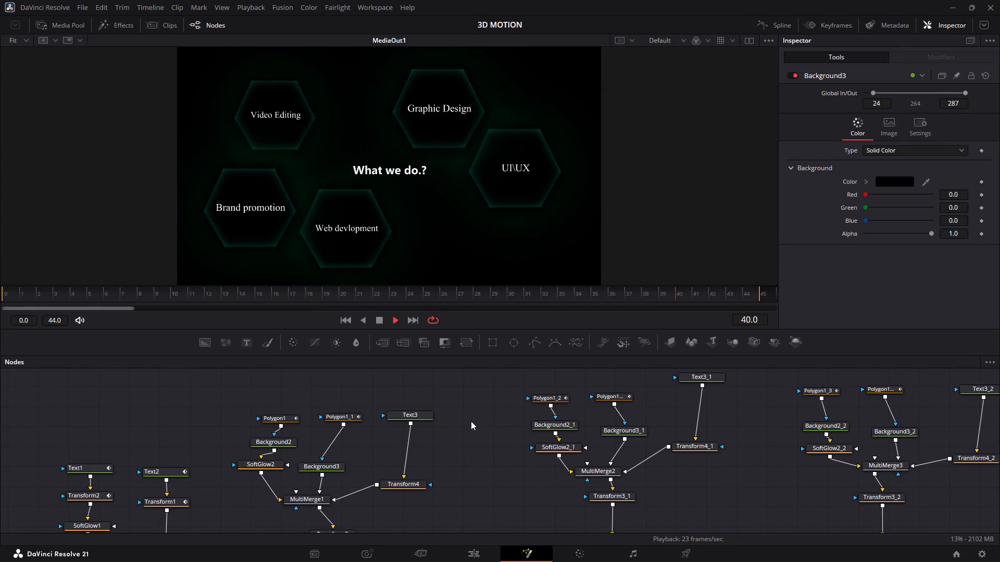
key("space")
key("space")
key("space")
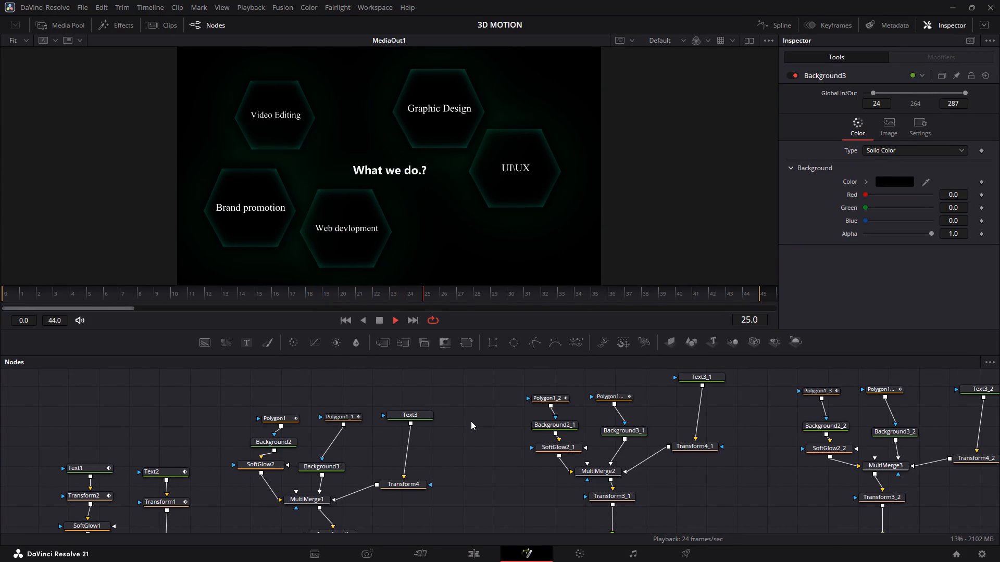
key("Left")
key("Right")
key("Left")
key("Left")
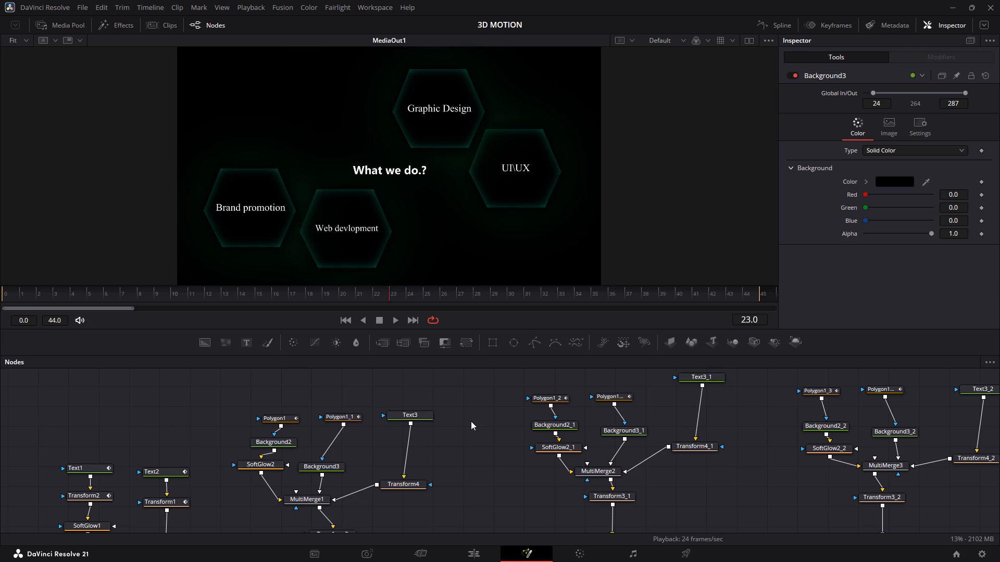
key("Right")
key("Right")
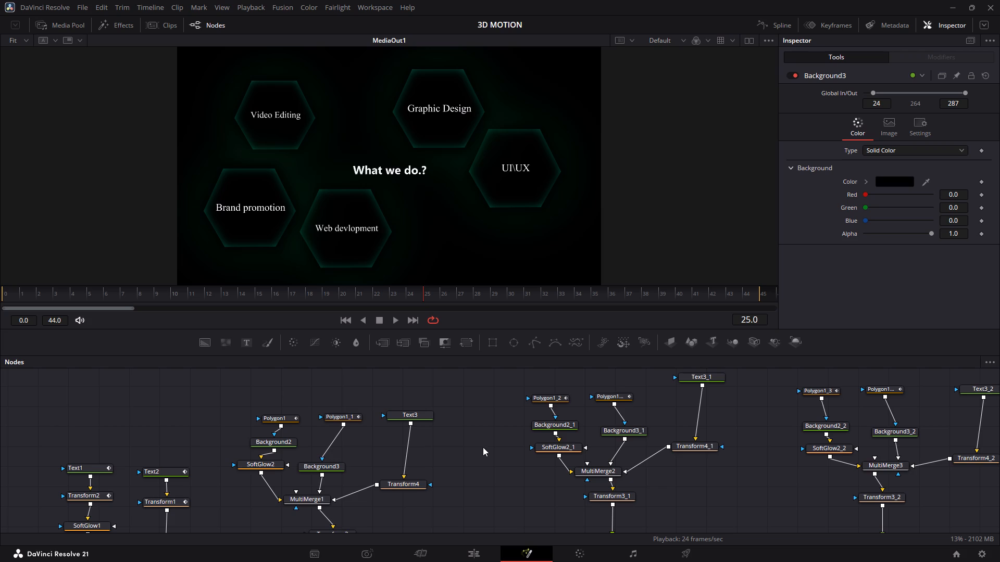
Move to frame 28 and set the Global In of Background2_1, in the "Web devlopment" hexagon's node group, to 28.
left_click(707, 381)
left_click(683, 435)
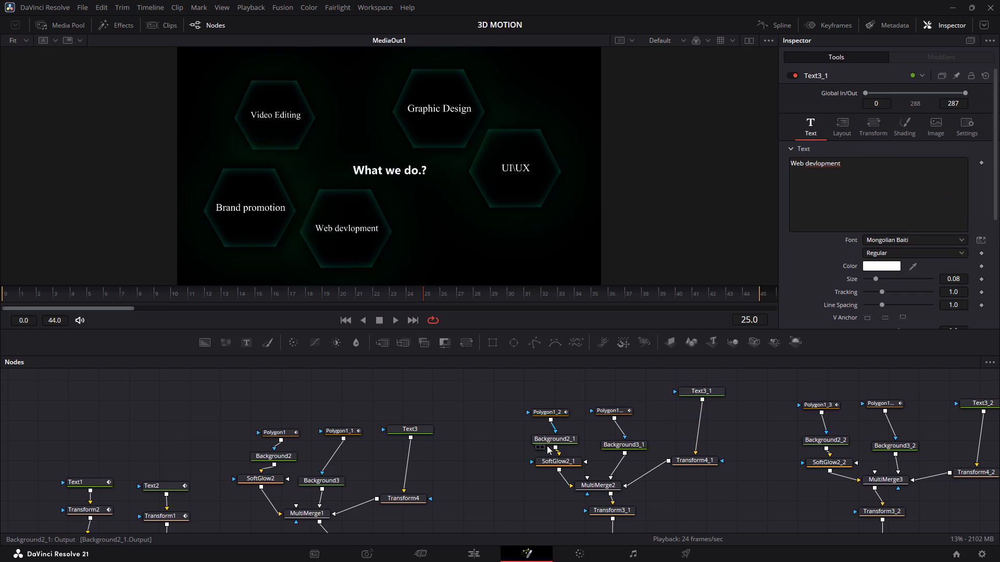
left_click(543, 436)
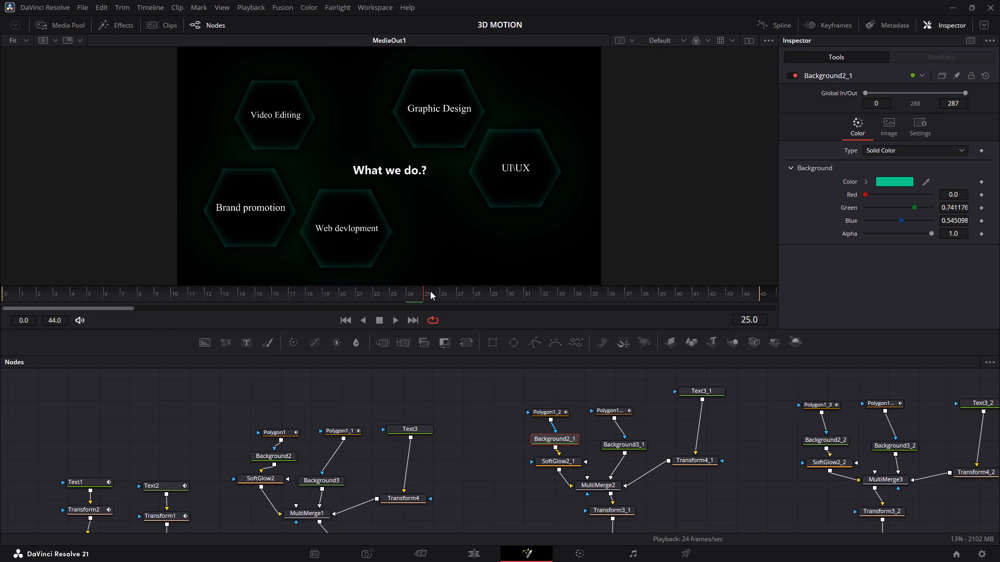
key("Left")
key("Left")
key("Right")
key("Right")
key("Right")
key("Right")
key("Right")
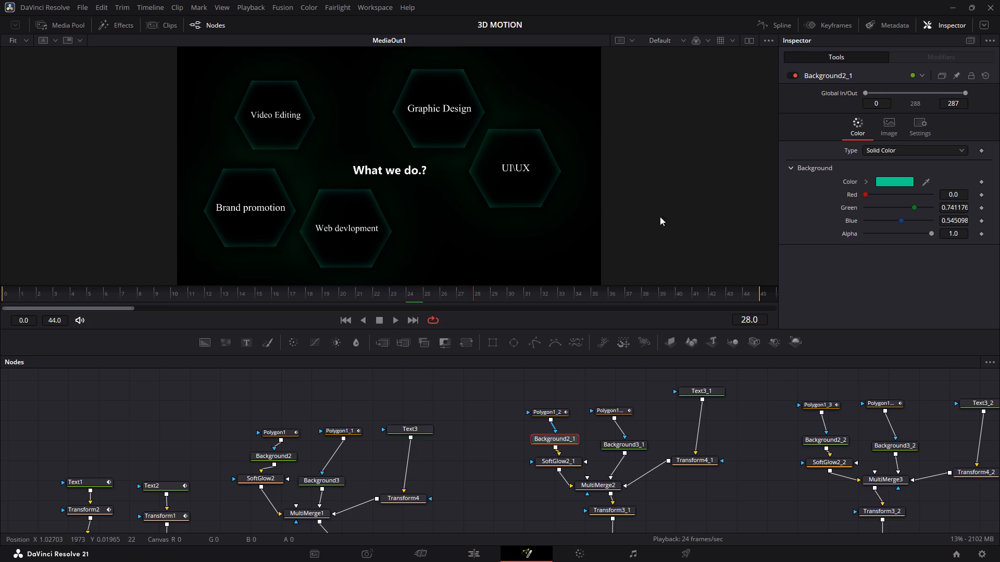
left_click(880, 100)
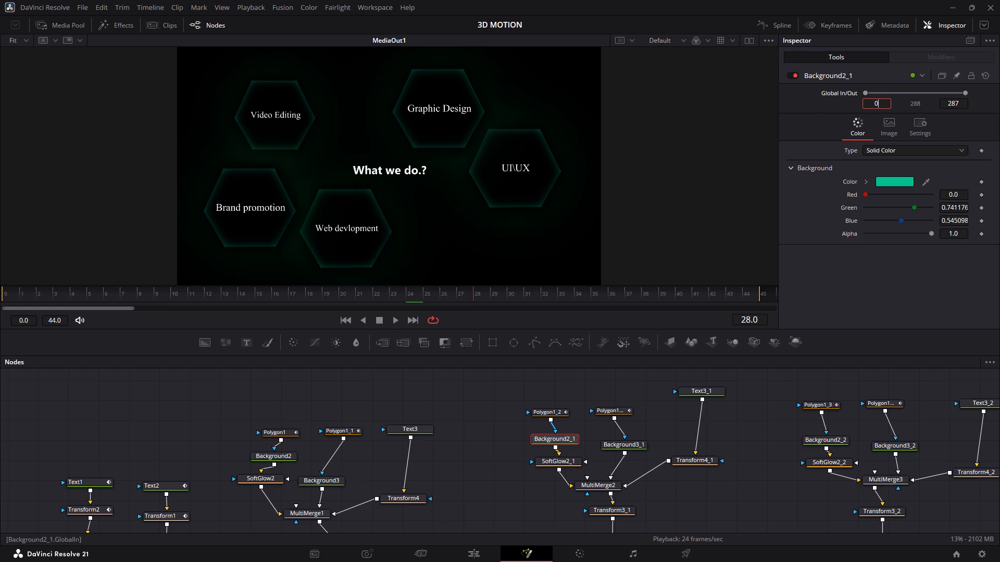
key("BackSpace")
key("2")
key("8")
Set the Global In of Background3_1, the black fill of the "Web devlopment" hexagon, to 28.
left_click(629, 447)
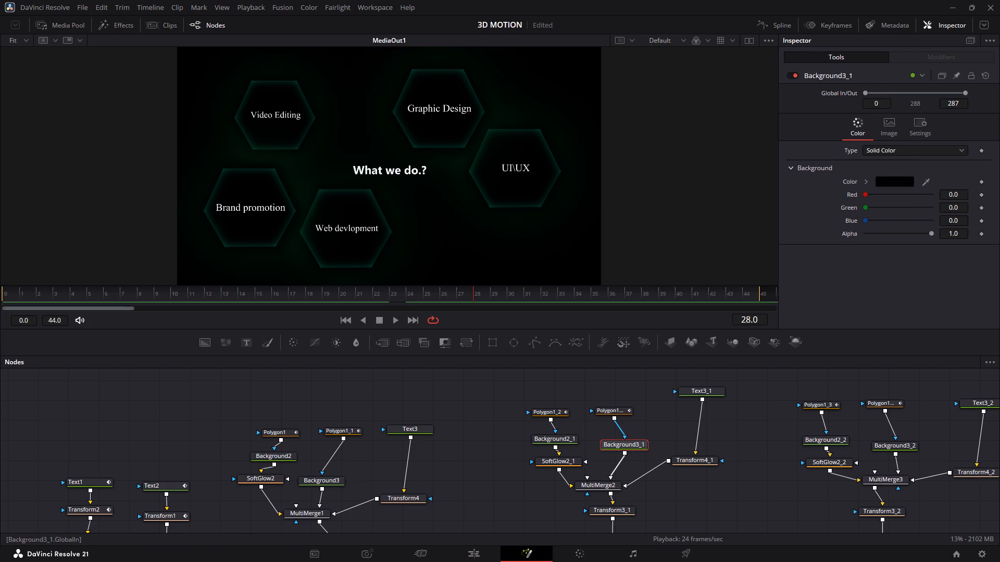
left_click(884, 100)
key("BackSpace")
type("82")
key("BackSpace")
key("BackSpace")
key("2")
key("8")
left_click(830, 286)
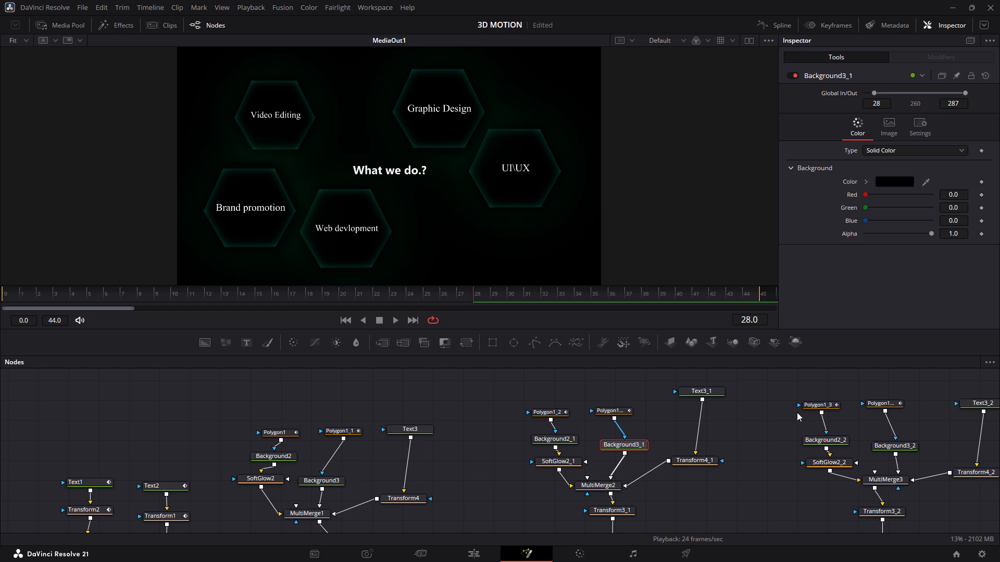
Move the playhead to frame 32.
scroll(796, 414, "left", 3)
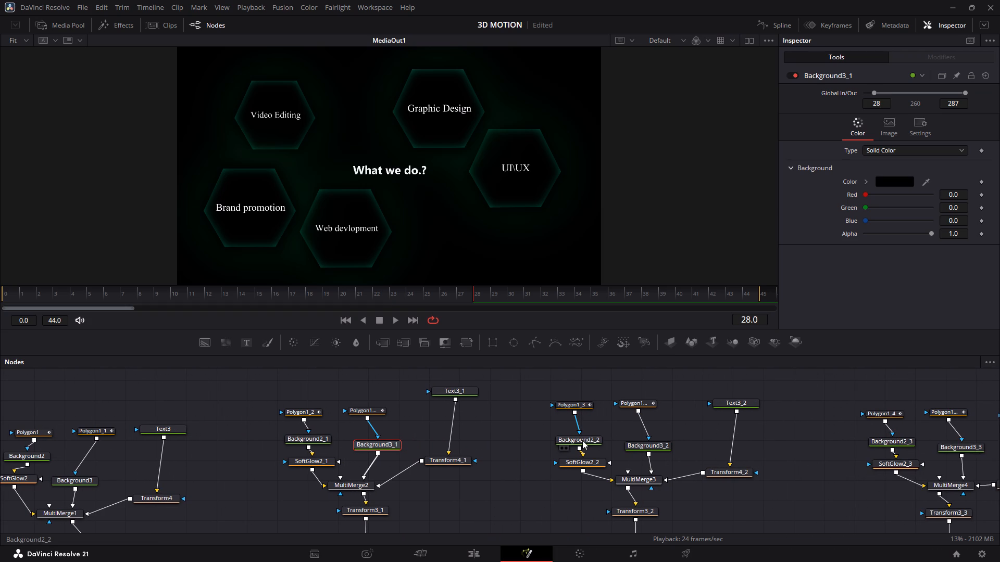
key("Right")
key("Right")
key("Right")
key("Right")
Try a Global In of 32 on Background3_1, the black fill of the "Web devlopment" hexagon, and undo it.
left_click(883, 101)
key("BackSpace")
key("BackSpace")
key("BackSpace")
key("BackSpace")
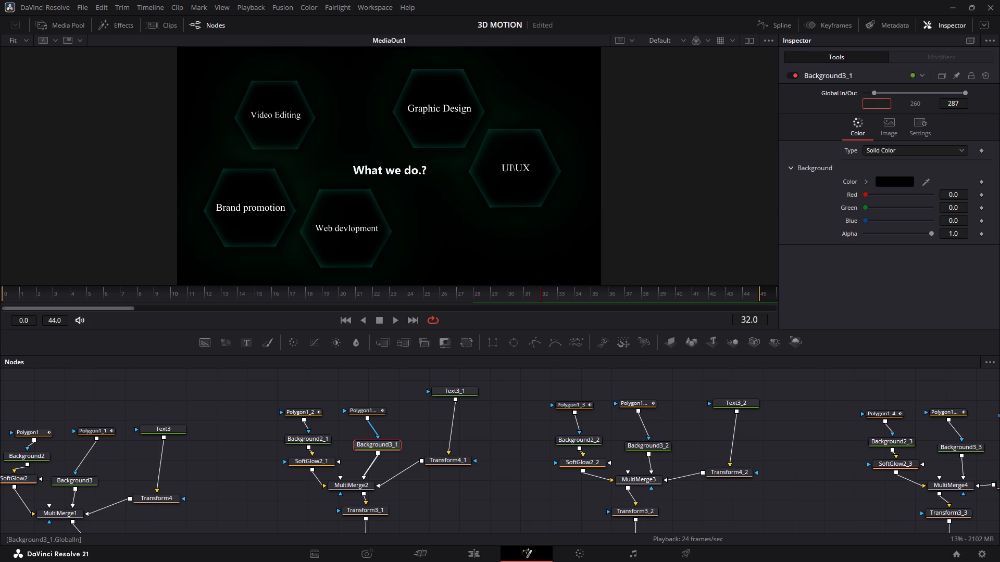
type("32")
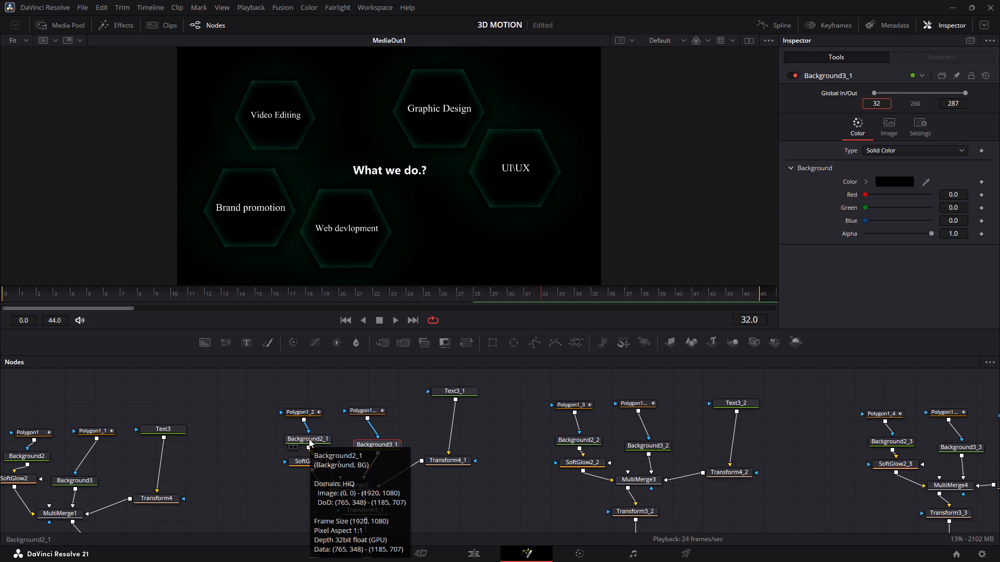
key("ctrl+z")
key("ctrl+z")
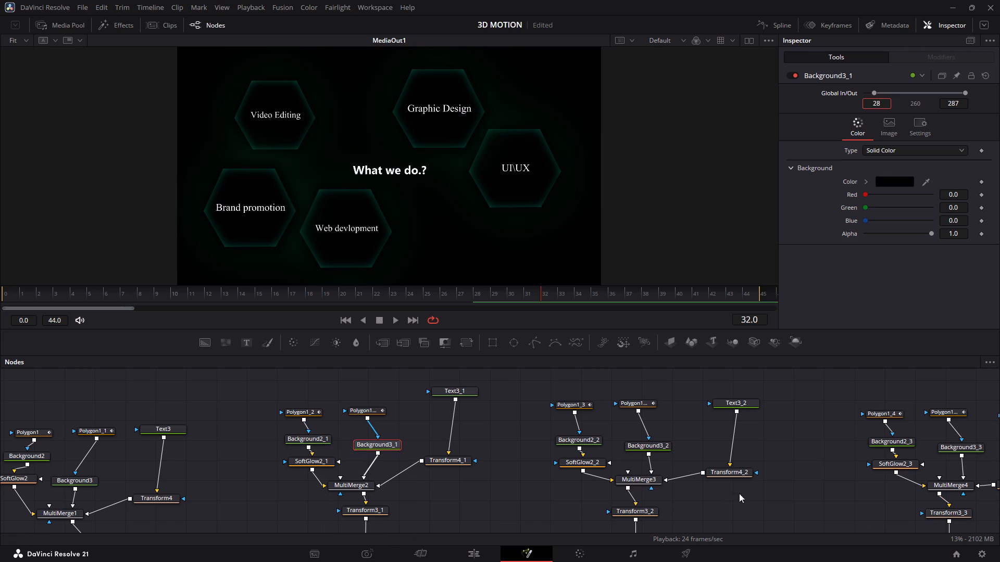
Set the Global In of Background2_2, the green background in the node group feeding MultiMerge3, to 32.
left_click(581, 441)
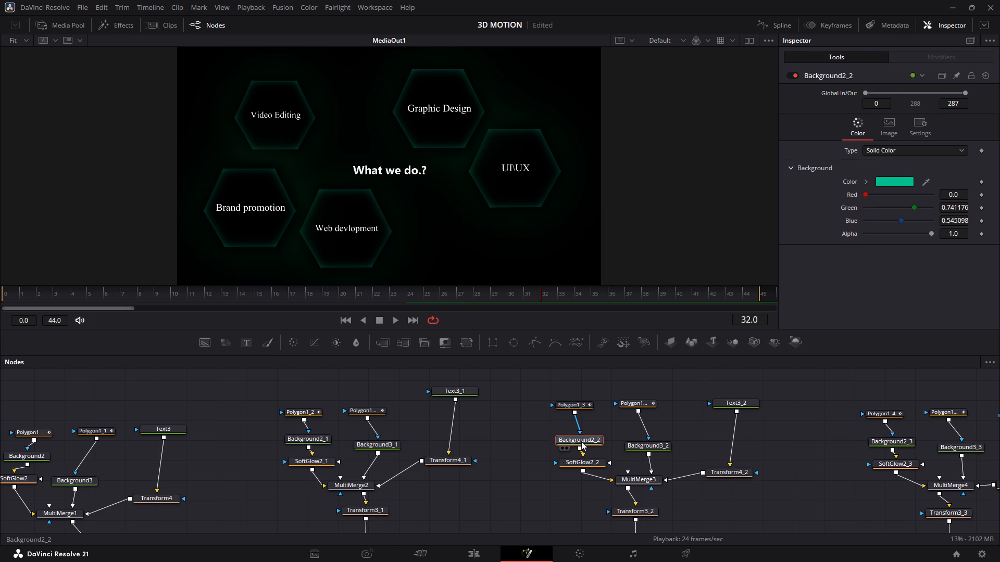
left_click(883, 106)
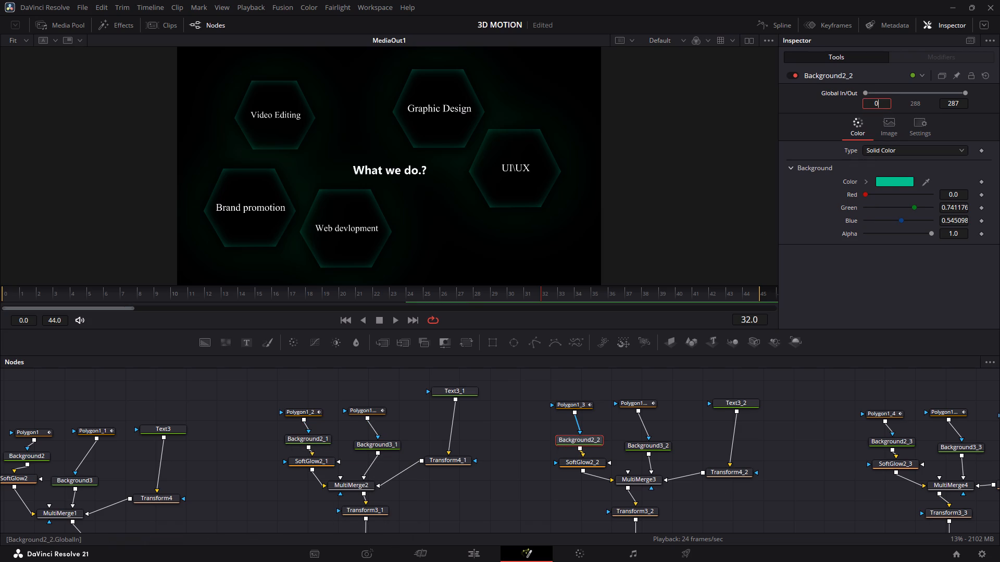
key("BackSpace")
type("32")
Set the Global In of Background3_2, the black fill in the node group feeding MultiMerge3, to 32.
left_click(653, 442)
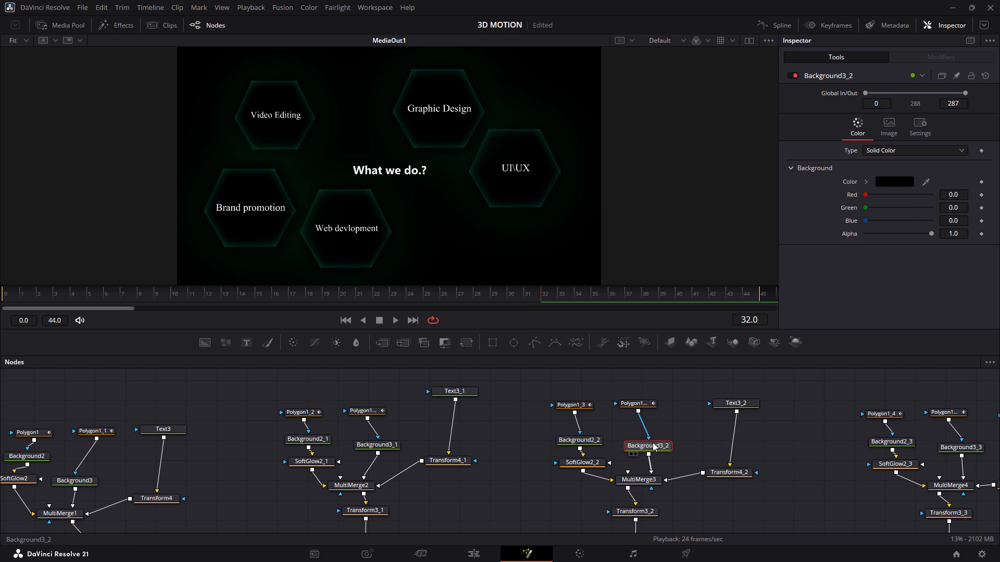
left_click(883, 104)
key("BackSpace")
type("32")
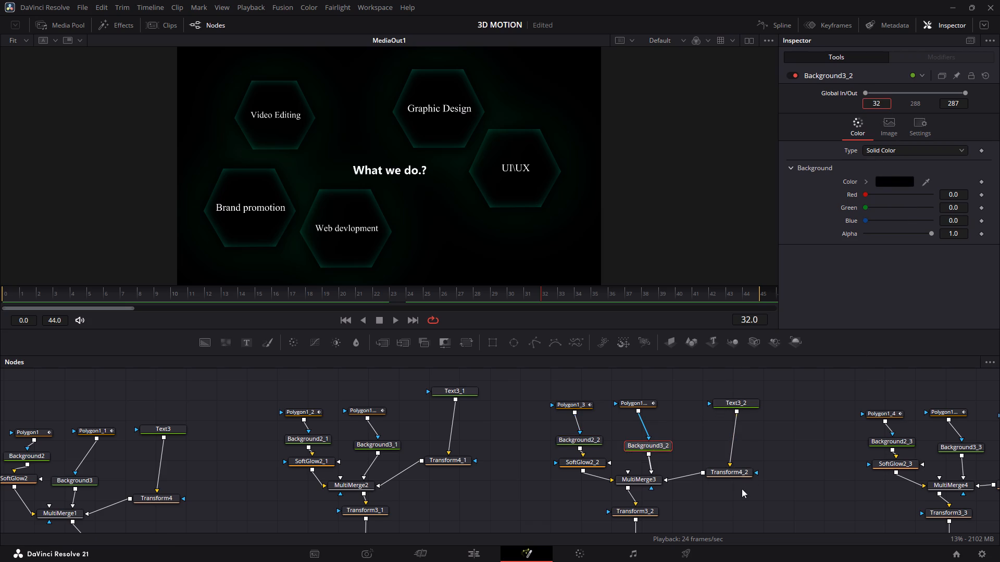
left_click(739, 500)
left_click(753, 491)
Move to frame 36 and set the Global In of Background2_3, in the node group feeding MultiMerge4, to 36.
scroll(753, 491, "left", 1)
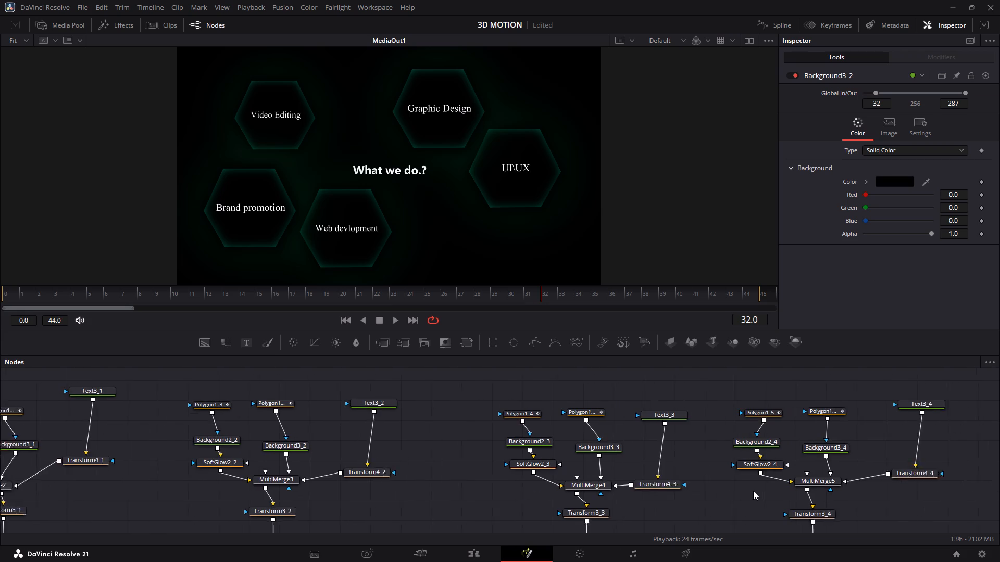
scroll(753, 491, "left", 3)
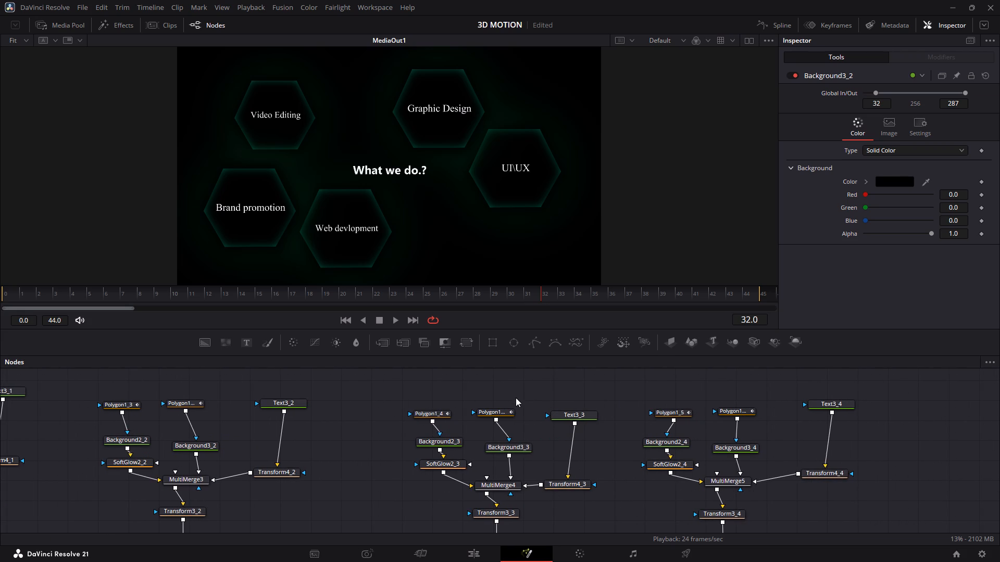
key("Right")
key("Right")
key("Right")
key("Right")
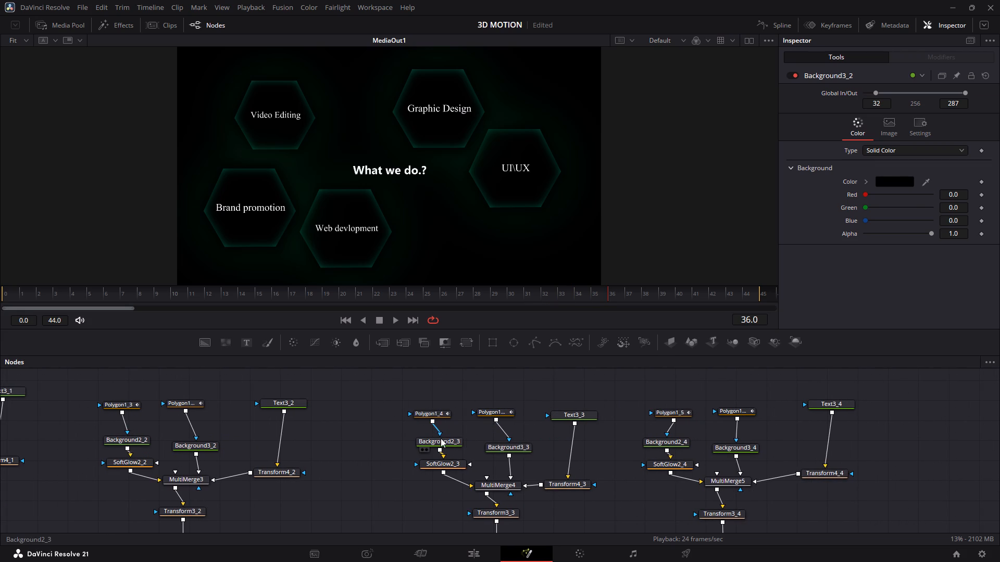
left_click(441, 438)
left_click(884, 106)
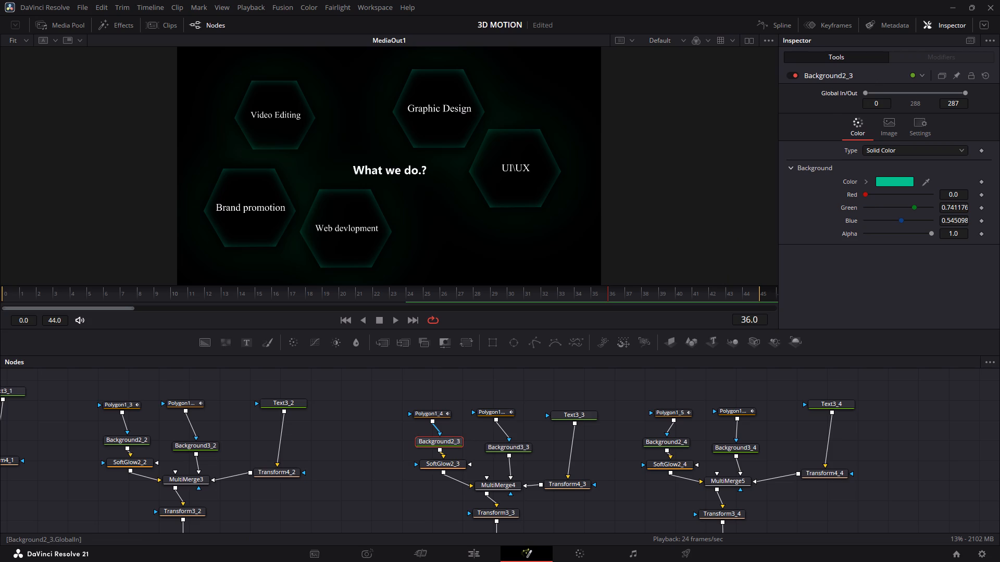
key("BackSpace")
type("37")
key("BackSpace")
key("6")
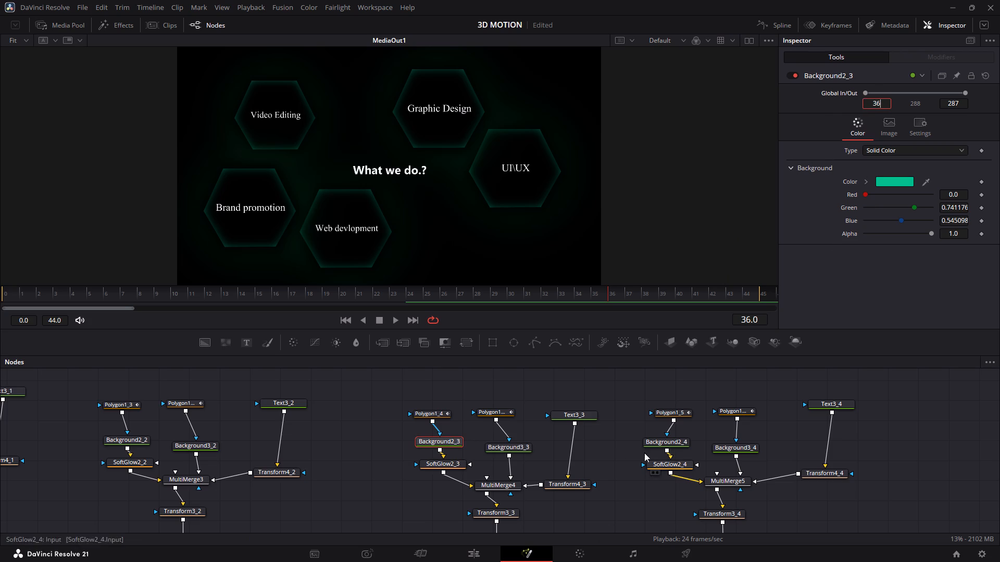
Set the Global In of Background3_3, the black fill in the node group feeding MultiMerge4, to 36.
left_click(499, 450)
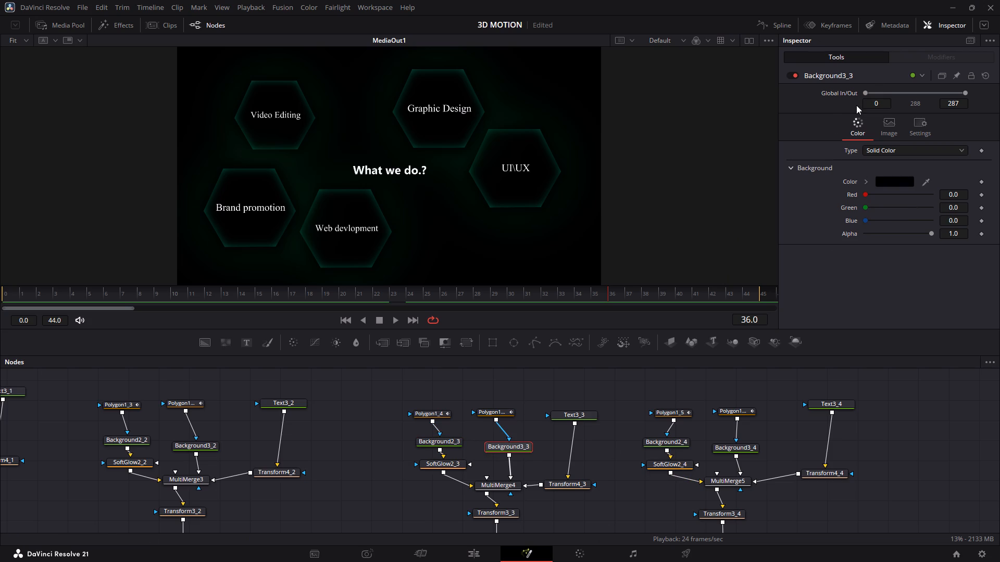
left_click(877, 104)
key("BackSpace")
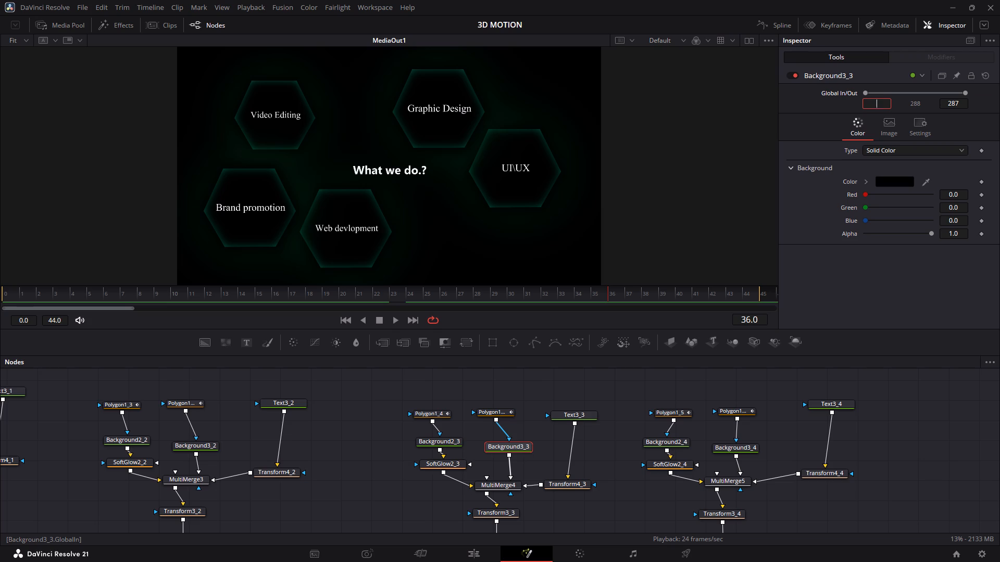
type("35")
key("BackSpace")
key("6")
left_click(668, 393)
Move to frame 40 and set the Global In of Background2_4, in the node group feeding MultiMerge5, to 40.
scroll(668, 393, "left", 1)
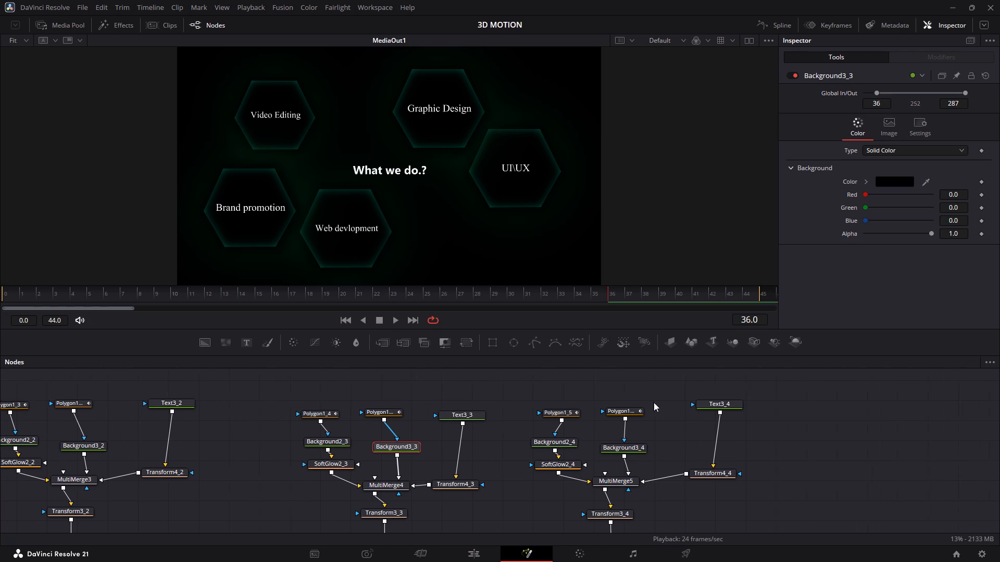
scroll(654, 402, "left", 1)
left_click(557, 444)
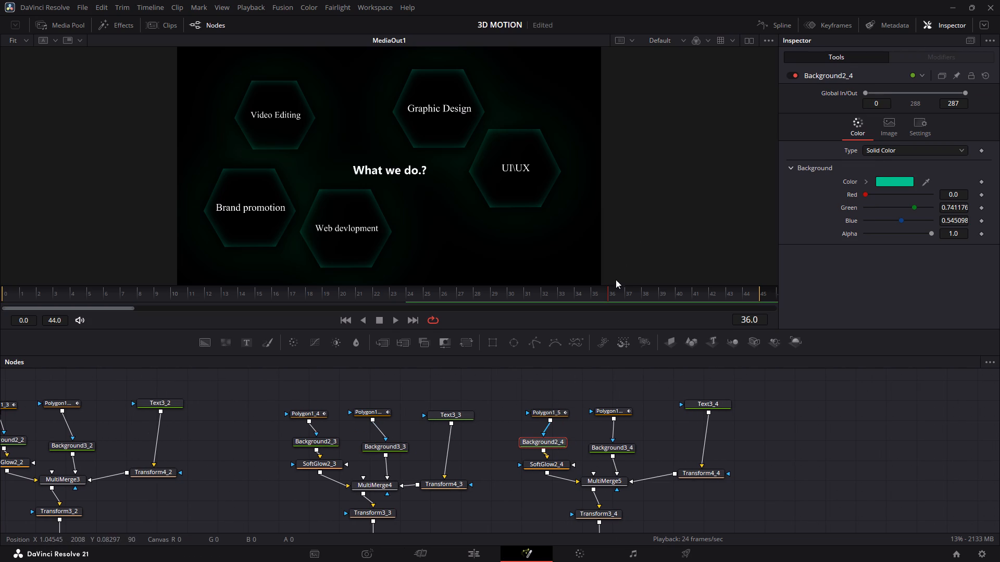
key("Right")
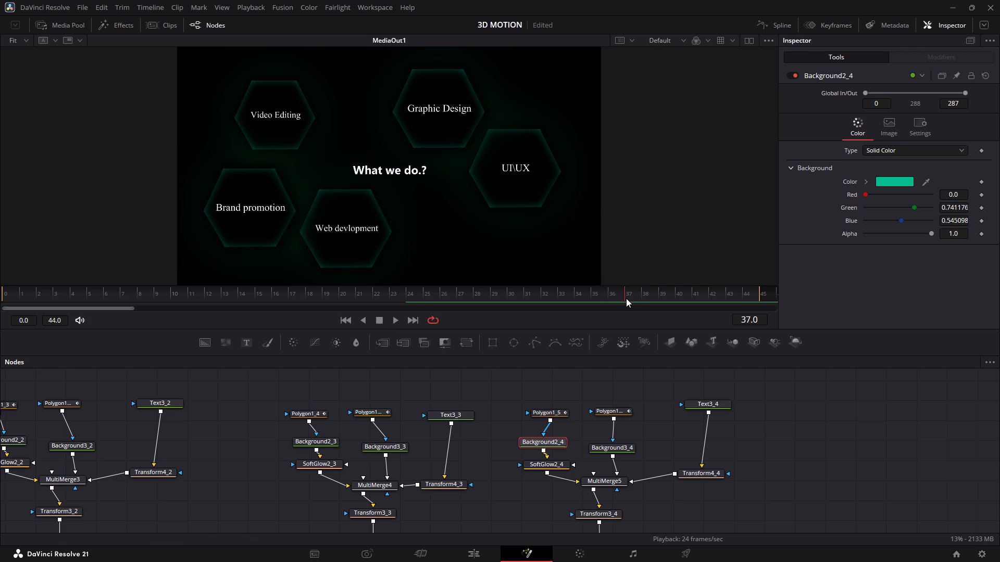
key("Right")
key("Right")
key("Right")
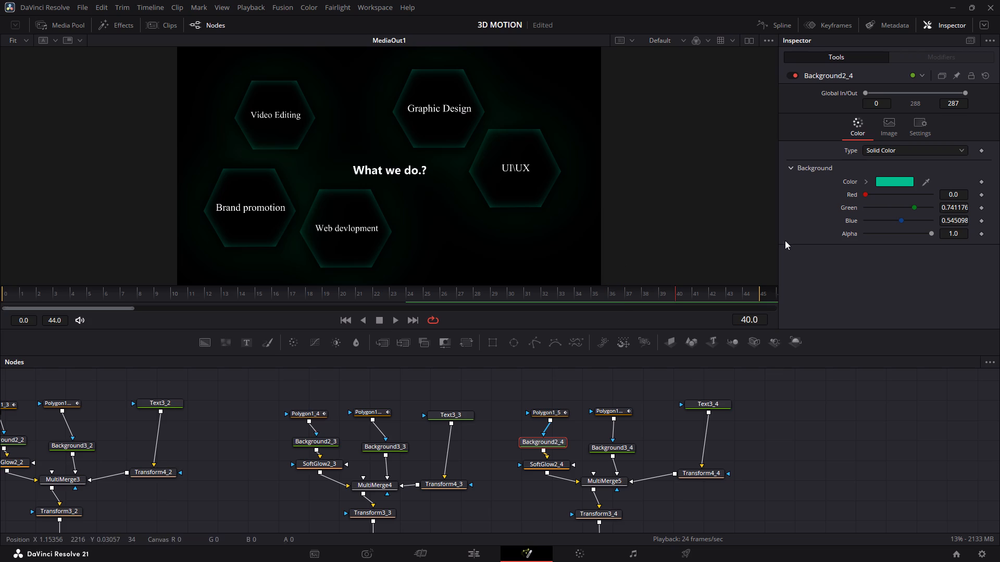
left_click(888, 103)
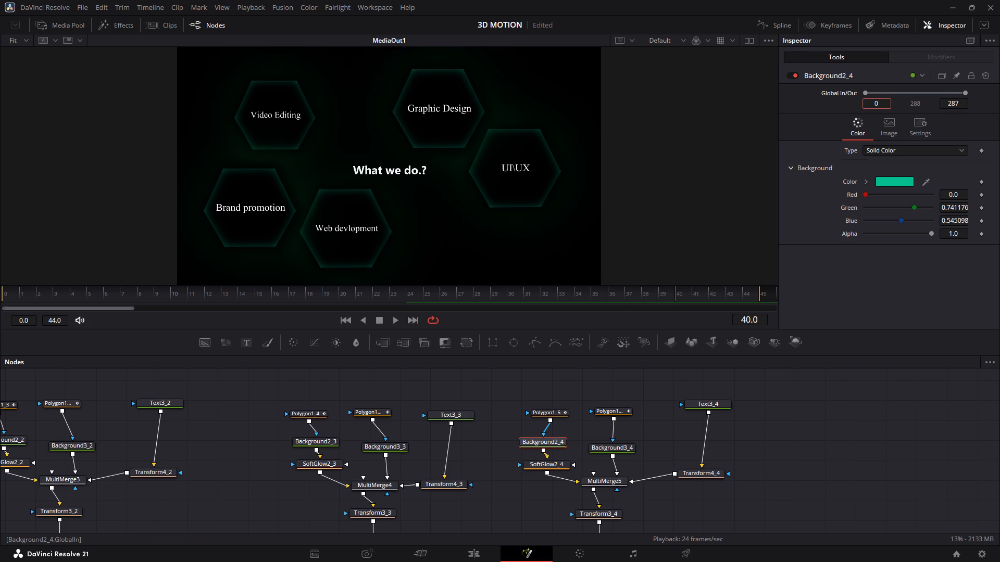
key("BackSpace")
type("40")
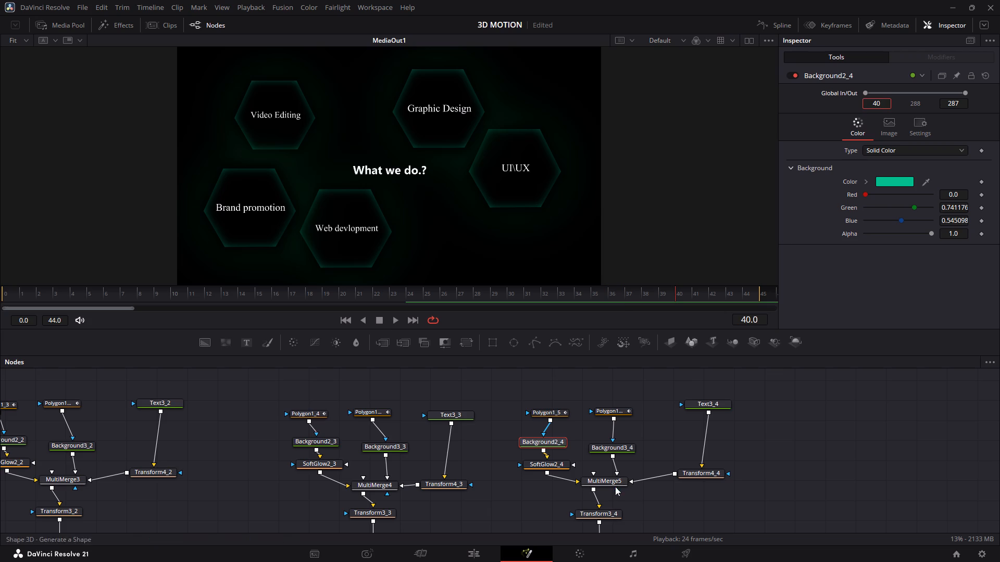
Set the Global In of Background3_4, the black fill in the node group feeding MultiMerge5, to 40.
left_click(597, 445)
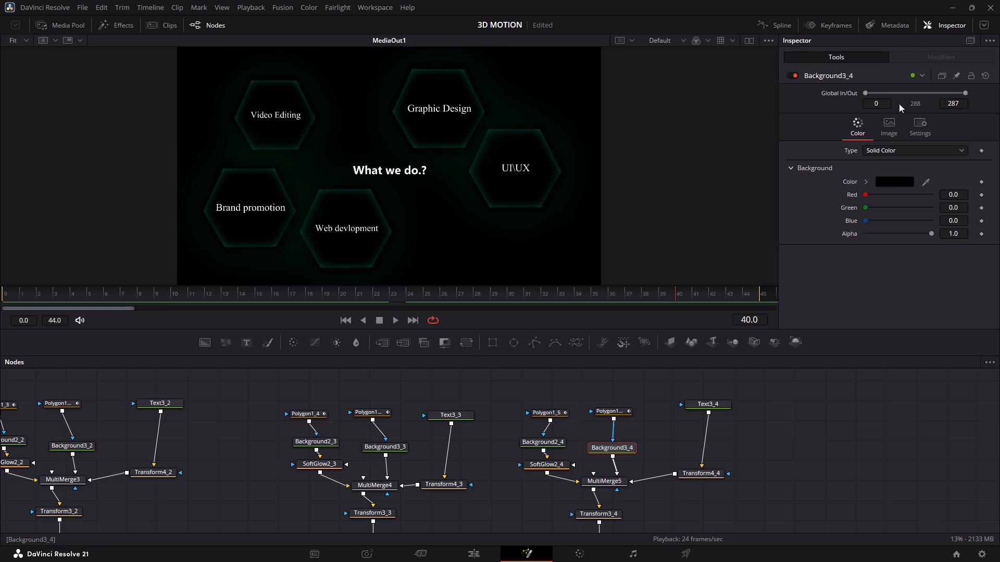
left_click(871, 104)
key("4")
left_click(813, 374)
Play the composition to check how the service hexagons appear one after another.
key("space")
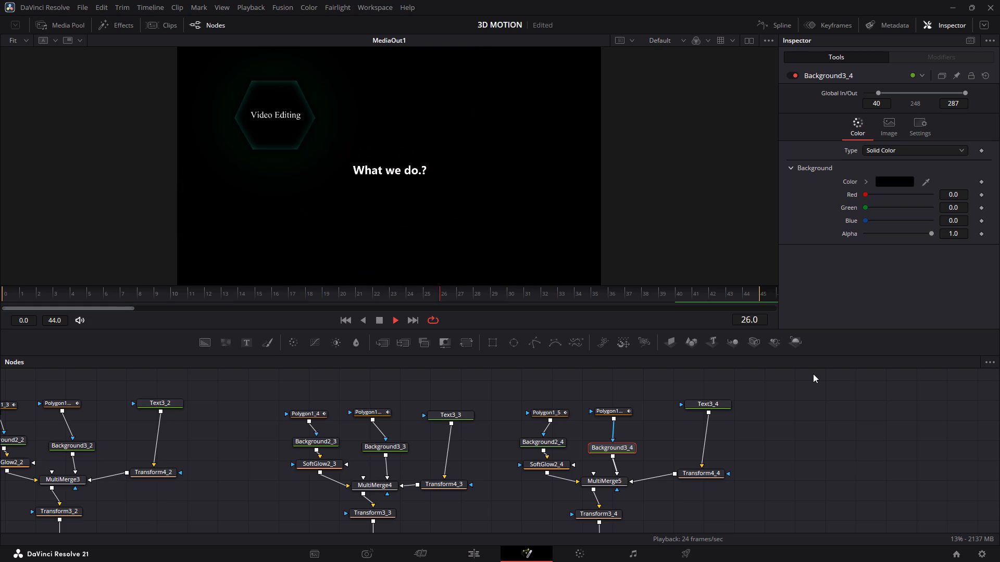
key("space")
key("space")
key("space")
key("space")
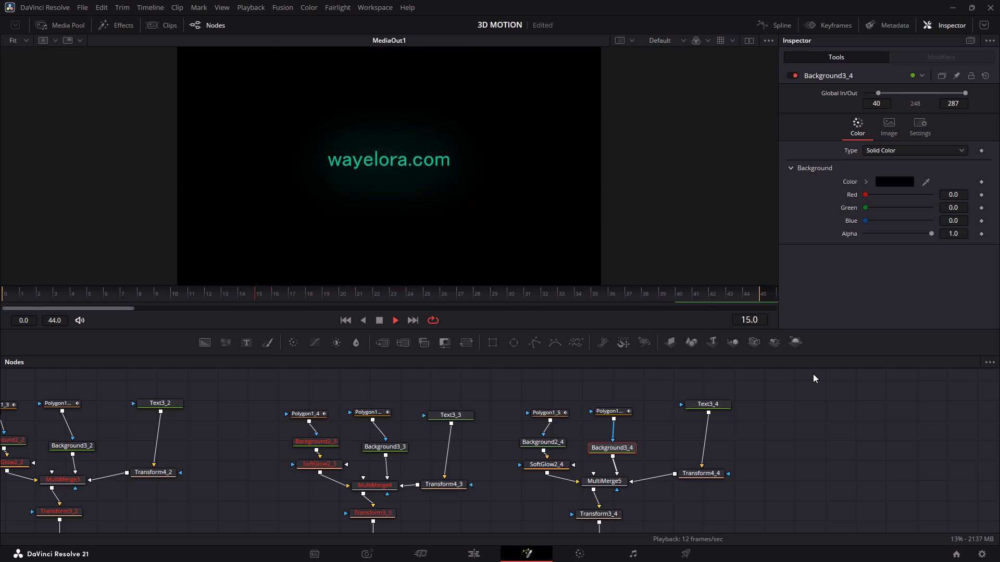
key("space")
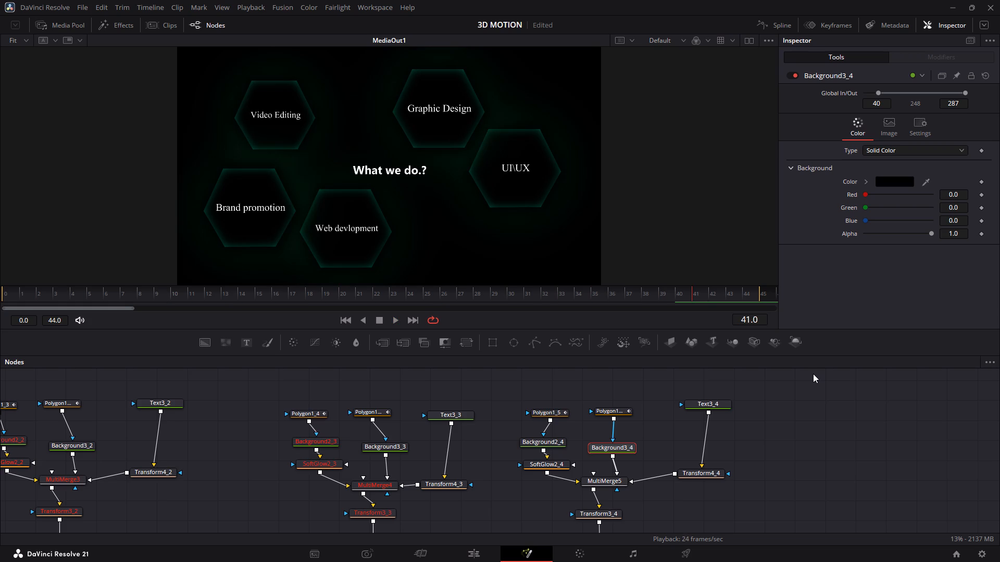
Set the Global In of Background2_1, the green background in the node group feeding MultiMerge2, to 32.
scroll(549, 440, "right", 4)
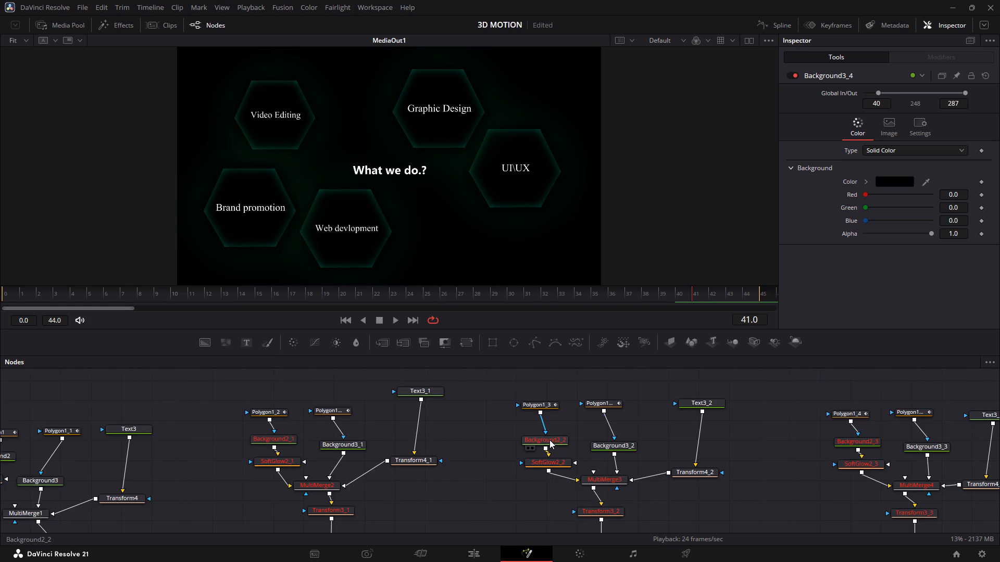
scroll(549, 440, "right", 1)
left_click(410, 437)
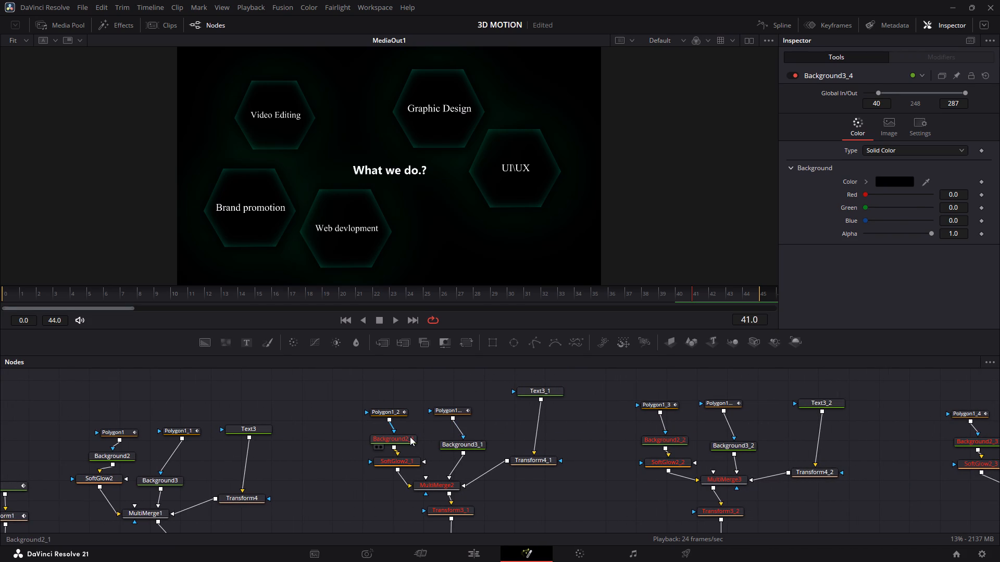
left_click(883, 103)
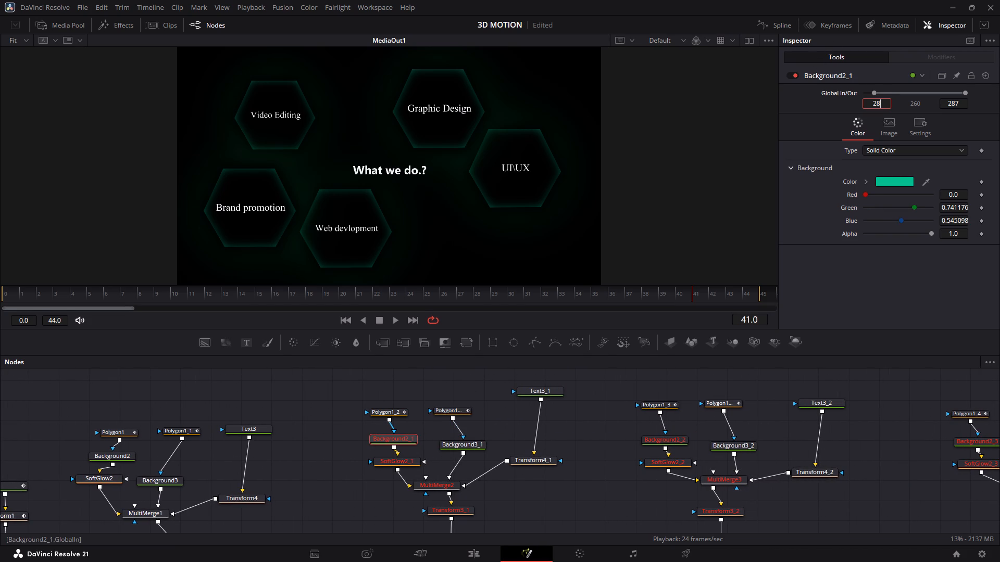
key("BackSpace")
key("BackSpace")
type("32")
Set the Global In of Background3_1, the black fill in the node group feeding MultiMerge2, to 32.
left_click(478, 441)
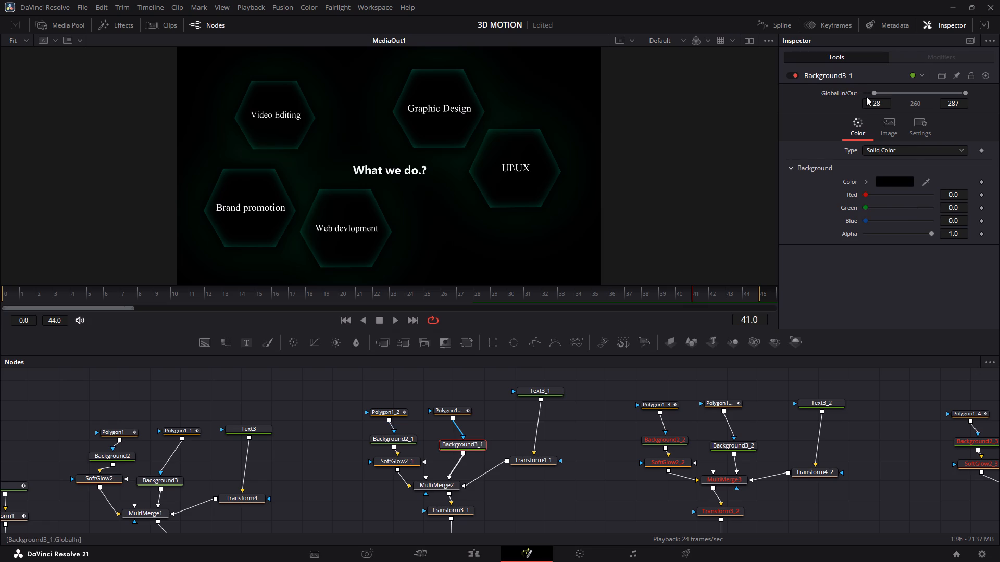
left_click(889, 103)
key("BackSpace")
key("BackSpace")
type("32")
left_click(750, 369)
Step frame by frame back to frame 21 and forward to 32 to examine when the first service hexagons appear.
key("Left")
key("Left")
key("Left")
key("Left")
key("Left")
key("Left")
key("Left")
key("Left")
key("Left")
key("Left")
key("Left")
key("Left")
key("Left")
key("Left")
key("Left")
key("Left")
key("Left")
key("Left")
key("Left")
key("Left")
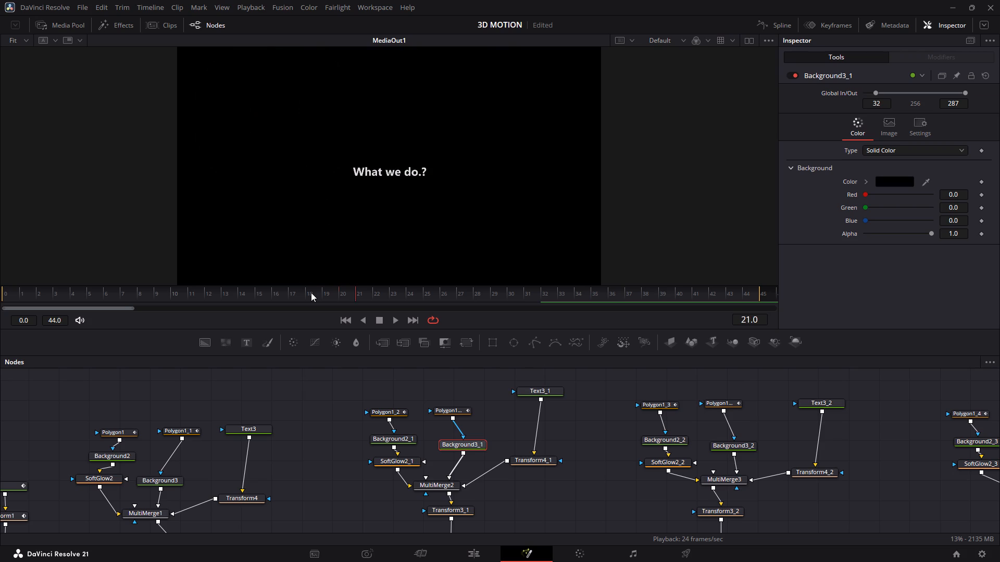
key("Right")
key("Right")
key("Right")
key("Right")
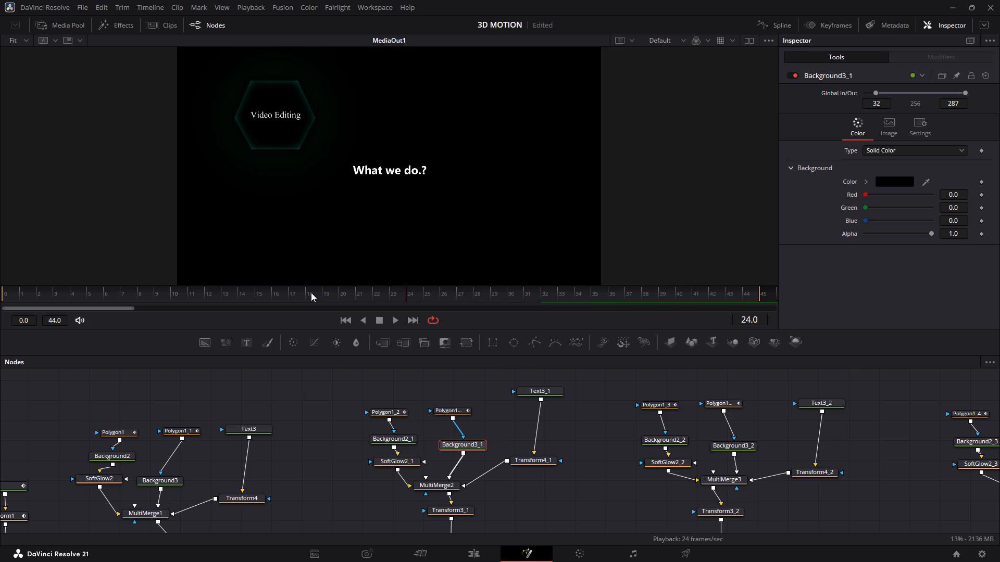
key("Right")
key("Right")
key("Right")
key("Right")
key("Right")
key("Right")
key("Right")
key("Right")
key("Left")
key("Left")
key("Left")
key("Left")
key("Left")
key("Left")
key("Left")
key("Left")
key("Left")
key("Left")
key("Left")
key("Left")
key("Left")
key("Left")
key("Left")
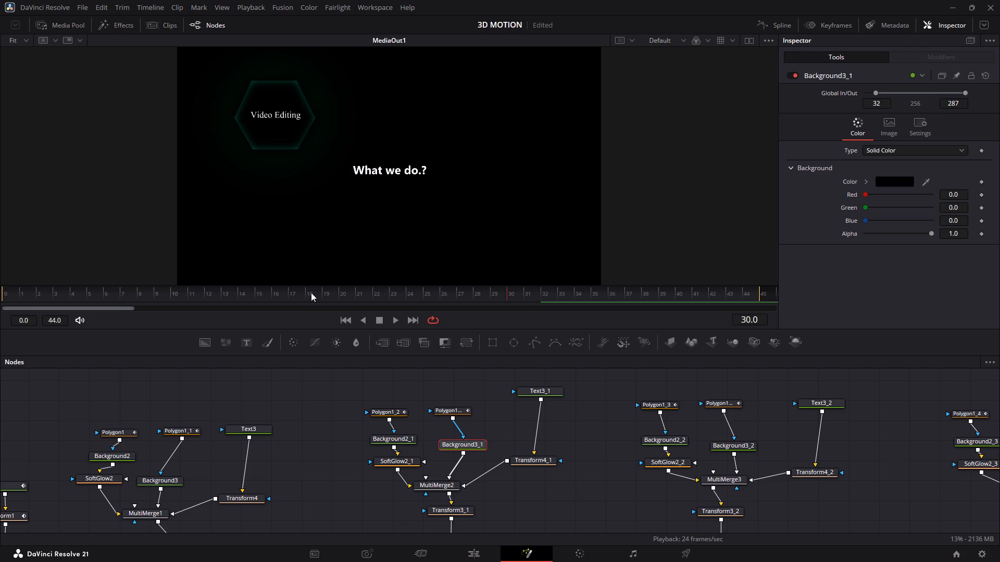
Play the composition repeatedly, stepping back between runs, to check the timing and order in which the service hexagons appear.
key("space")
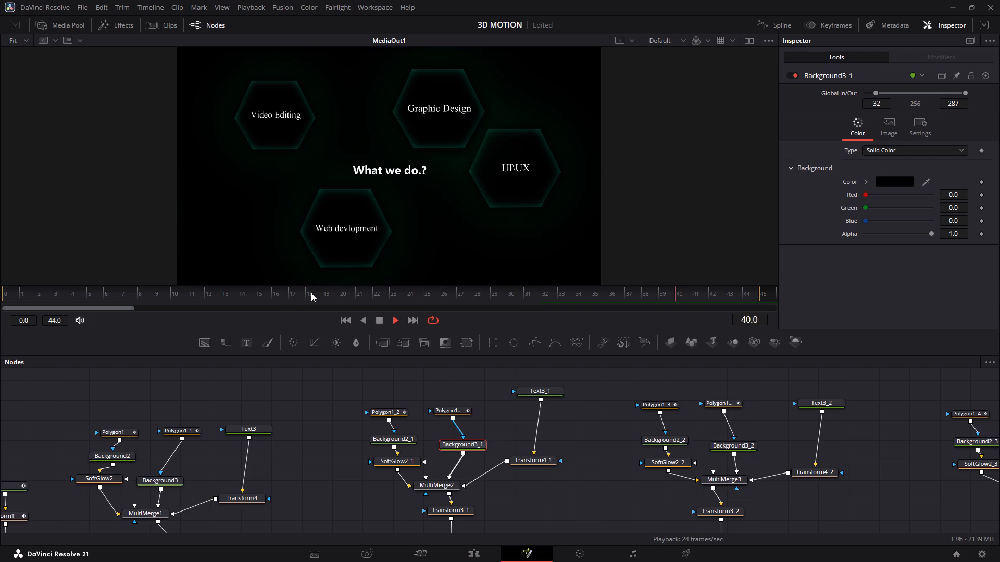
key("space")
key("Left")
key("Up")
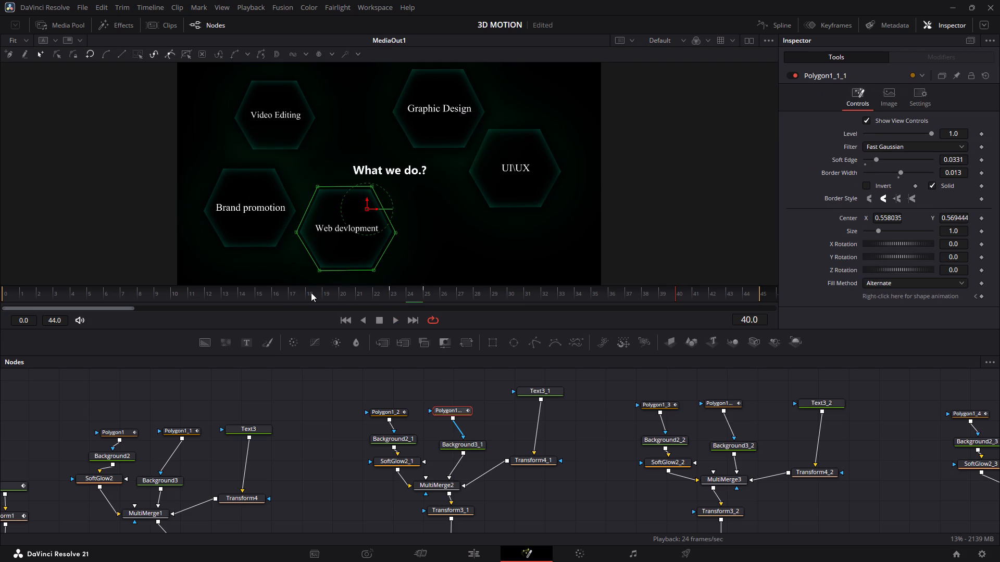
key("Down")
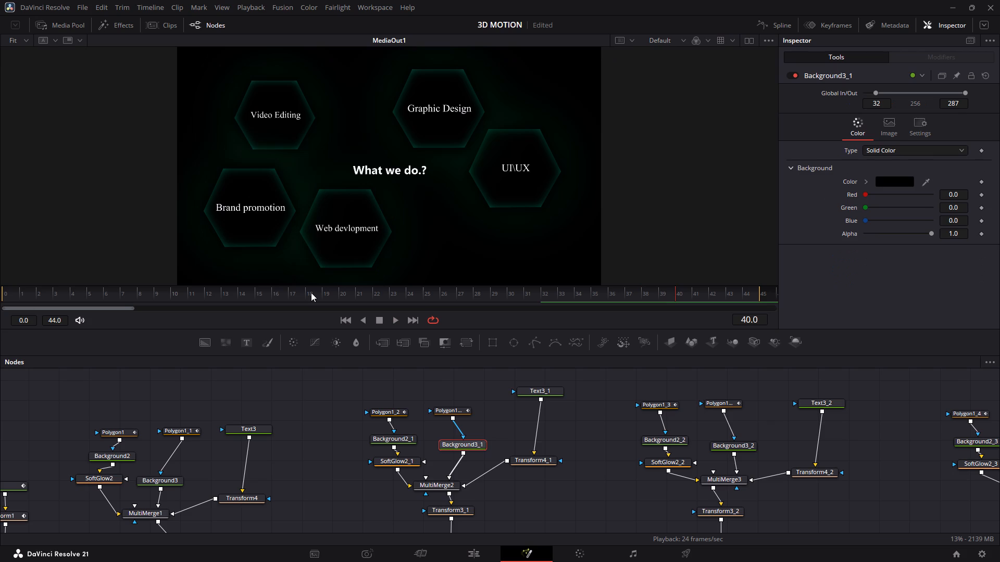
left_click(271, 406)
key("space")
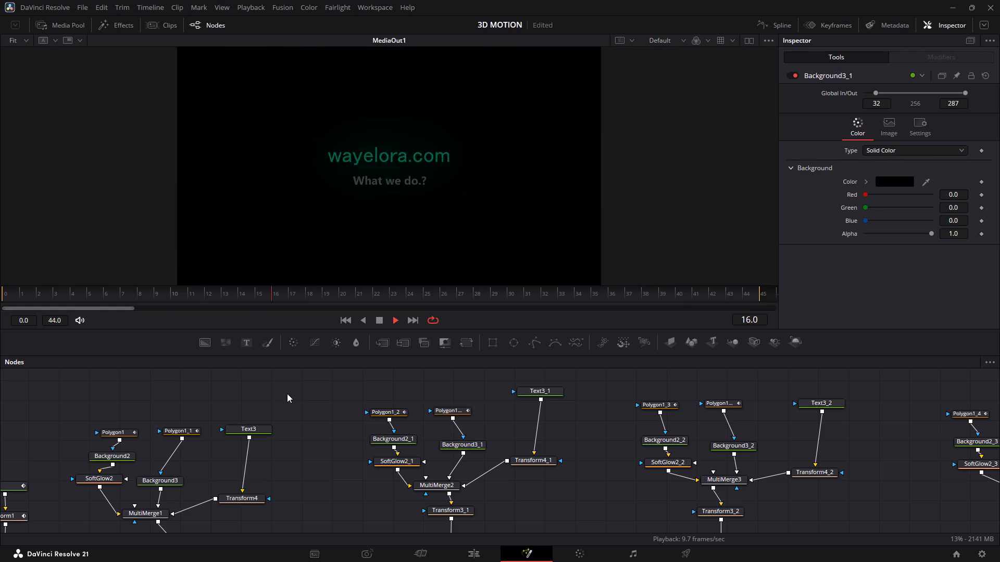
key("space")
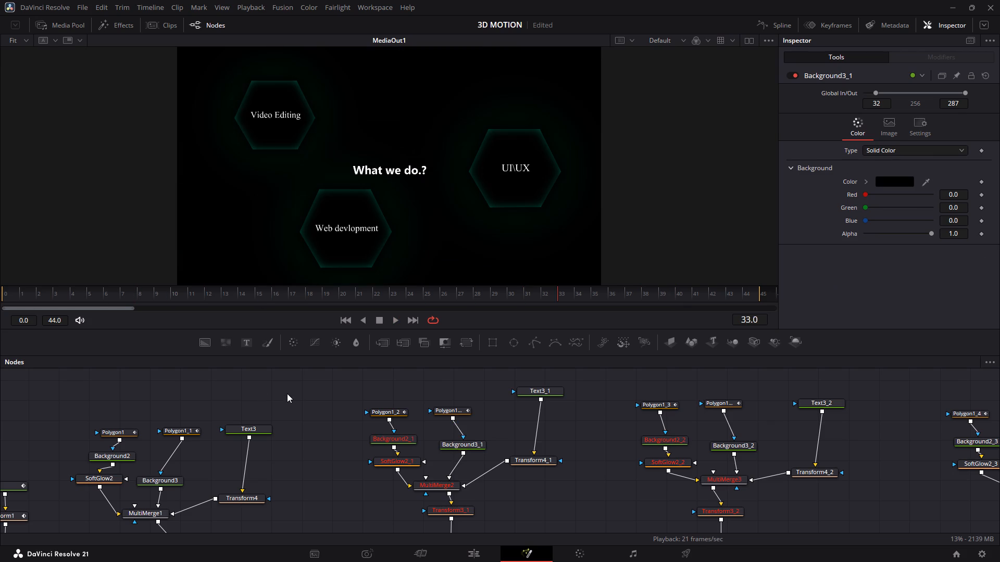
key("Left")
key("Left")
key("Left")
key("Left")
key("Left")
key("Left")
key("Left")
key("Left")
key("Left")
key("Left")
key("Left")
key("Left")
key("Left")
key("Left")
key("Left")
key("Left")
key("Left")
key("Left")
key("Left")
key("Left")
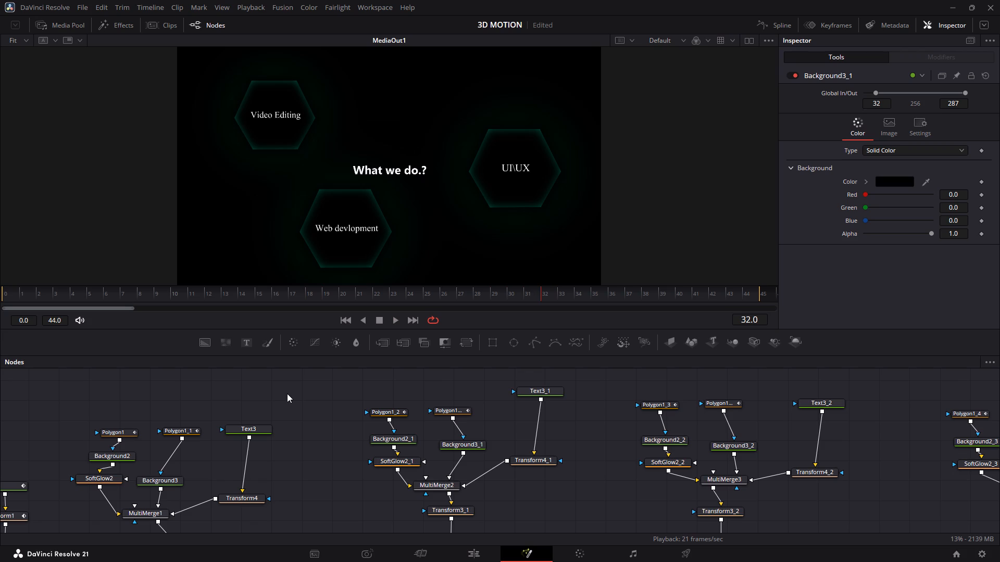
key("Right")
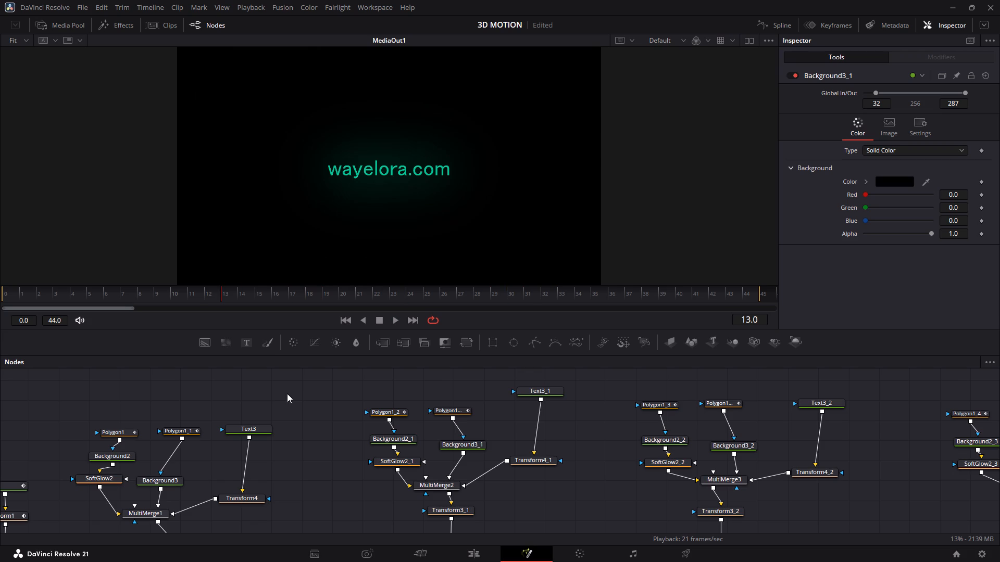
key("space")
key("space")
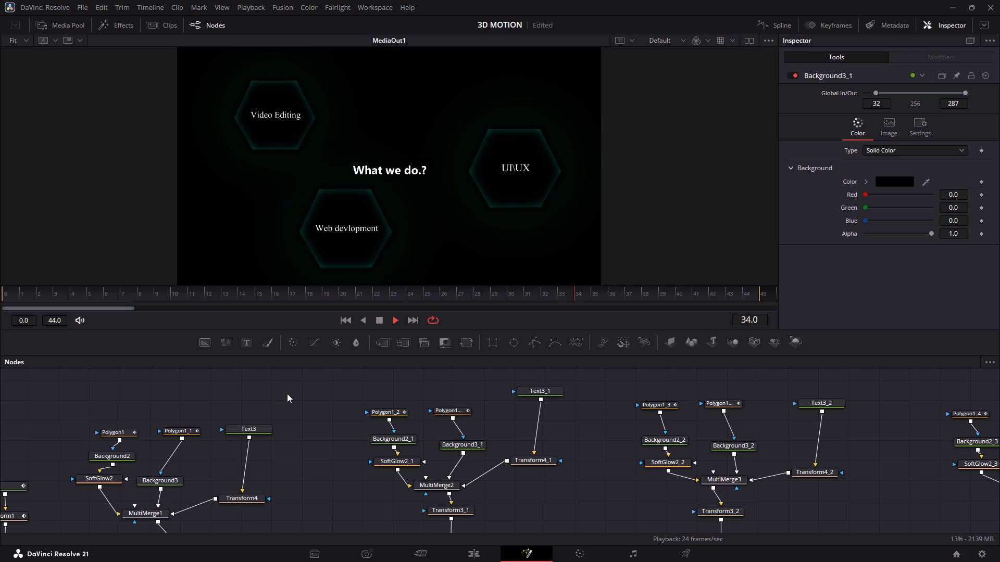
key("Left")
key("Left")
key("Left")
key("Left")
key("Left")
key("Left")
key("Left")
key("Left")
key("Left")
key("Left")
key("Left")
key("Left")
key("Left")
key("Left")
key("Left")
key("Left")
key("Left")
key("space")
key("space")
Step from frame 32 to frame 40 to examine at which frames the remaining service hexagons appear.
scroll(395, 424, "left", 4)
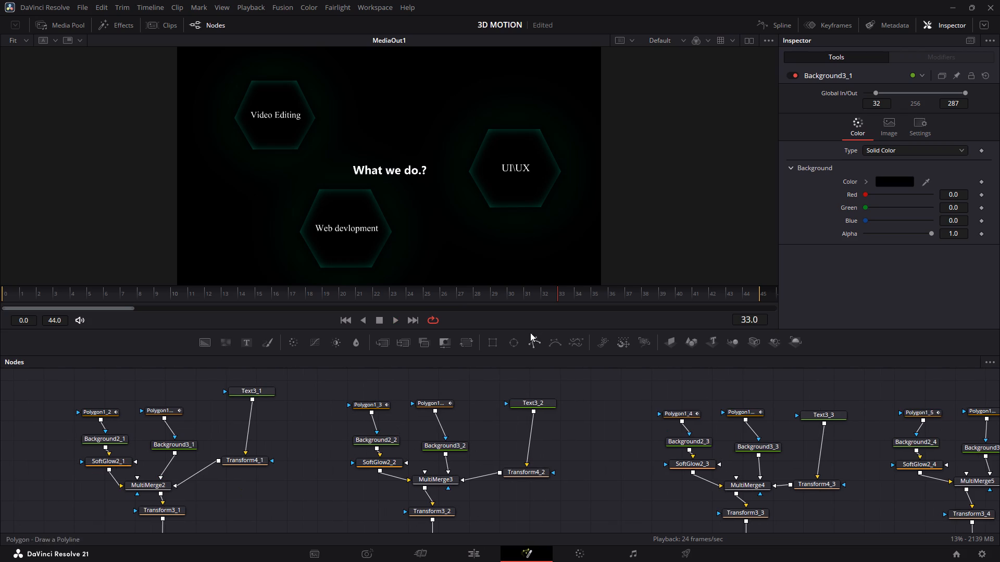
key("Left")
key("Right")
key("Right")
key("Right")
key("Right")
key("Right")
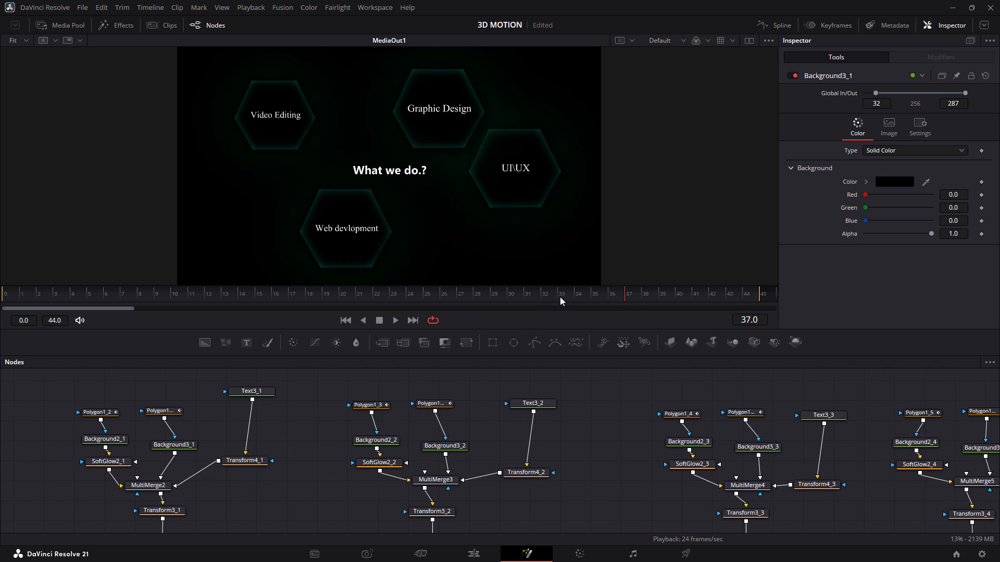
key("Right")
key("Right")
key("Right")
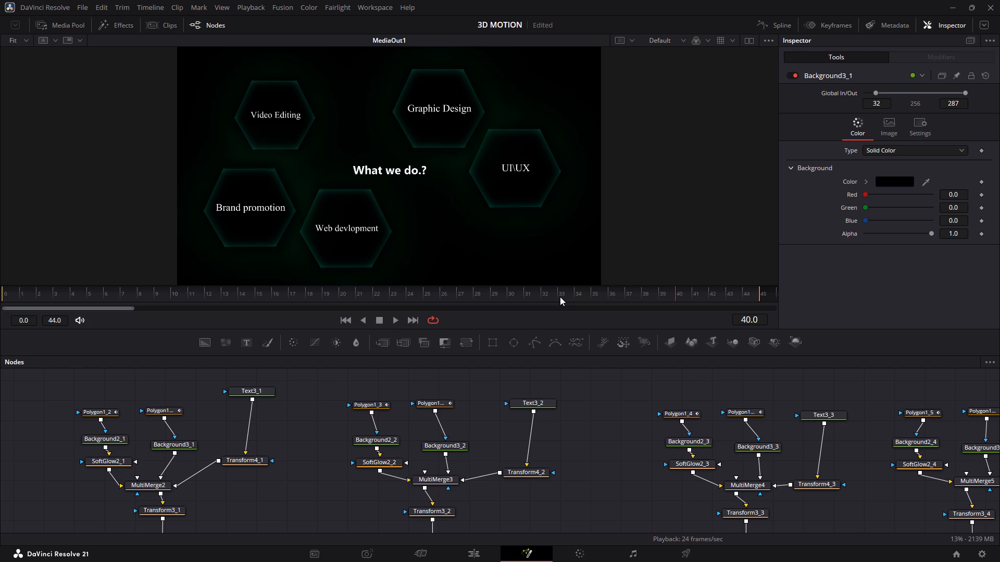
Set the Global In of Background2_2, the green background in the node group feeding MultiMerge3, to 40.
scroll(332, 441, "left", 1)
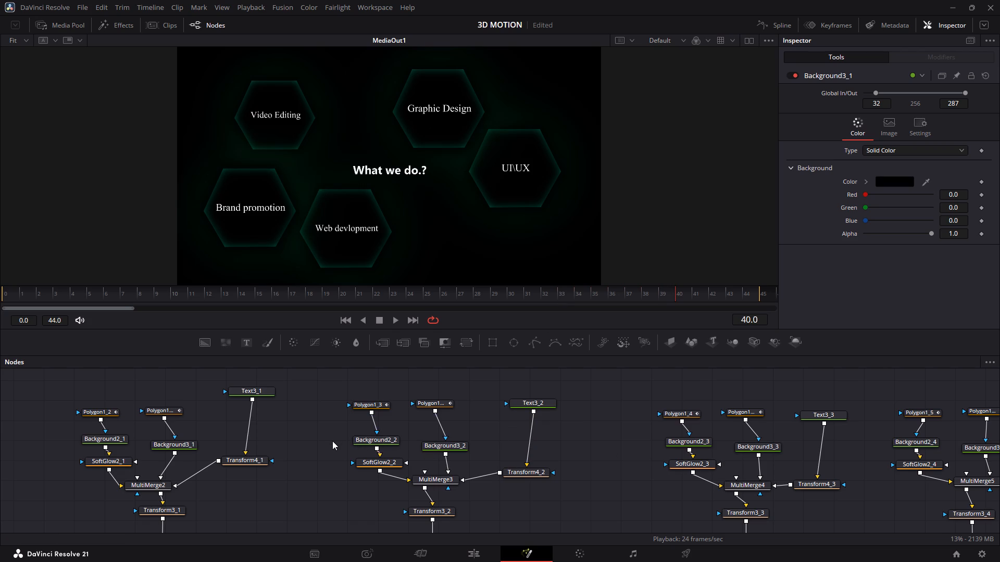
scroll(332, 441, "left", 1)
left_click(335, 441)
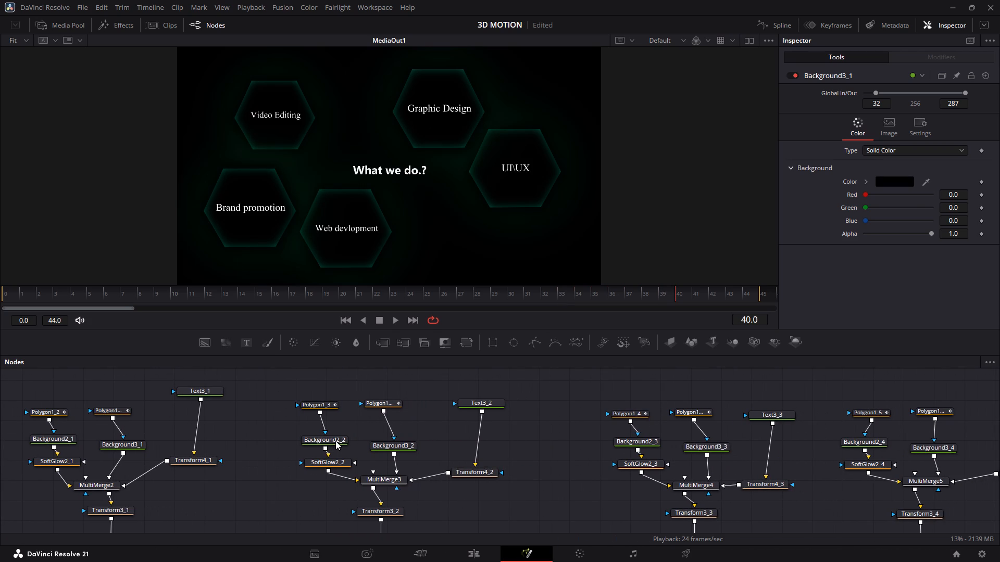
left_click(884, 104)
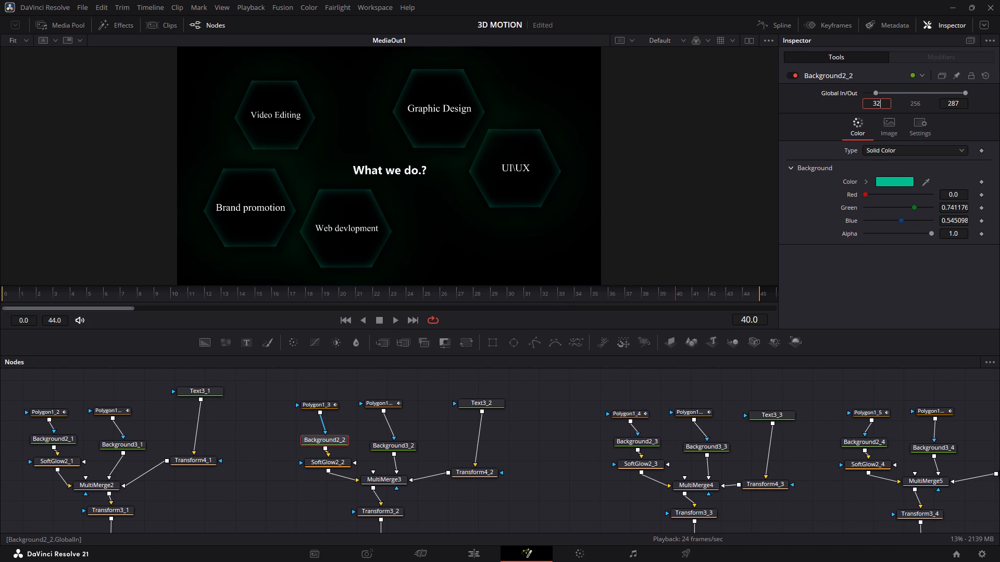
left_click(114, 443)
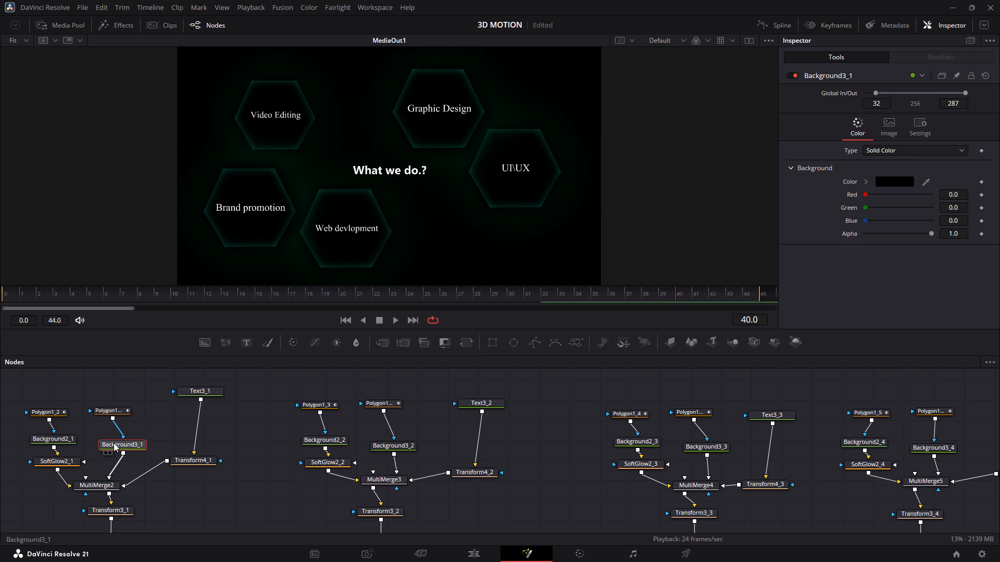
left_click(335, 439)
left_click(882, 106)
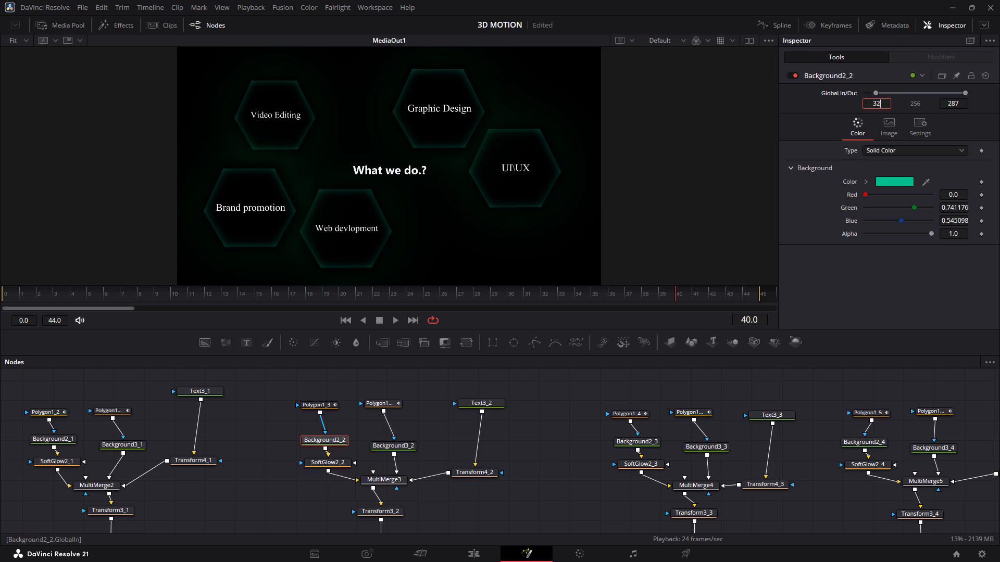
key("BackSpace")
key("BackSpace")
type("40")
Set the Global In of Background3_2, the black background in the node group feeding MultiMerge3, to 40.
left_click(397, 446)
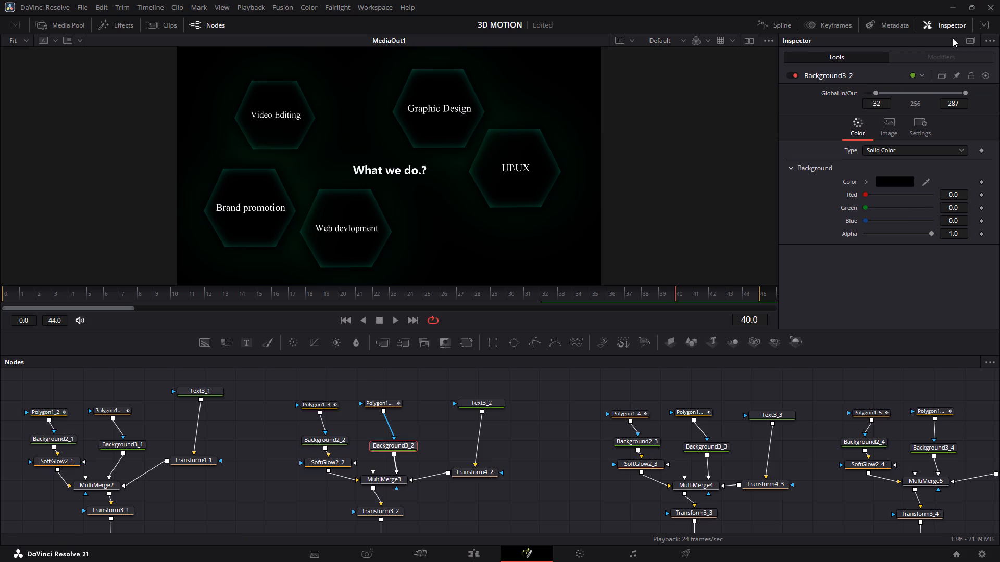
left_click(880, 104)
key("BackSpace")
key("BackSpace")
type("40")
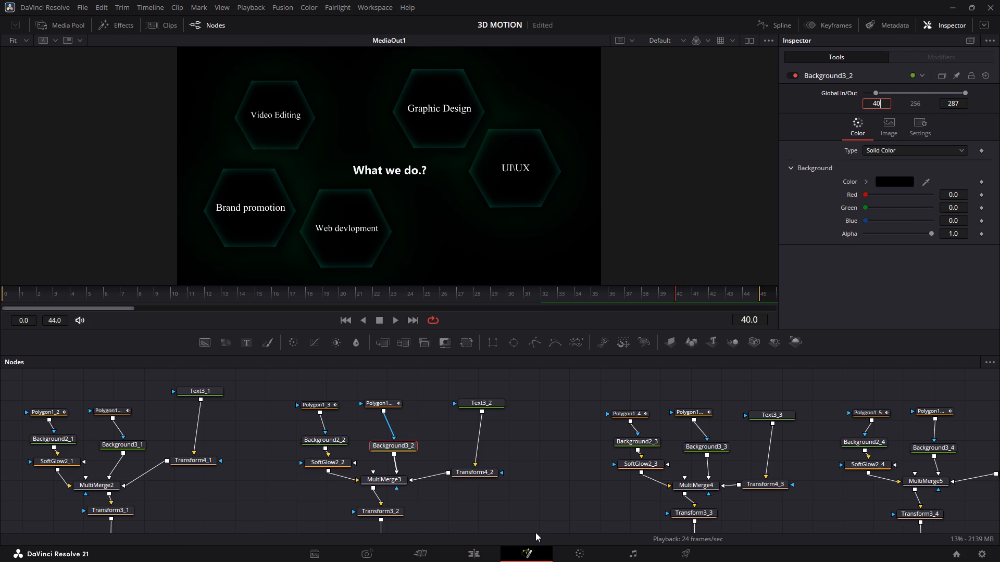
left_click(571, 463)
Set the Global In of Background2_3, the green background in the node group feeding MultiMerge4, to 48.
scroll(571, 463, "left", 2)
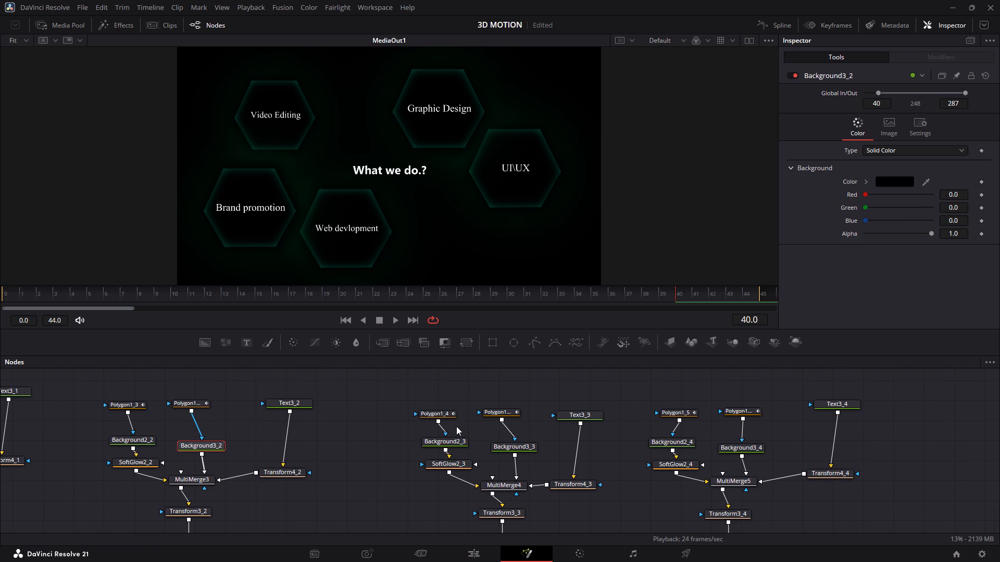
left_click(459, 442)
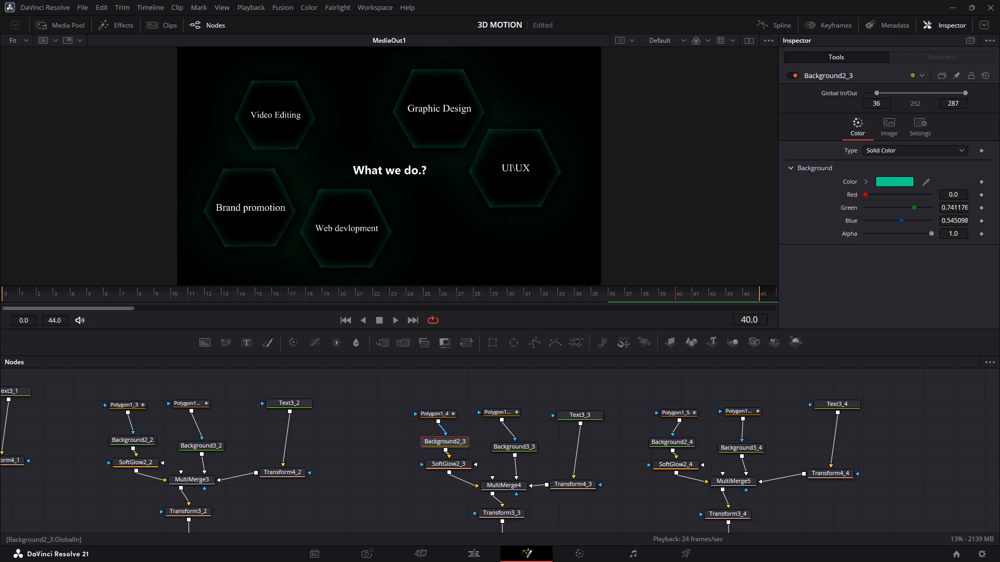
left_click(882, 105)
key("BackSpace")
key("BackSpace")
type("48")
Set the Global In of Background3_3, the black background in the node group feeding MultiMerge4, to 48.
left_click(507, 449)
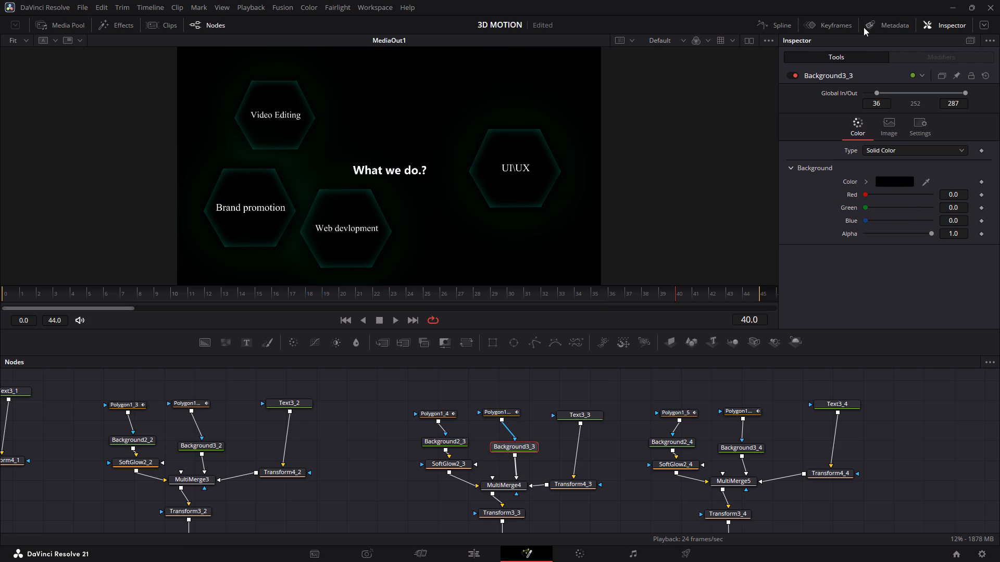
left_click(884, 101)
key("BackSpace")
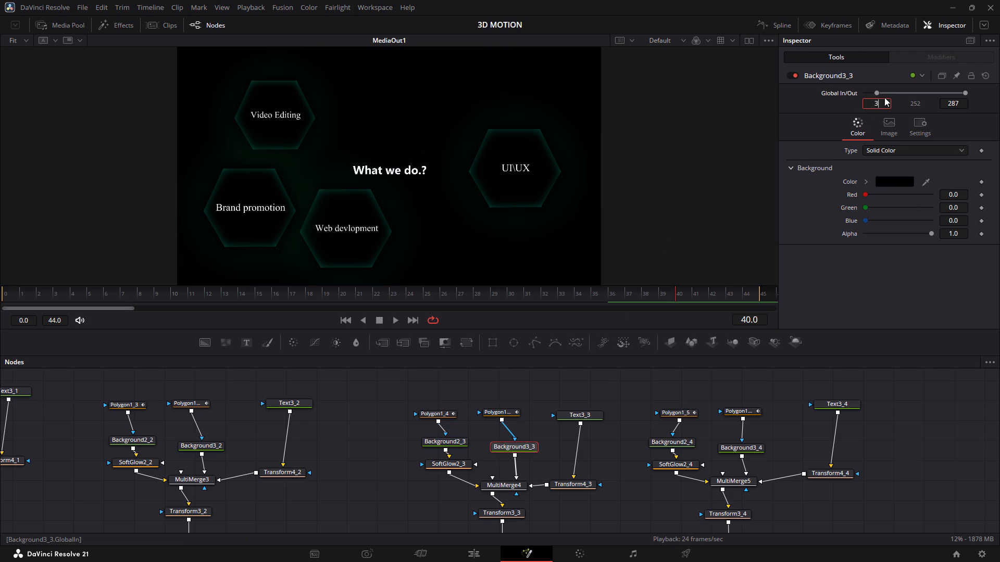
key("BackSpace")
key("BackSpace")
type("48")
Set the Global In of Background2_4, the green background in the node group feeding MultiMerge5, to 56.
left_click(673, 444)
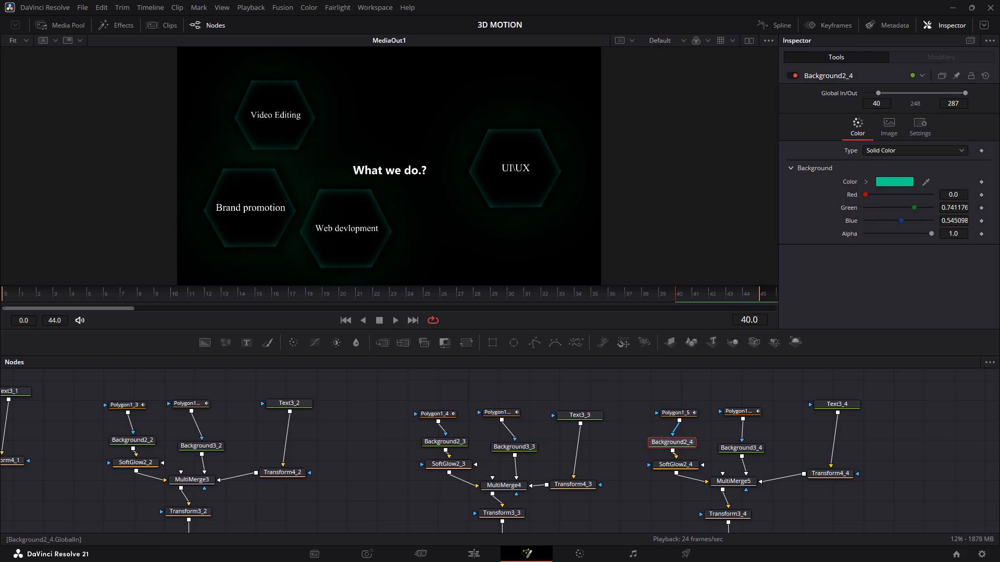
left_click(880, 105)
key("BackSpace")
key("BackSpace")
key("BackSpace")
type("56")
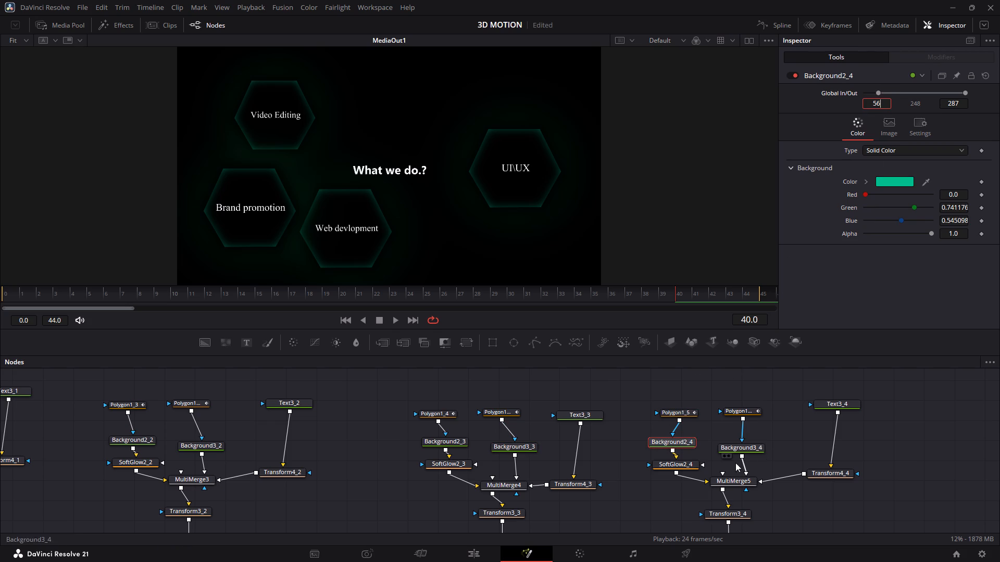
Set the Global In of Background3_4, the black background in the node group feeding MultiMerge5, to 56.
left_click(740, 446)
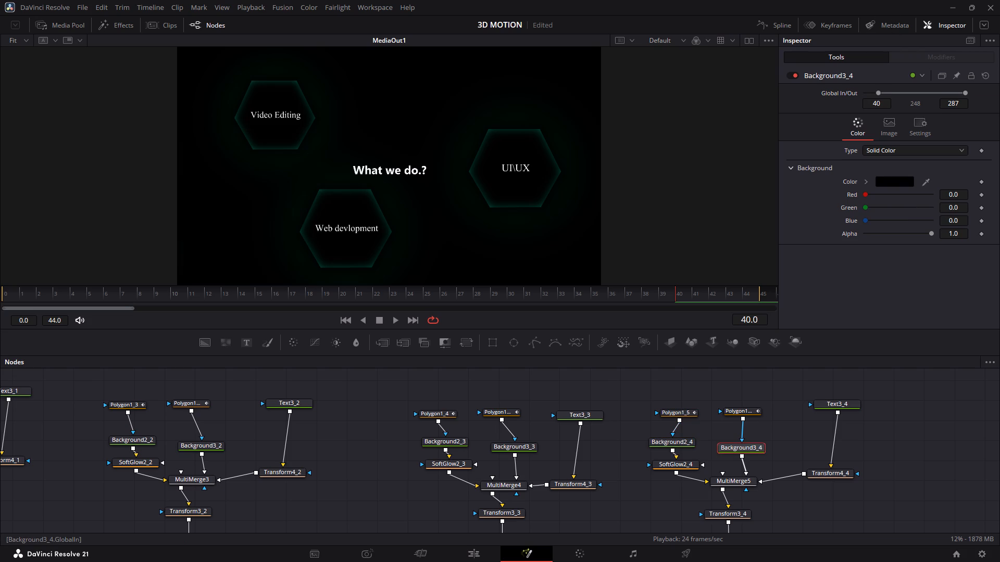
left_click(883, 106)
key("BackSpace")
key("BackSpace")
type("56")
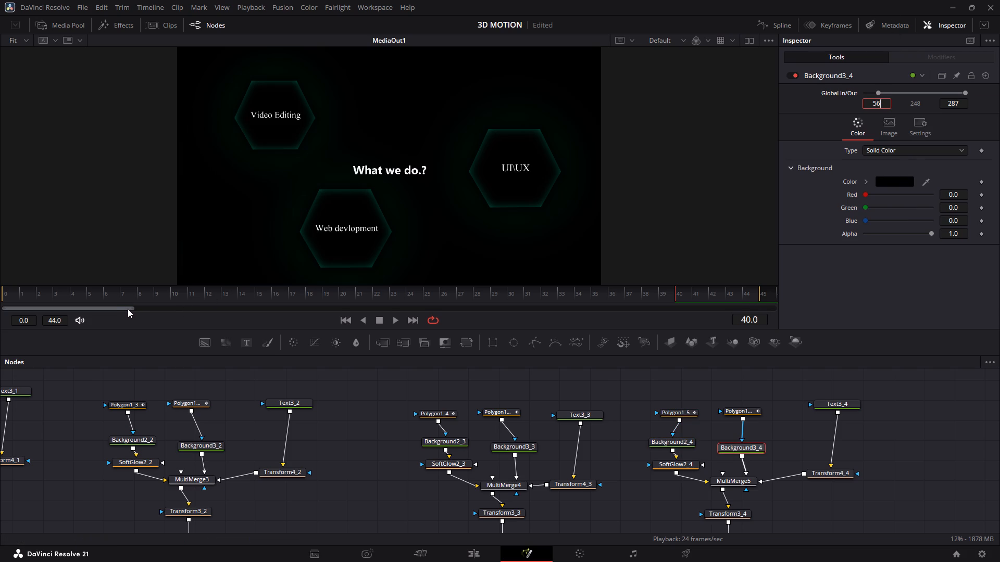
Extend the end of the composition's render range to frame 57.
left_click_drag(131, 309, 155, 307)
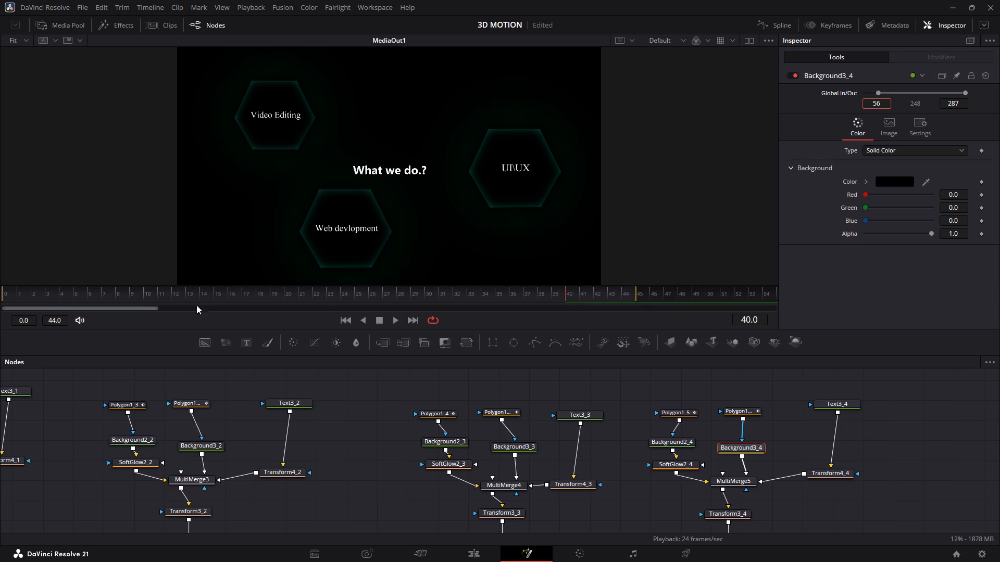
left_click_drag(635, 295, 659, 293)
left_click_drag(659, 293, 781, 293)
left_click_drag(781, 293, 789, 293)
left_click_drag(158, 307, 181, 306)
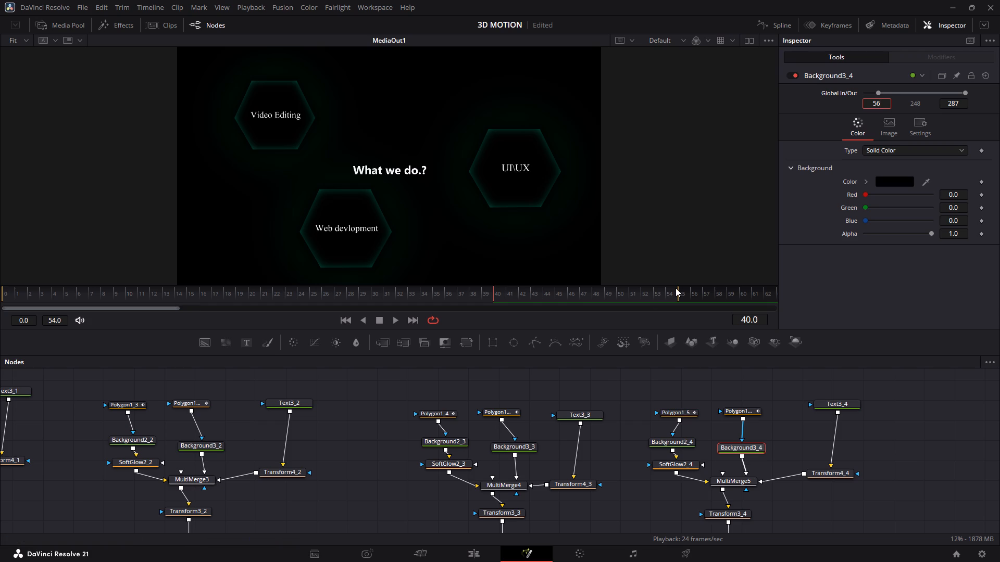
left_click_drag(678, 292, 693, 292)
left_click_drag(693, 292, 716, 295)
Play the composition repeatedly over the extended range to check the staggered timing of the service hexagons.
left_click(681, 261)
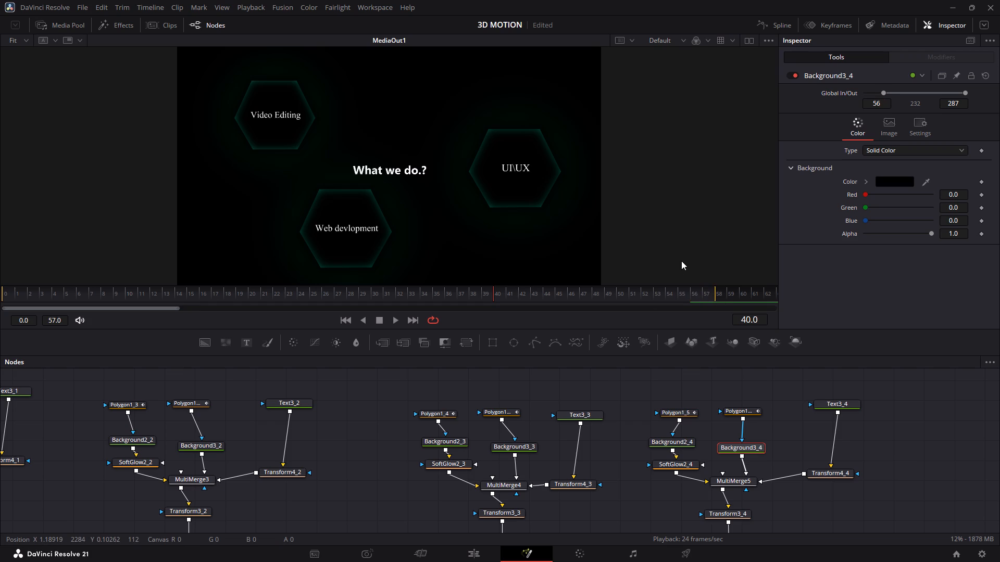
key("space")
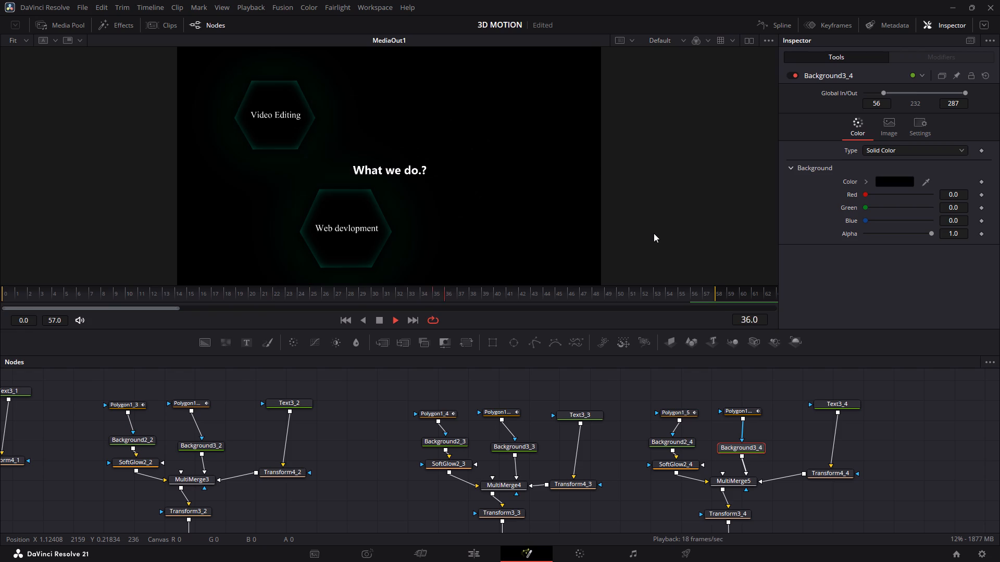
key("space")
key("space")
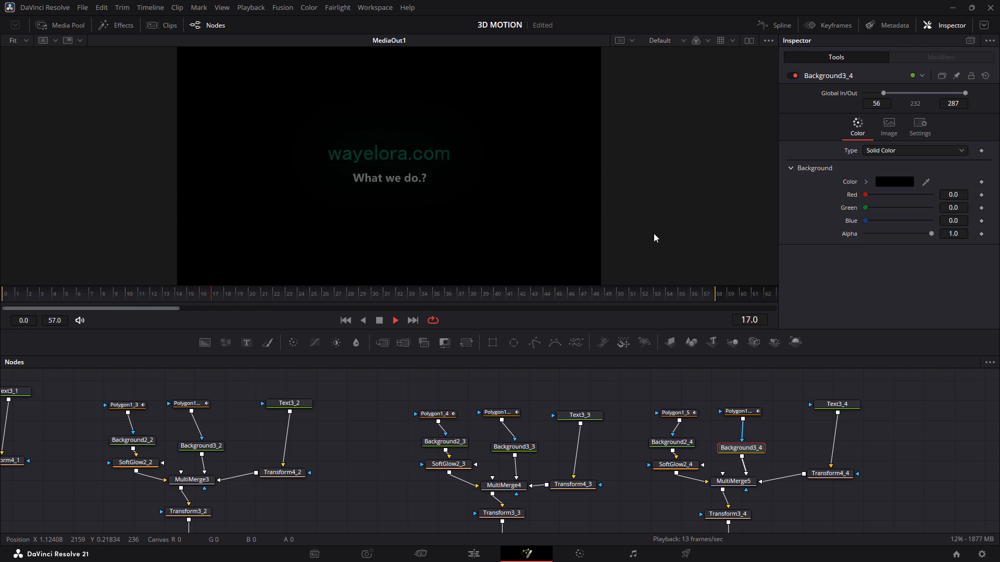
key("space")
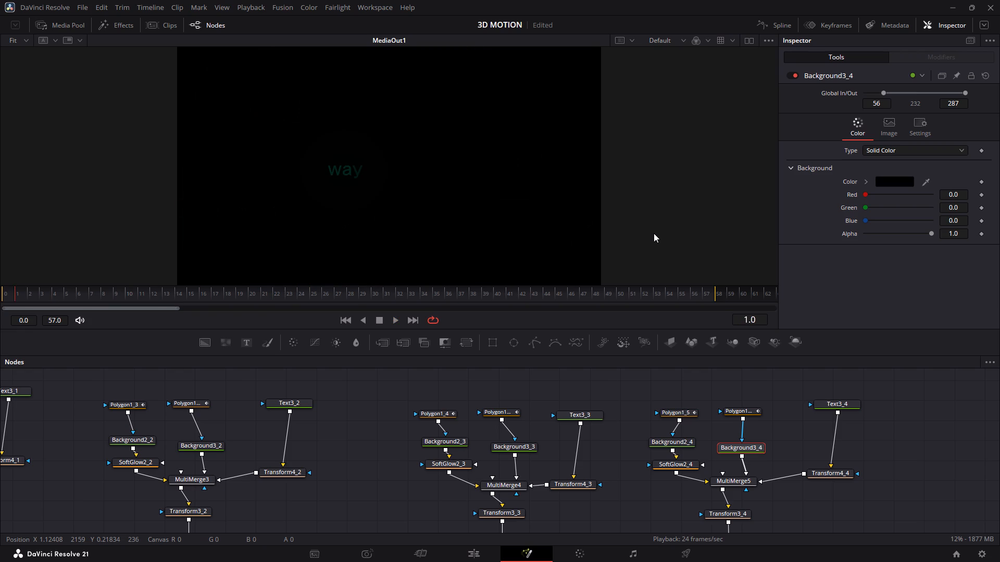
key("space")
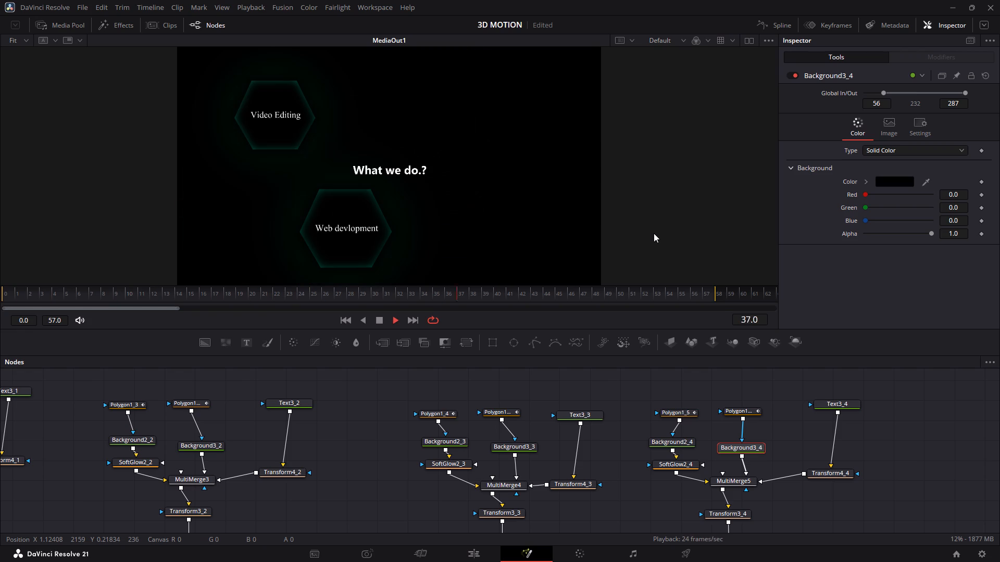
key("space")
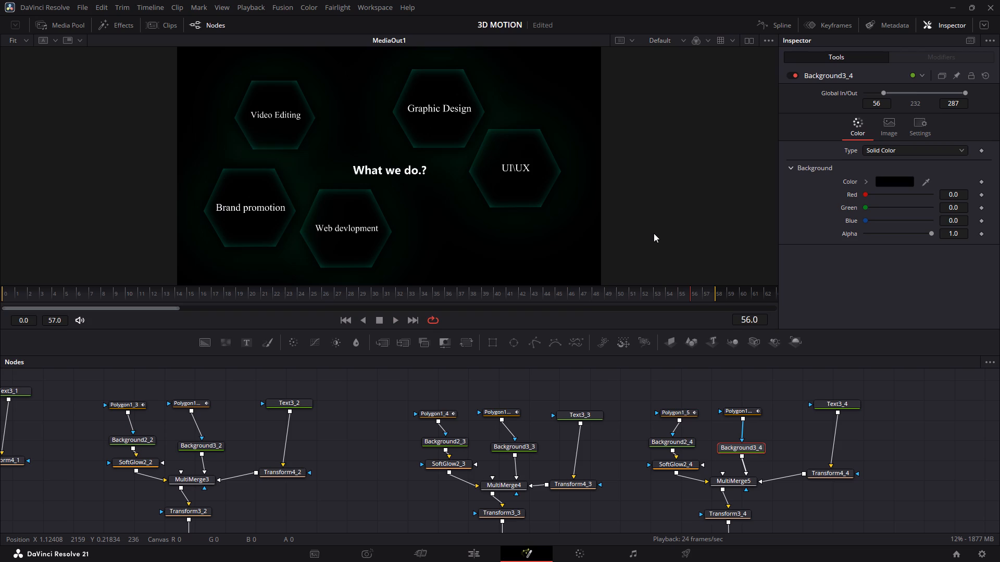
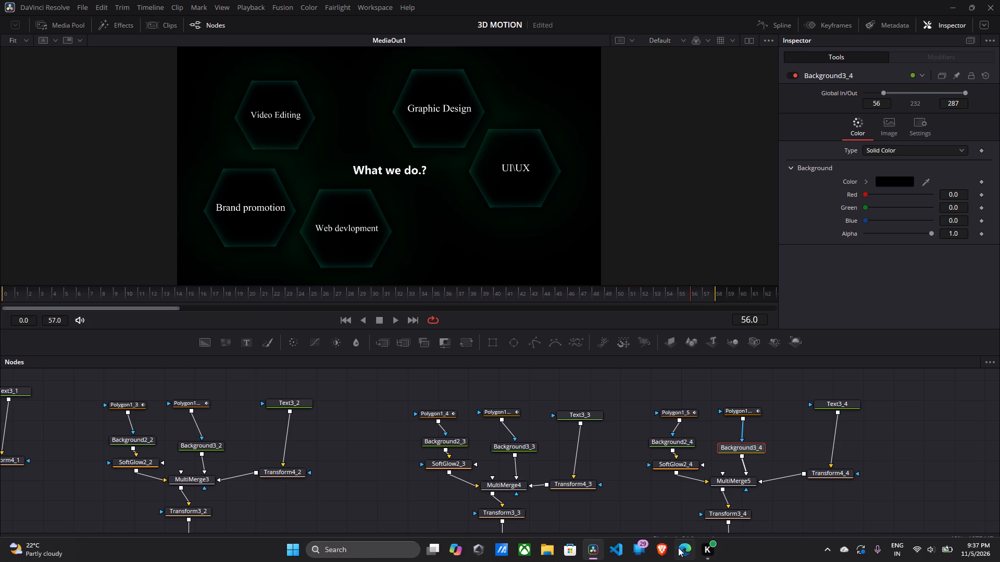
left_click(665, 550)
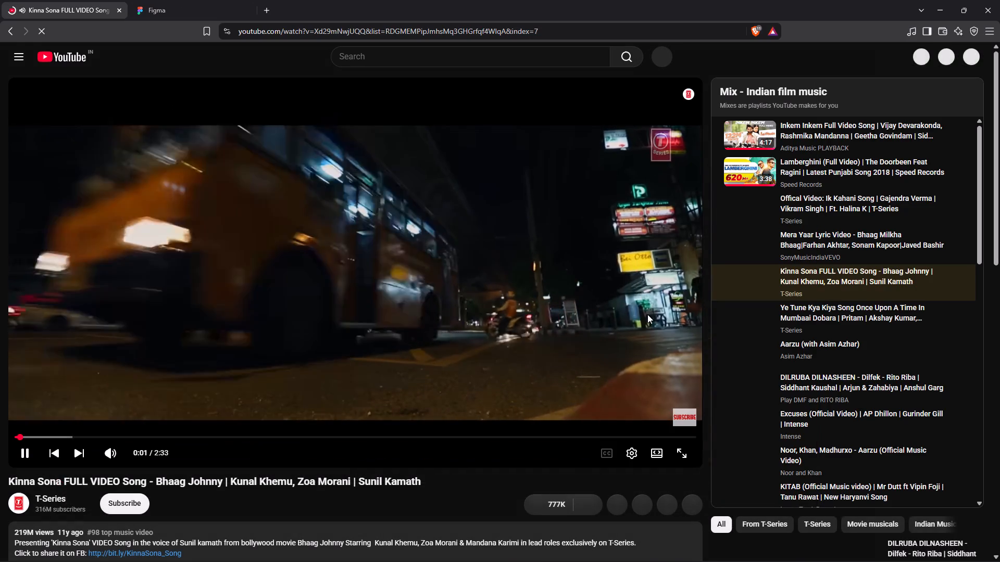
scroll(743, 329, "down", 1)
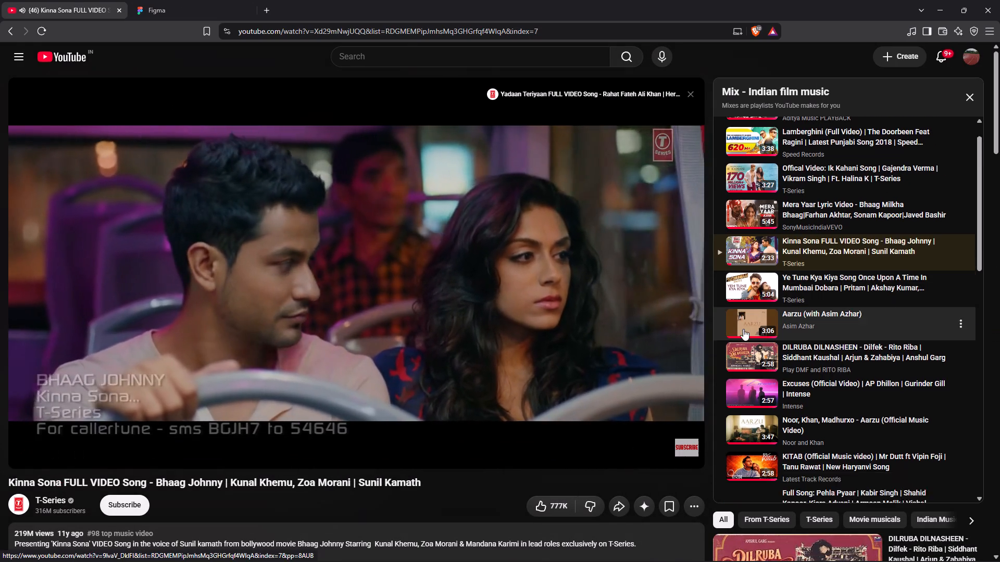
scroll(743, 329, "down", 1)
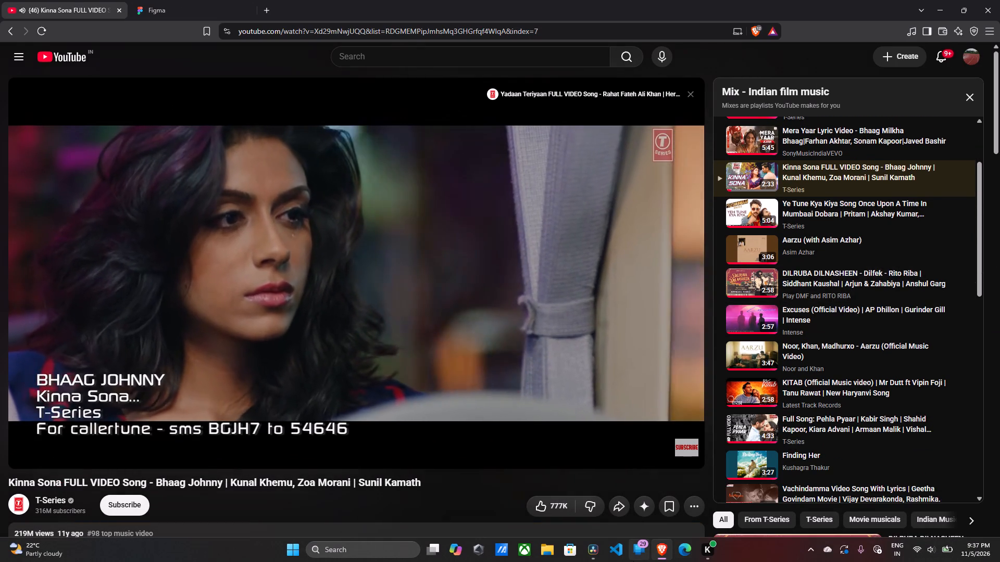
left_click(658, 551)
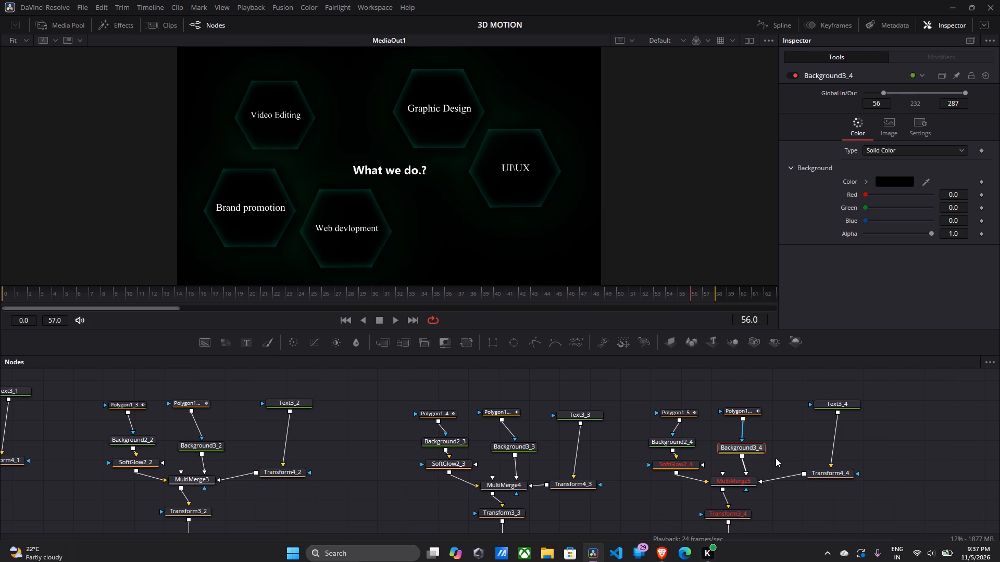
Set the size of Transform4_4, the transform of the "Brand promotion" text, to 0.37.
left_click(840, 404)
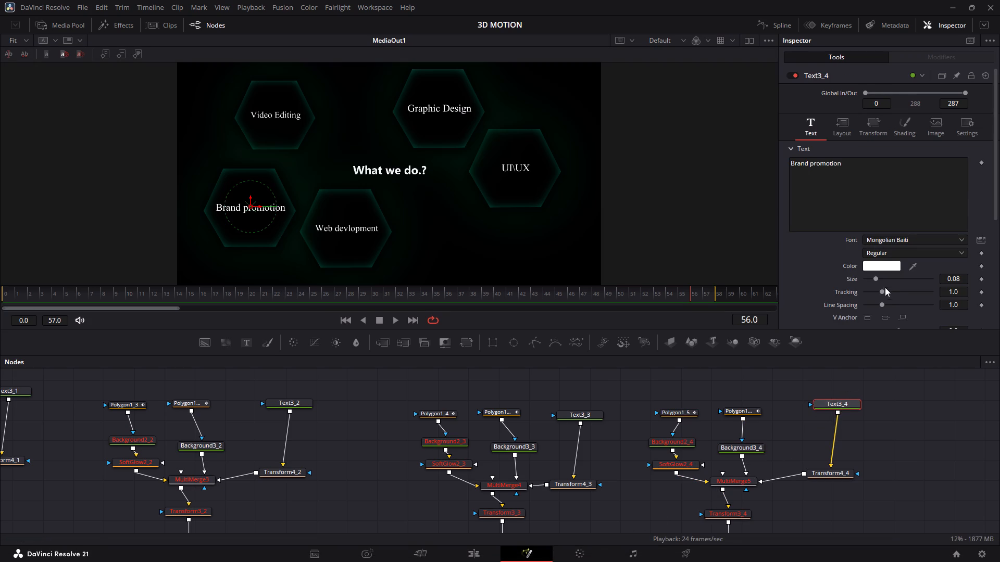
left_click(841, 473)
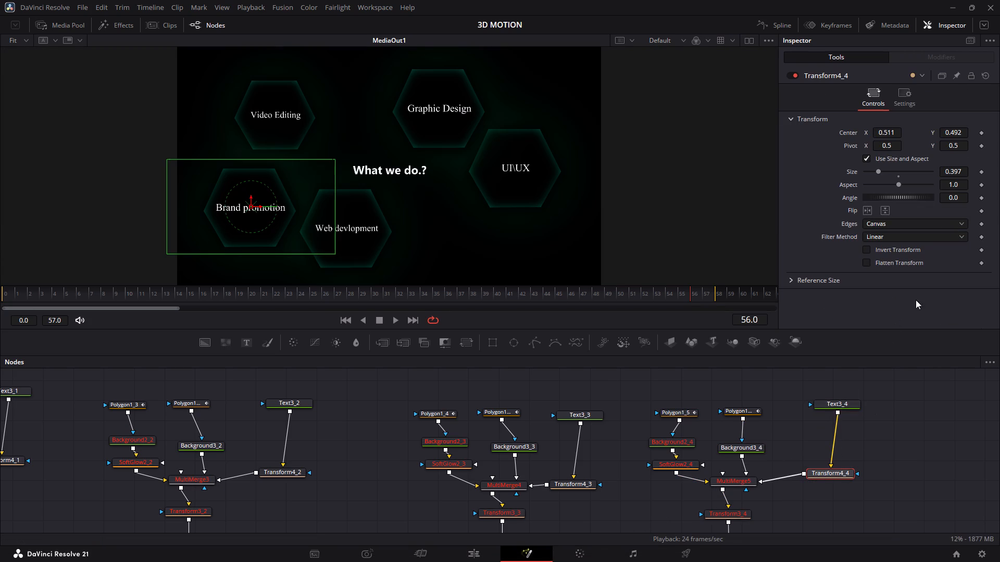
left_click_drag(965, 173, 961, 173)
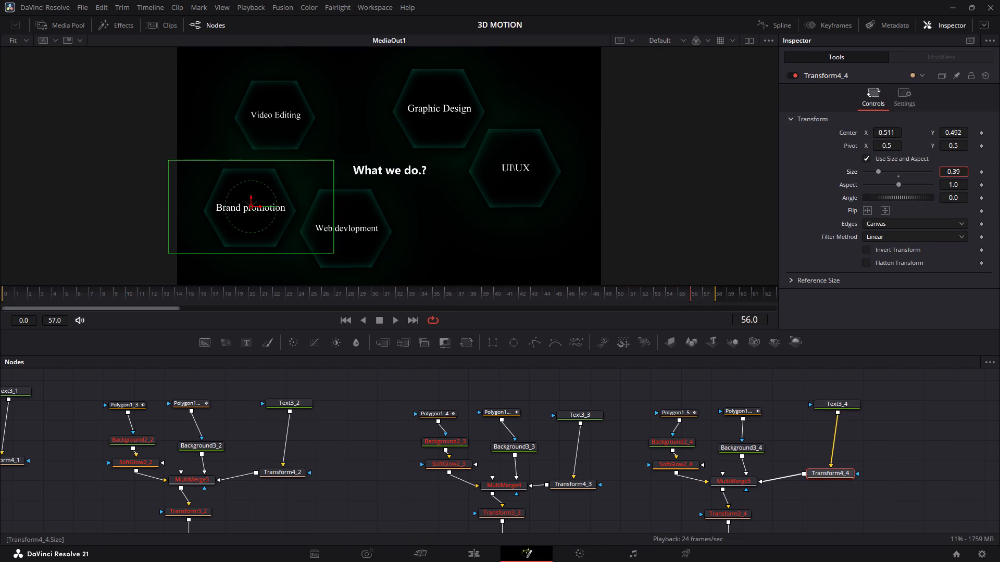
left_click_drag(961, 173, 951, 173)
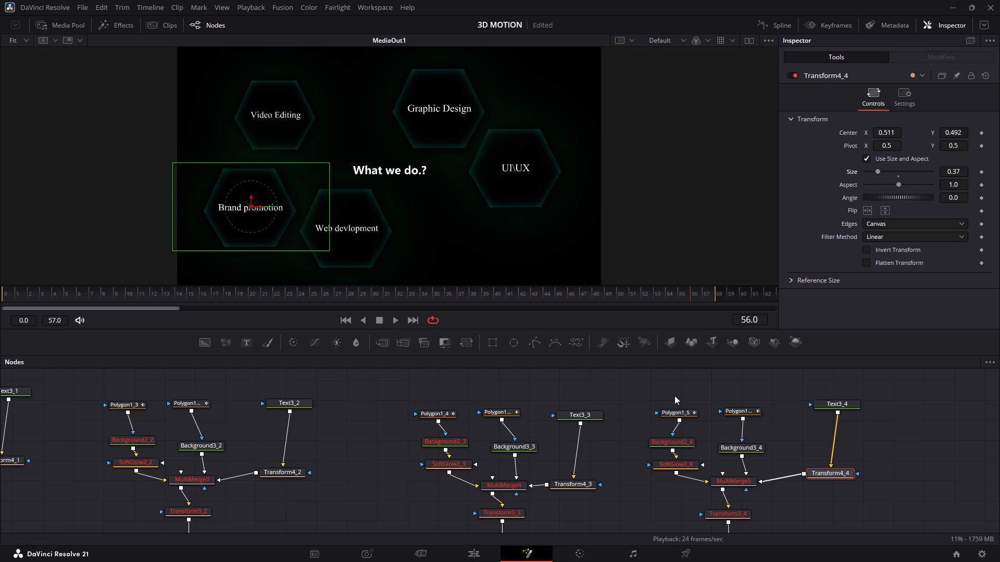
double_click(674, 395)
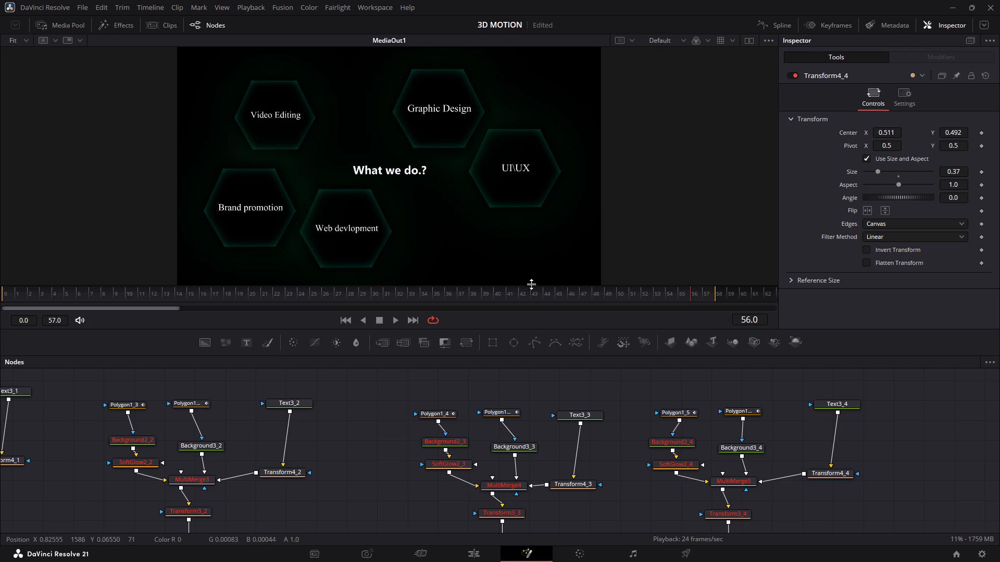
Move the Text3_3 node down and slightly outward in the node graph, closer to Transform4_3.
left_click_drag(594, 414, 597, 418)
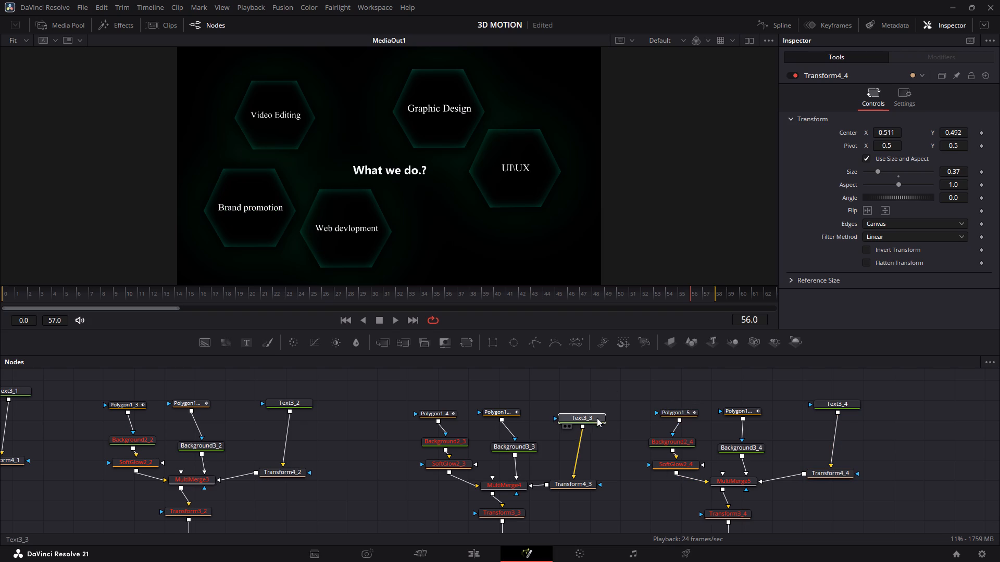
left_click_drag(597, 418, 618, 441)
left_click(610, 400)
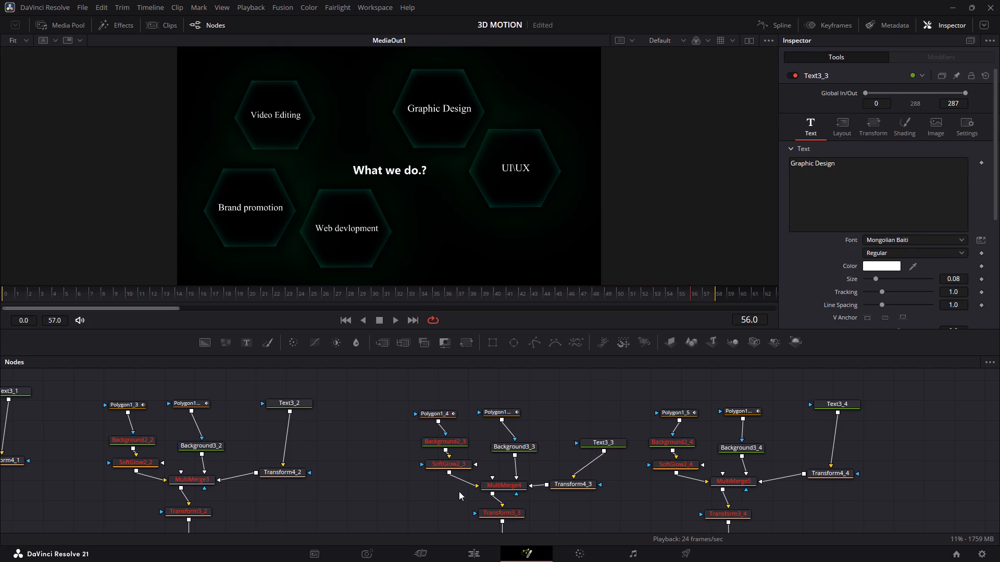
Move the Transform3_3 node slightly down in the node graph, closer to Merge7.
scroll(480, 472, "down", 1)
left_click_drag(495, 483, 495, 486)
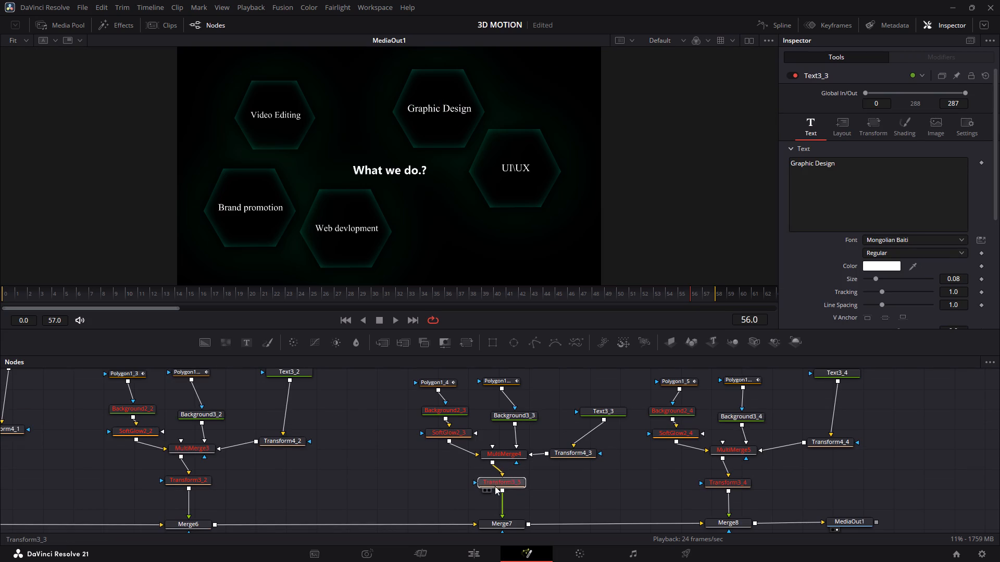
left_click_drag(495, 486, 495, 493)
left_click(495, 493)
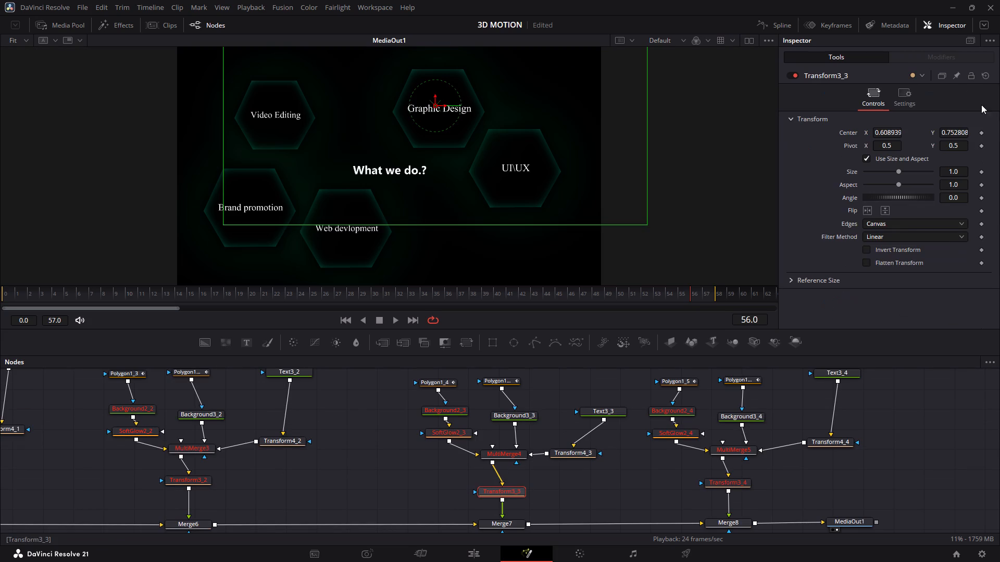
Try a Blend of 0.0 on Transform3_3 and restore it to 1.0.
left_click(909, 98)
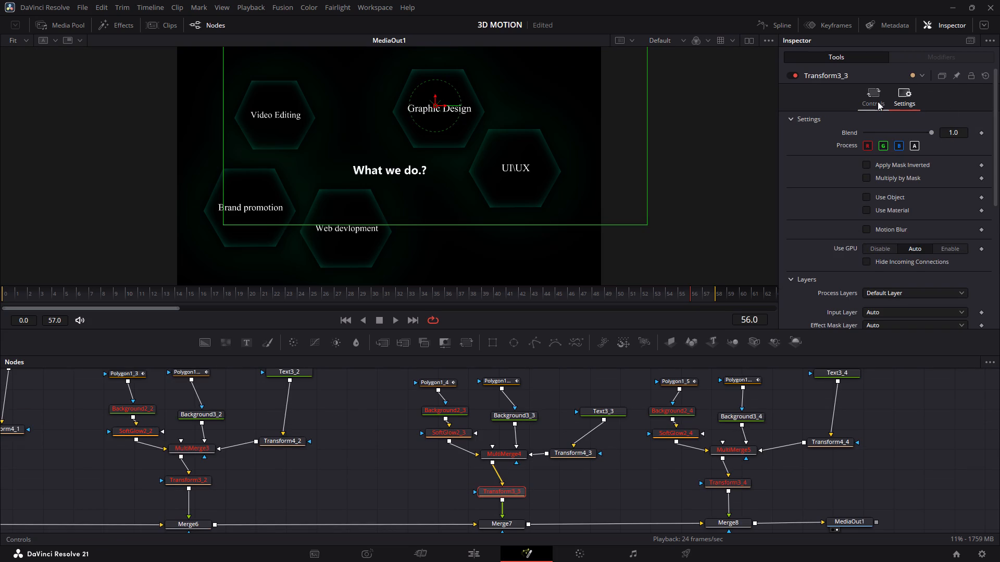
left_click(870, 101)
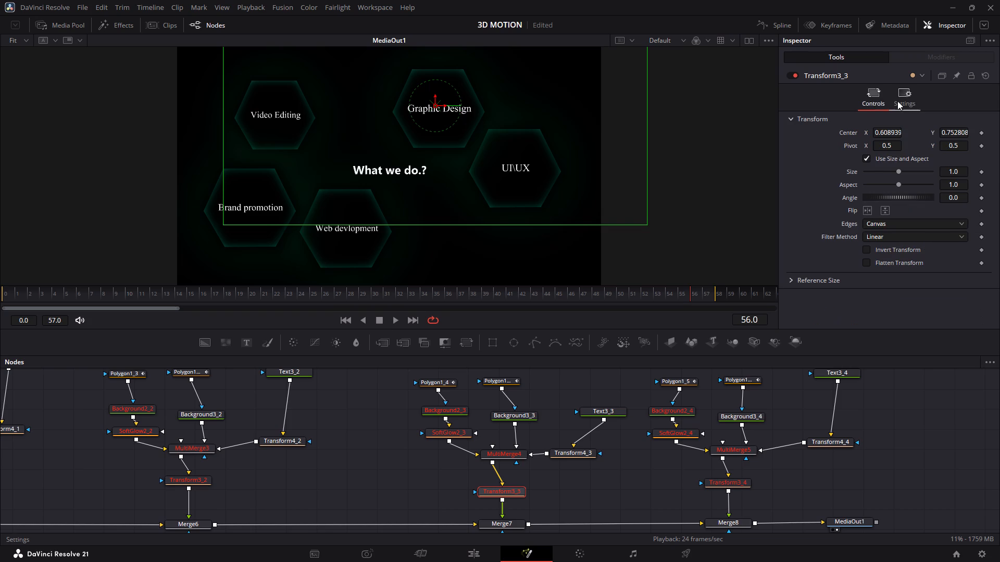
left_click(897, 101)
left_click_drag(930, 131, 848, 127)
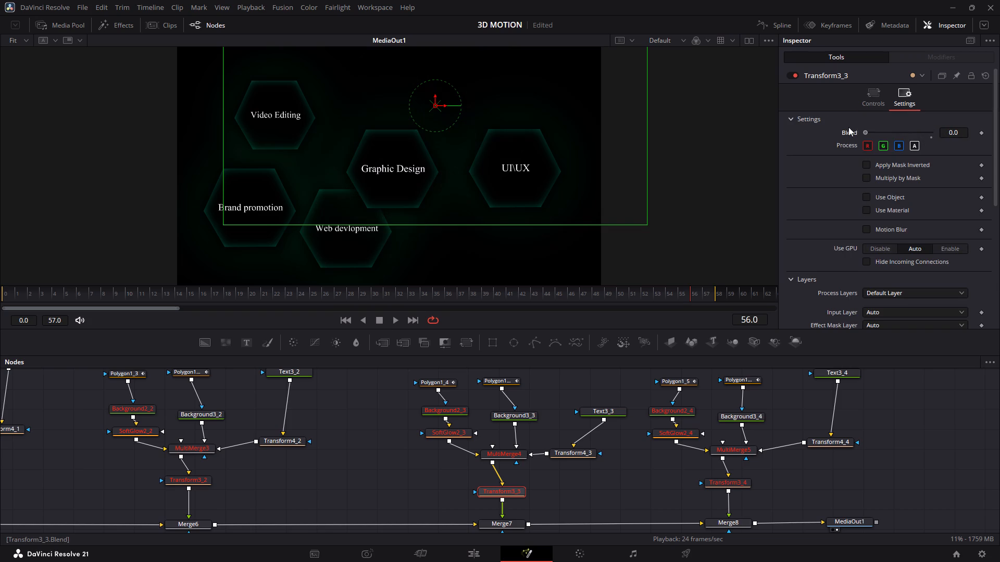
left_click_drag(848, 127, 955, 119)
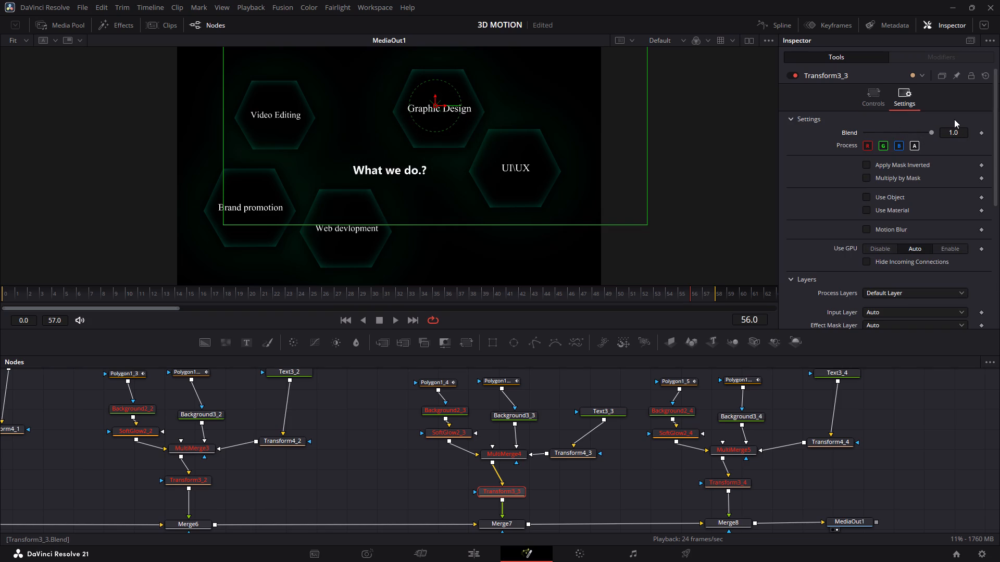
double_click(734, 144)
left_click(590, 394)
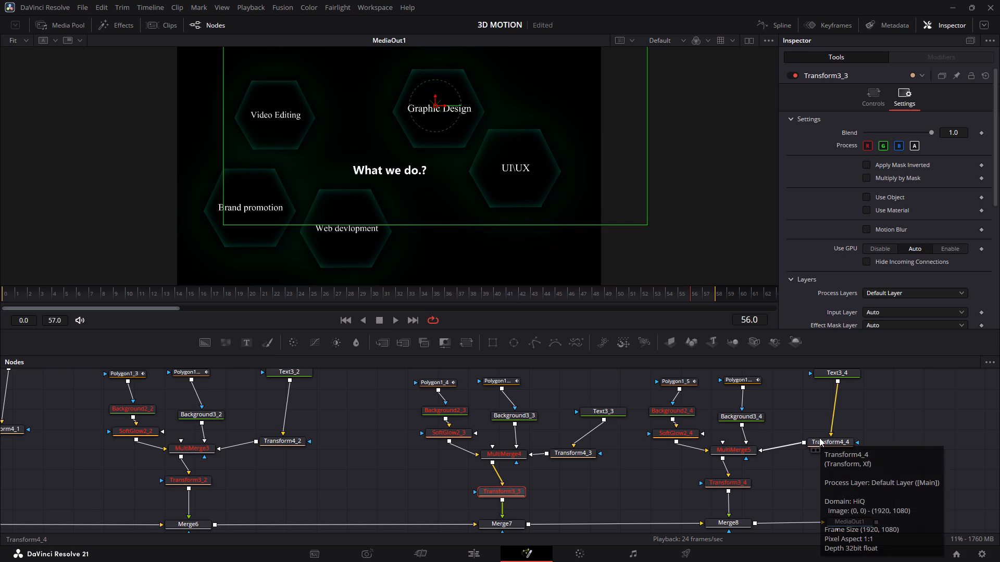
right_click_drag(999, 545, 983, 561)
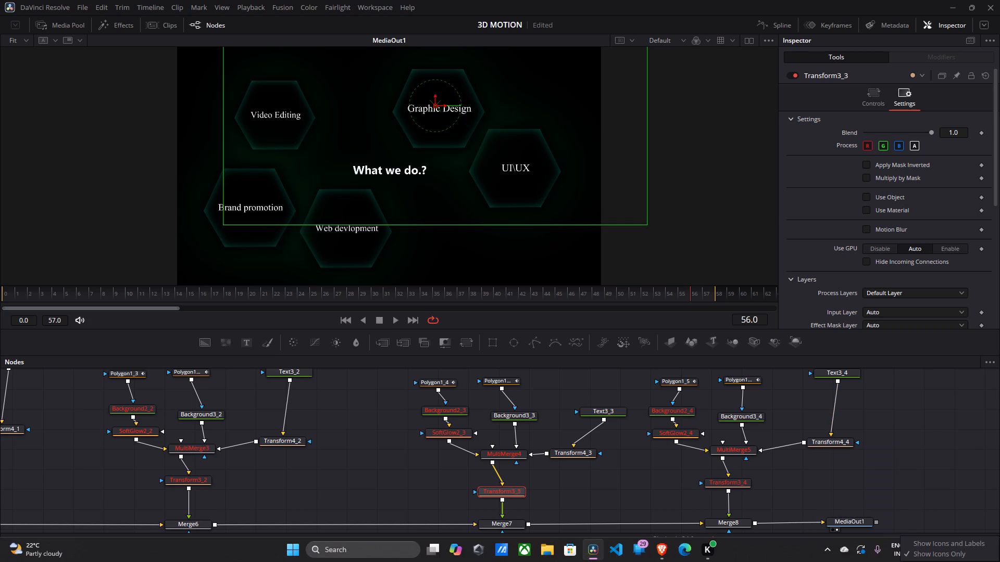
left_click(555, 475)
Move the Text3 node, which holds the "Video Editing" text, down closer to Transform4 in the node graph.
scroll(555, 475, "right", 2)
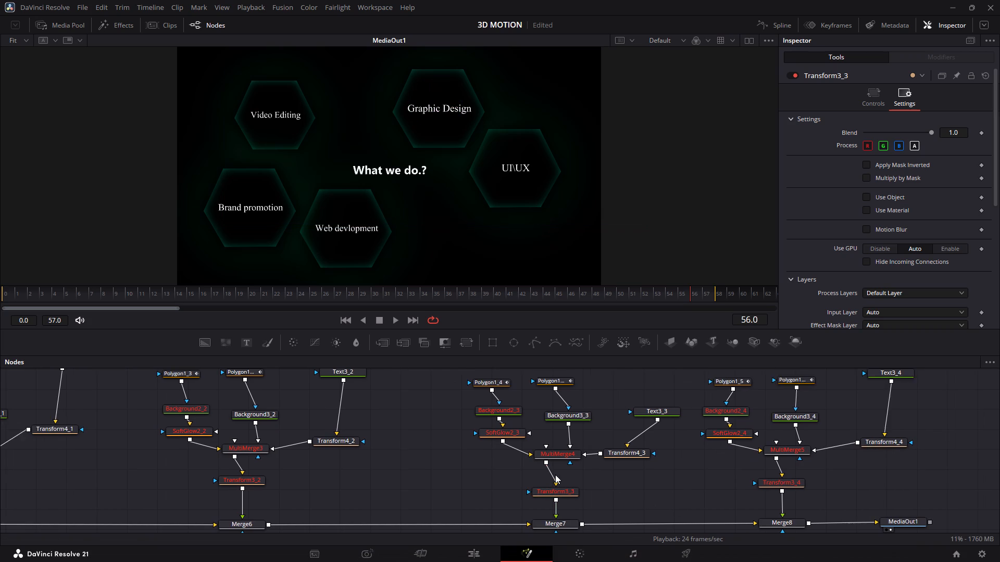
scroll(555, 475, "right", 5)
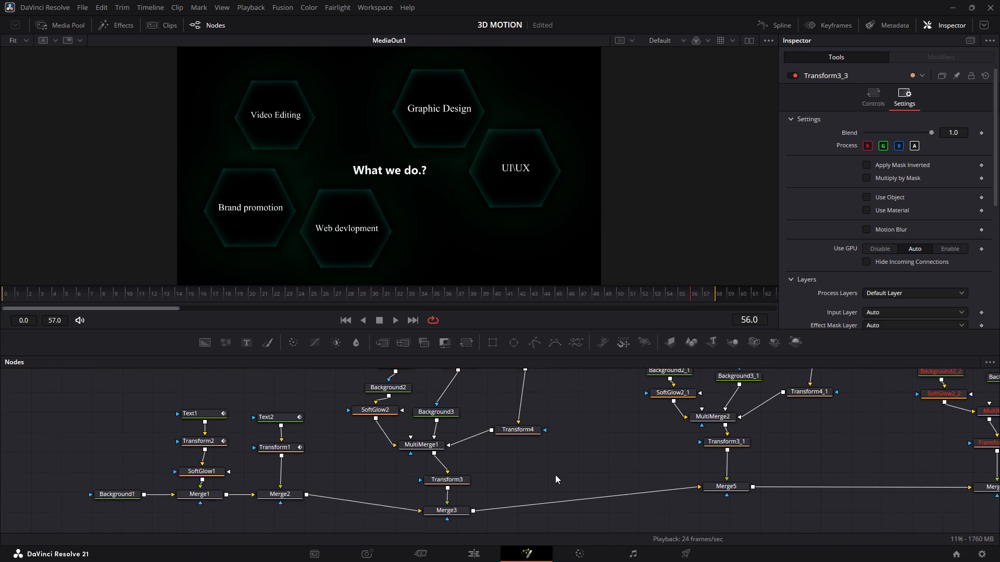
scroll(555, 475, "right", 1)
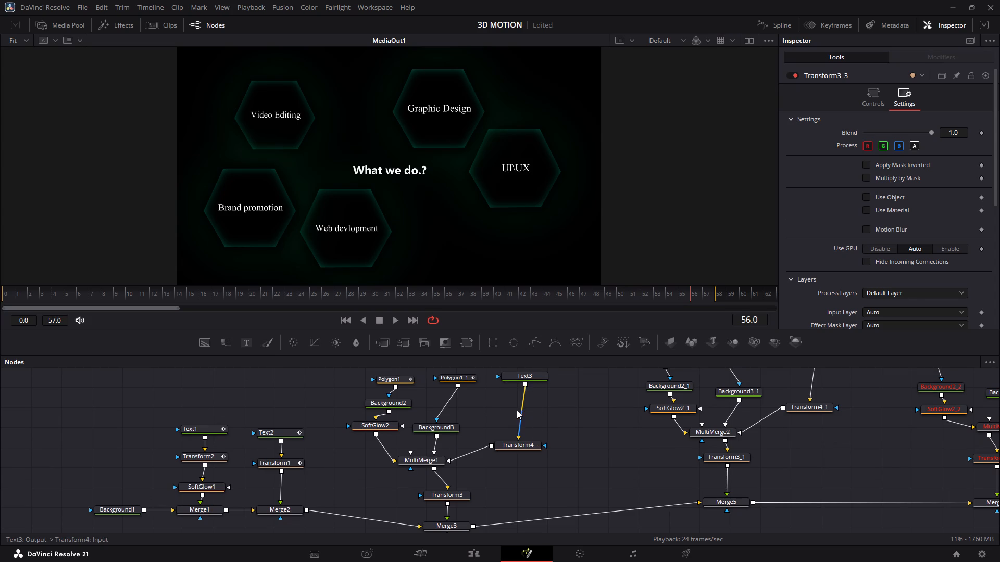
left_click_drag(543, 377, 543, 404)
left_click(660, 437)
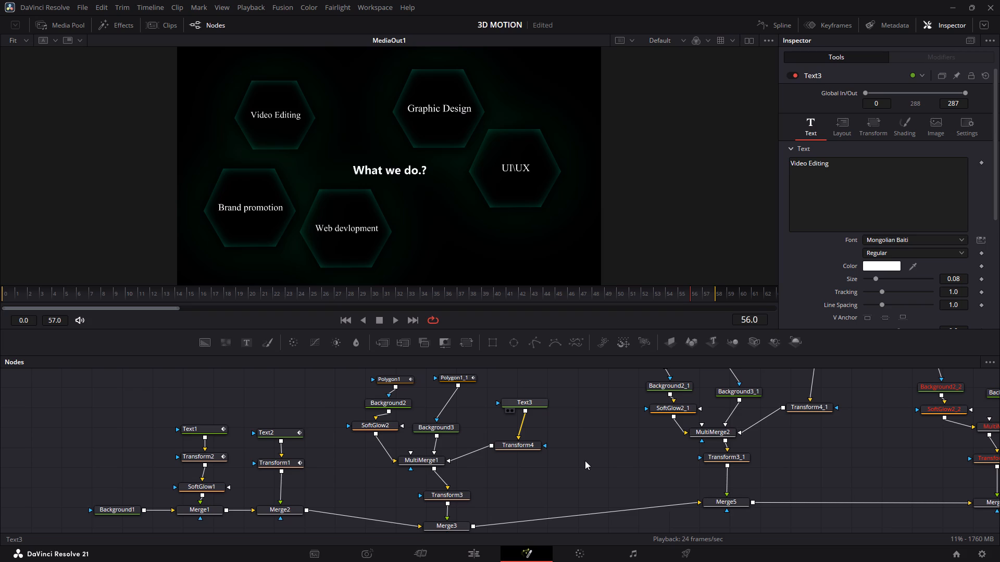
Play the composition, and step frame by frame to frame 24 to check when the Video Editing hexagon appears.
key("space")
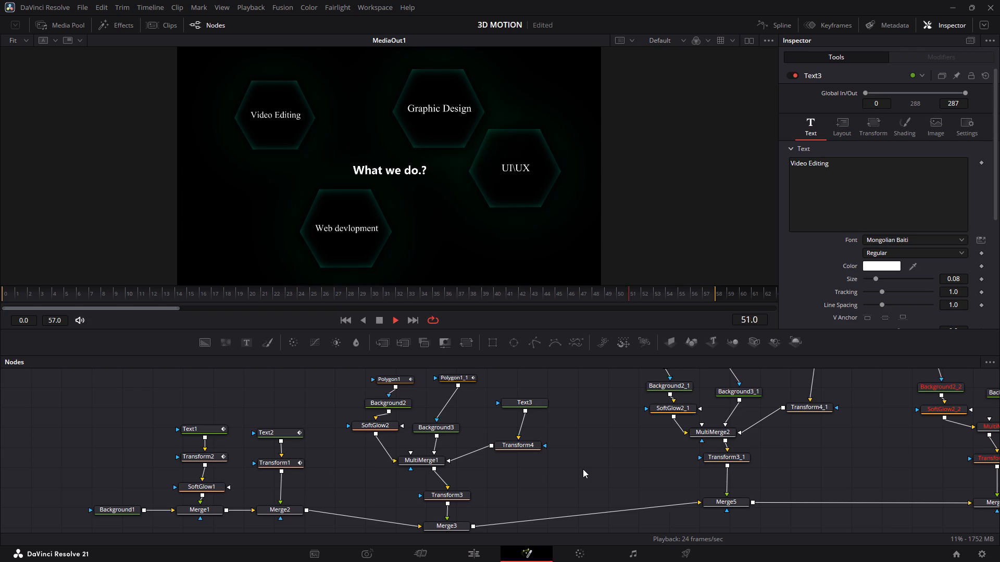
key("space")
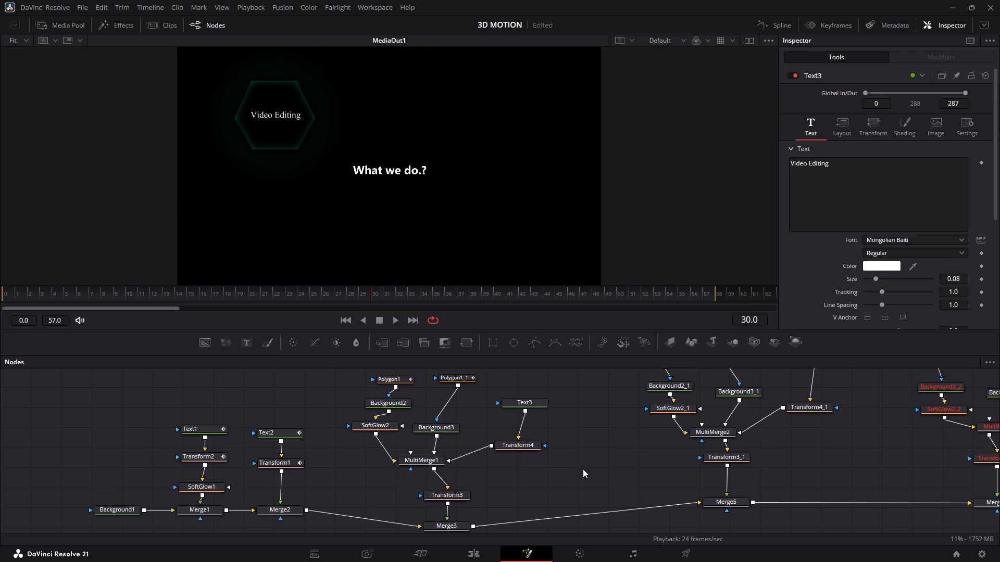
key("Left")
key("Left")
key("Left")
key("Left")
key("Left")
key("Left")
key("Left")
key("Left")
key("Left")
key("Left")
key("Right")
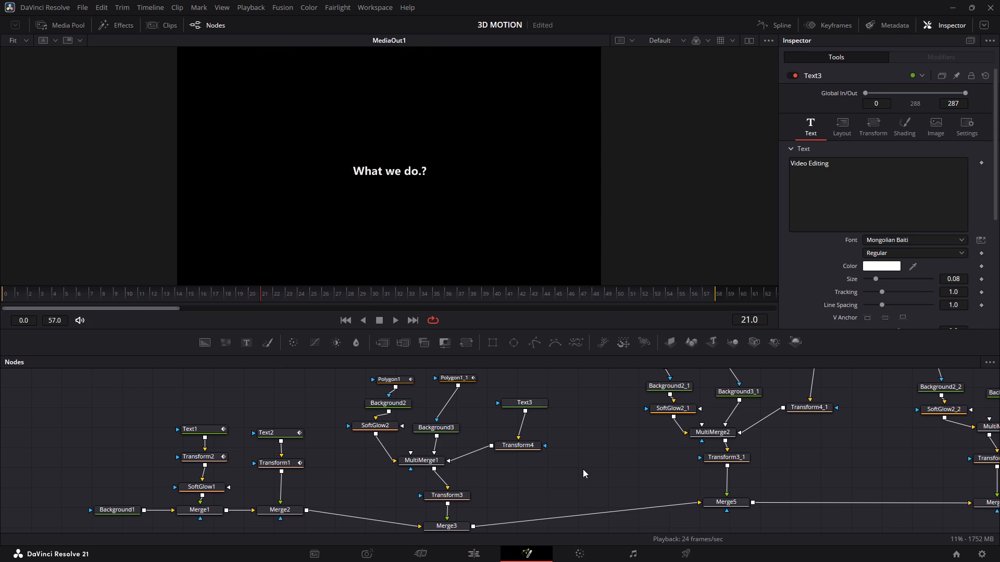
key("Right")
key("Right")
key("Right")
key("Left")
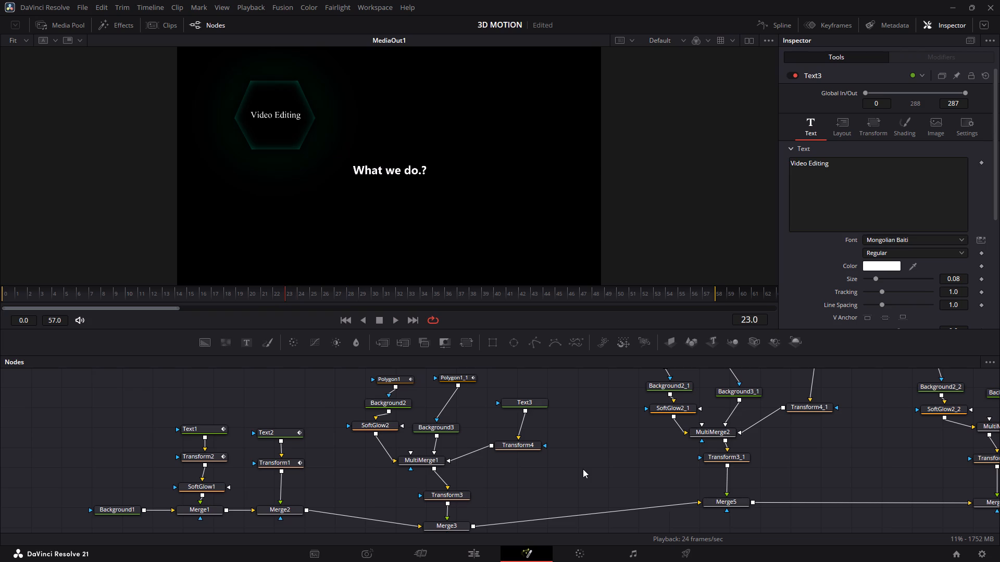
key("Right")
Open the spline editor and hide the animation curves of Polygon1_1_3 and Polygon1_5.
left_click(788, 29)
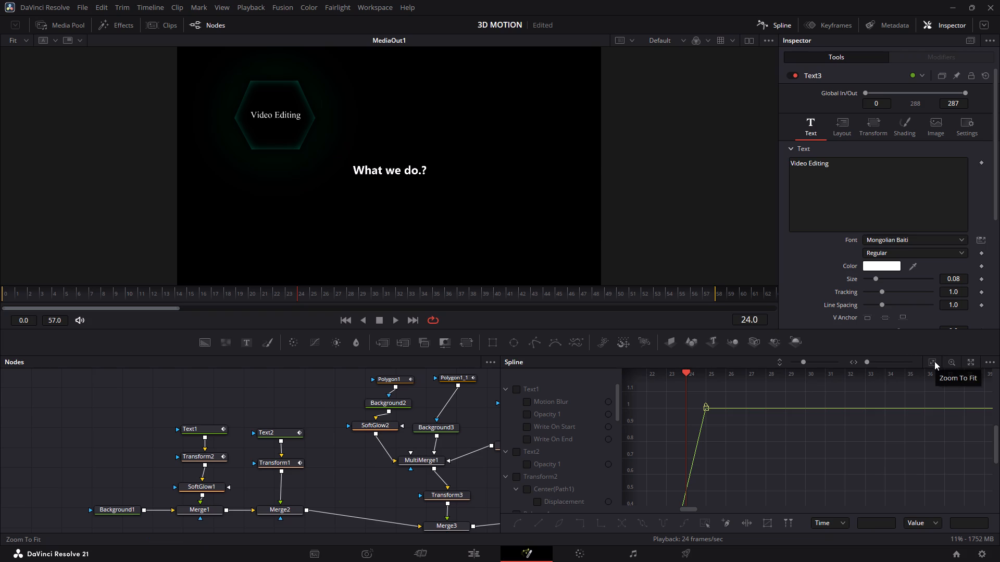
scroll(519, 438, "down", 1)
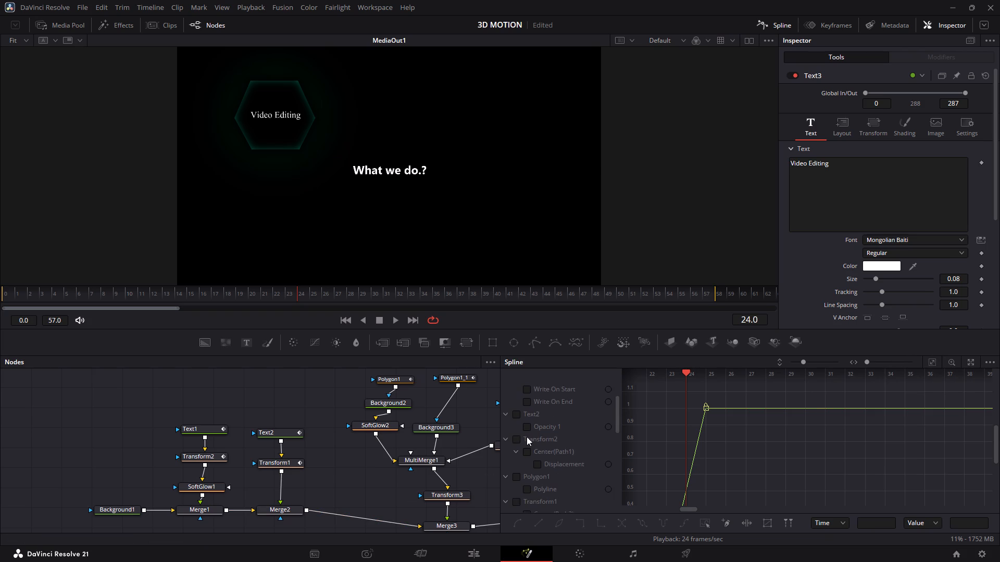
scroll(527, 437, "down", 9)
scroll(527, 438, "up", 3)
scroll(527, 438, "down", 1)
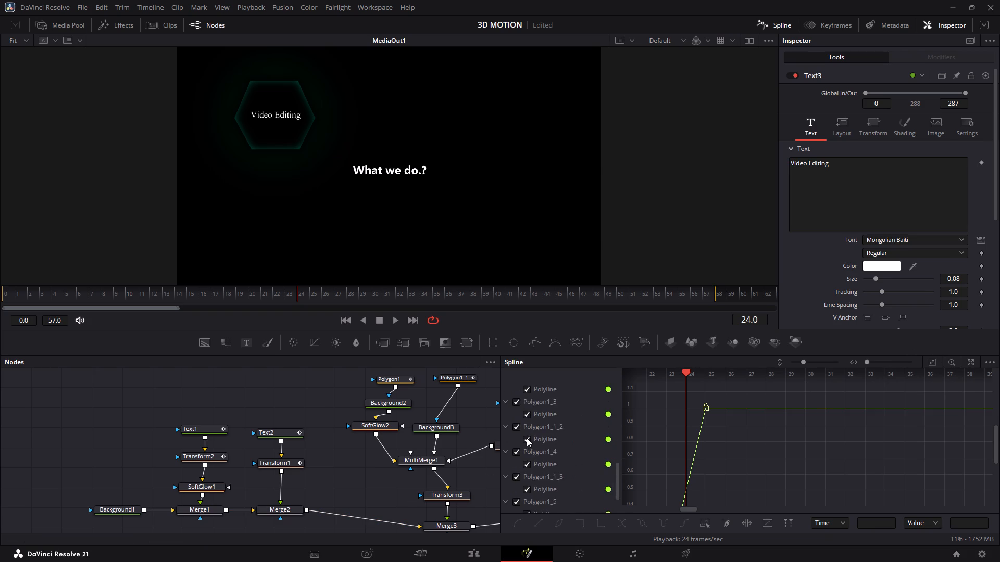
scroll(527, 438, "down", 5)
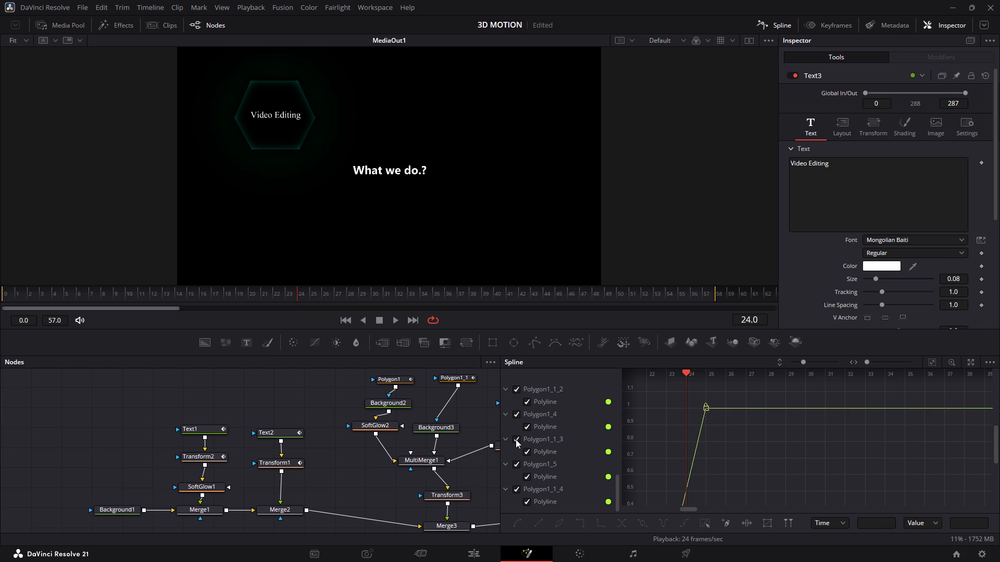
left_click(516, 439)
double_click(515, 466)
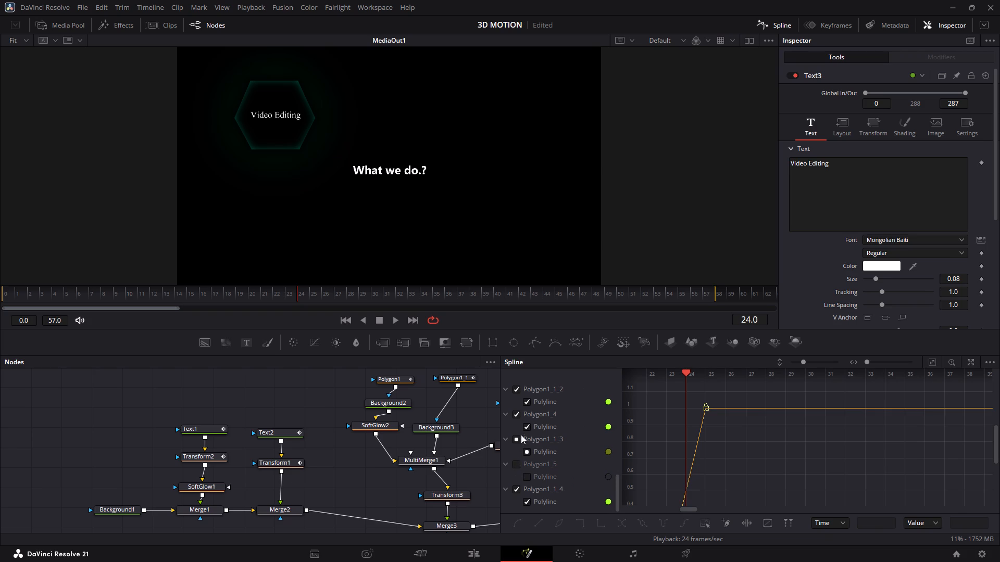
double_click(514, 439)
double_click(514, 441)
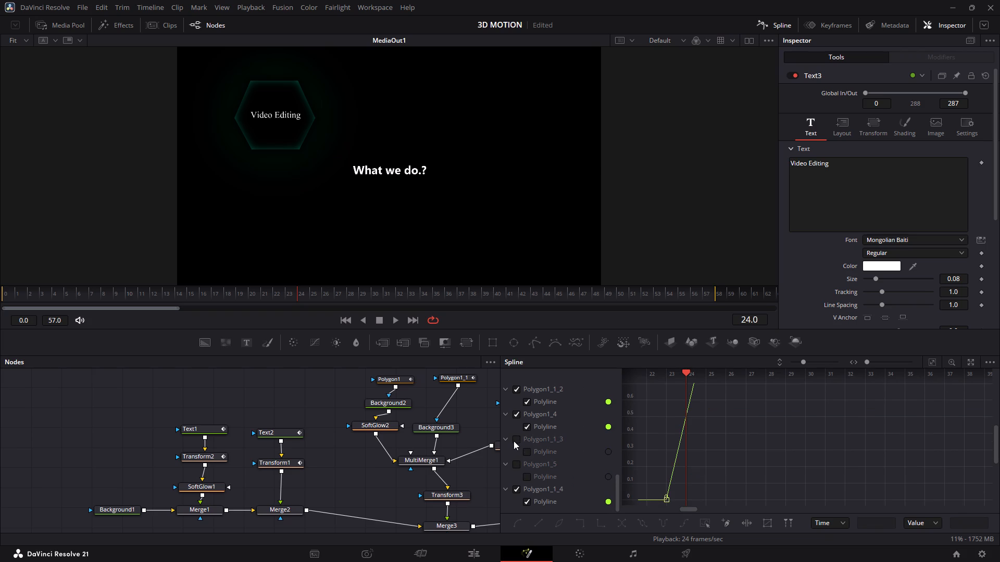
Hide the remaining active polygon curves: Polygon1_1_4, Polygon1_4, Polygon1_1_2, Polygon1_3, Polygon1_1_1 and Polygon1_2.
double_click(512, 491)
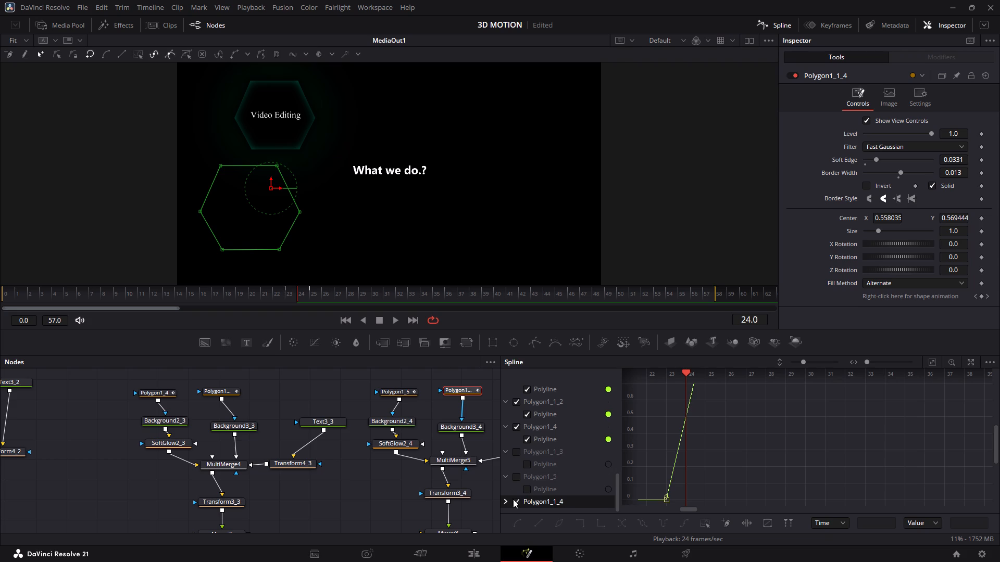
double_click(513, 499)
double_click(517, 426)
scroll(517, 426, "up", 1)
double_click(514, 440)
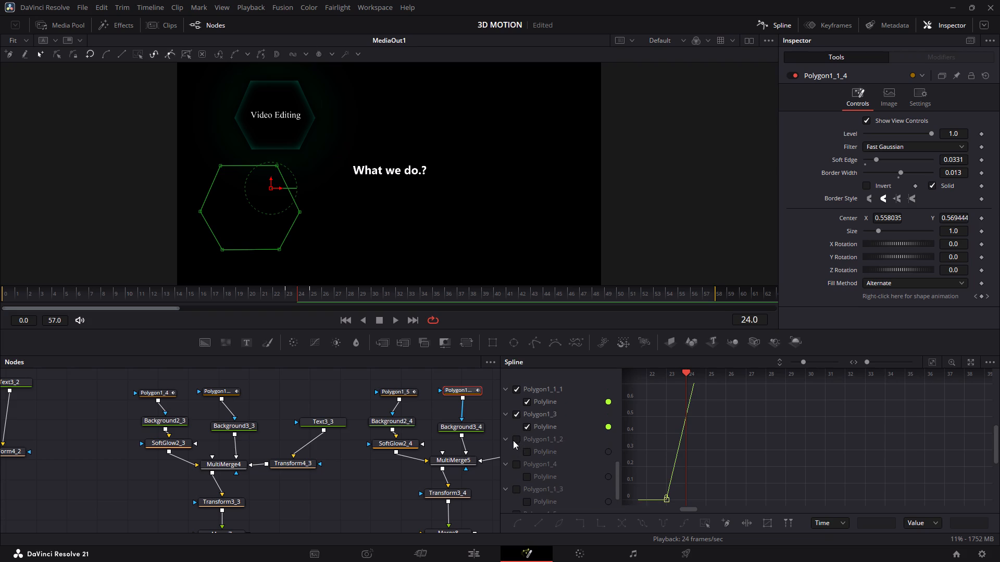
double_click(516, 413)
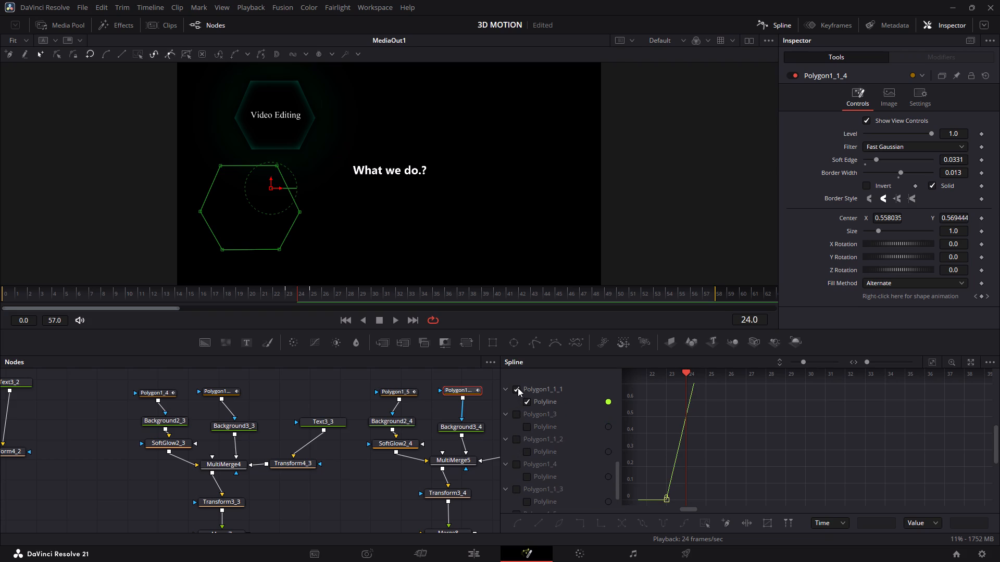
double_click(518, 388)
scroll(515, 404, "up", 3)
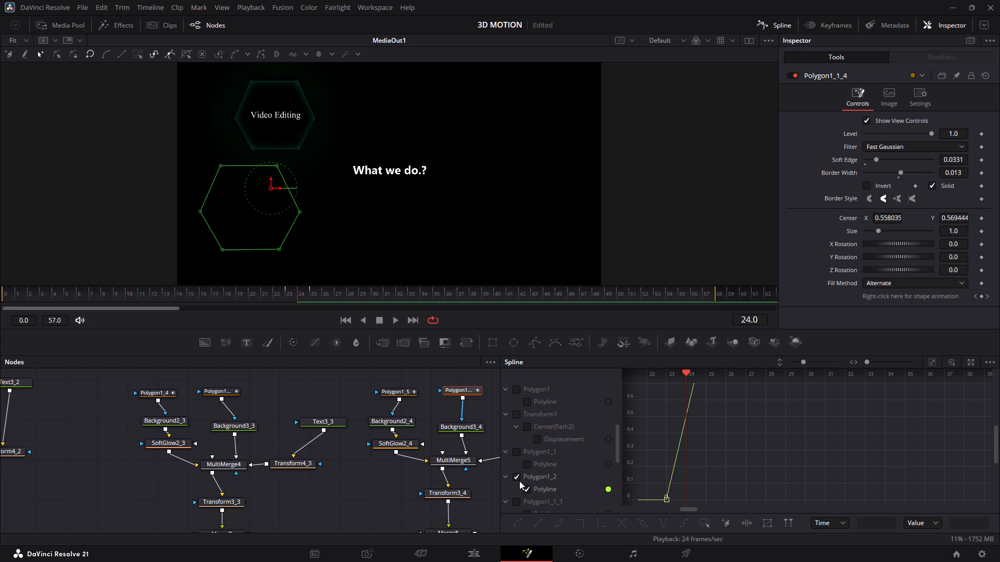
double_click(517, 477)
Show only Transform1's Displacement curve in the spline editor and fit it to the graph.
scroll(515, 470, "up", 1)
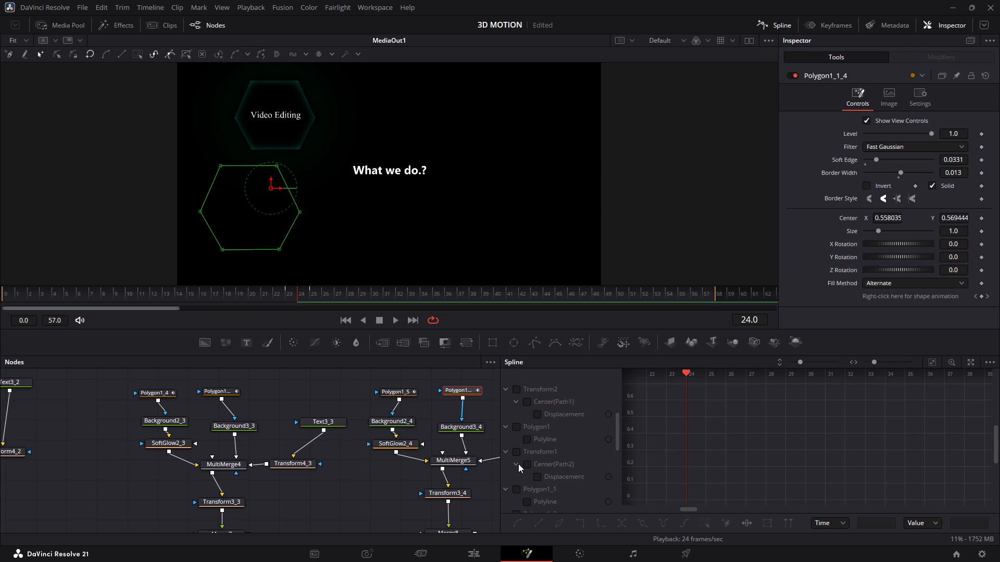
left_click(512, 452)
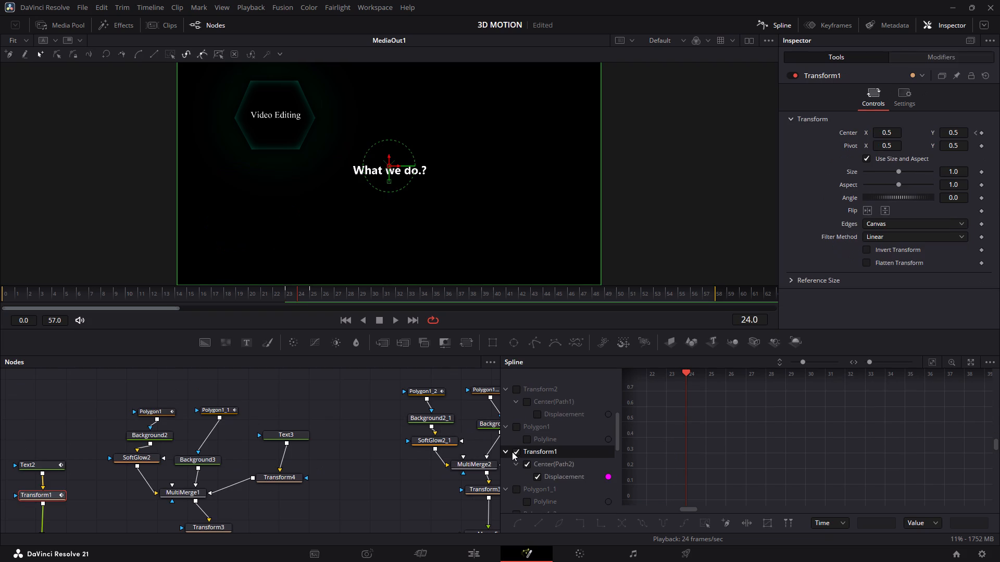
left_click(931, 363)
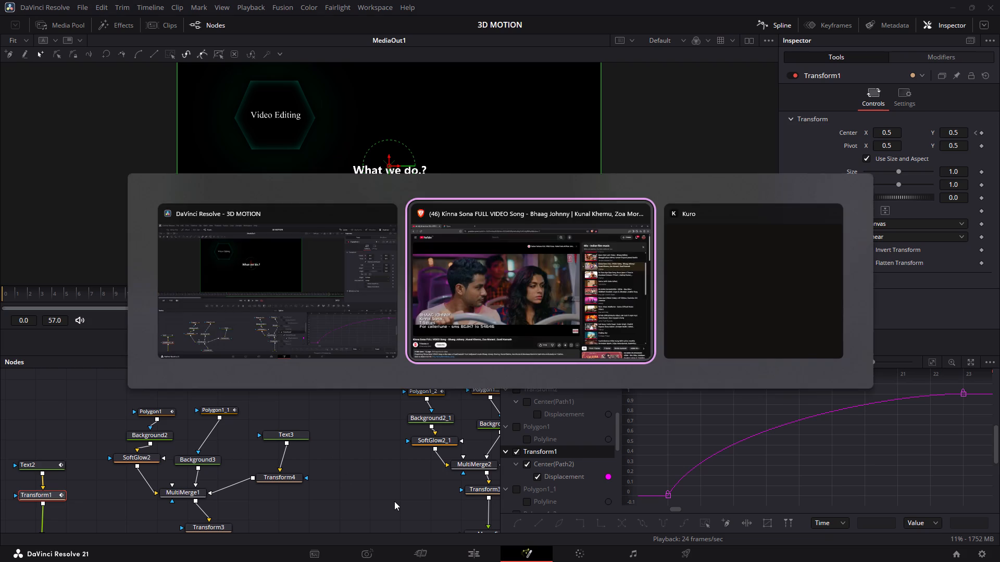
Switch to the Brave browser and pause the YouTube music video.
key("space")
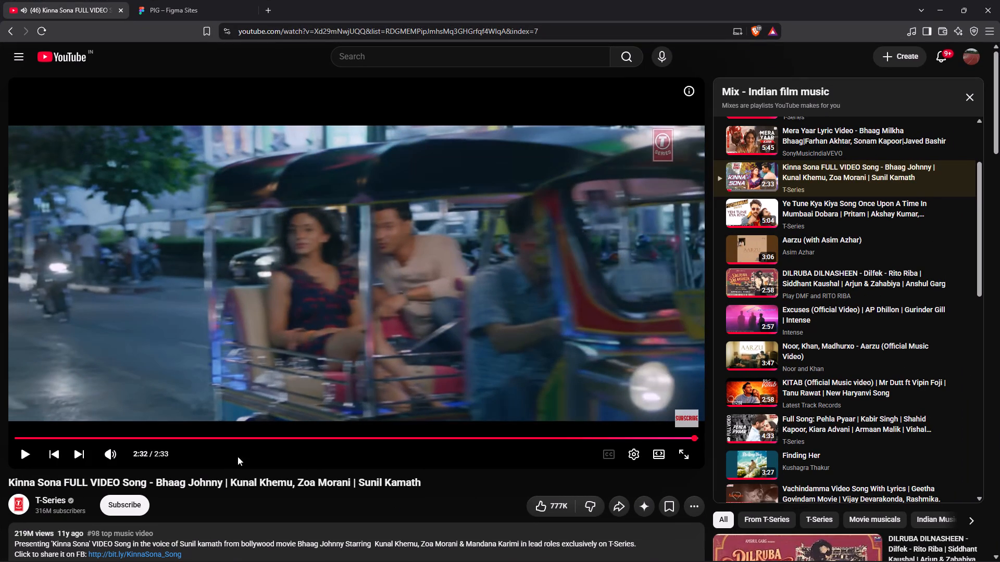
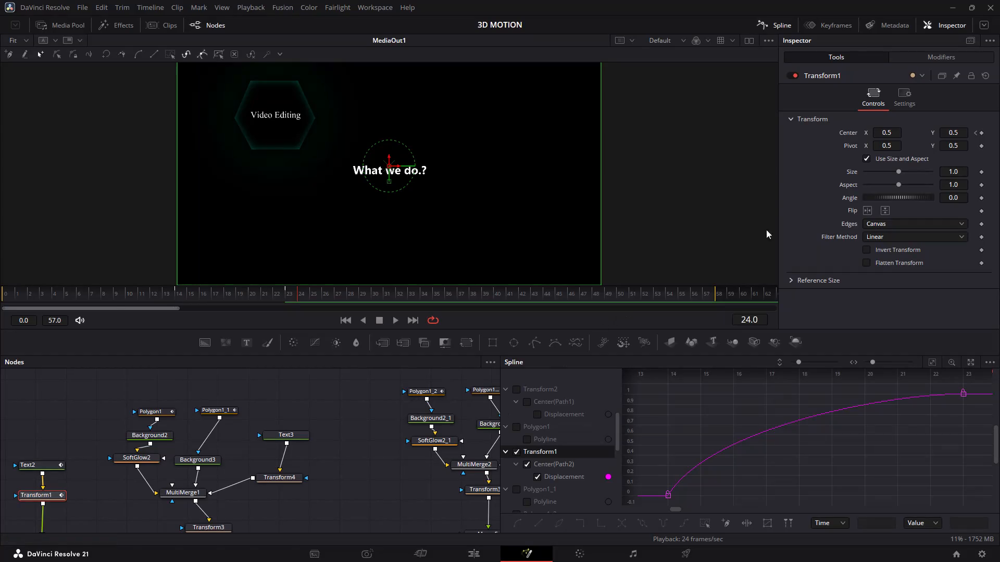
Close the spline editor and select the Transform3 node that positions the Video Editing hexagon.
left_click(781, 30)
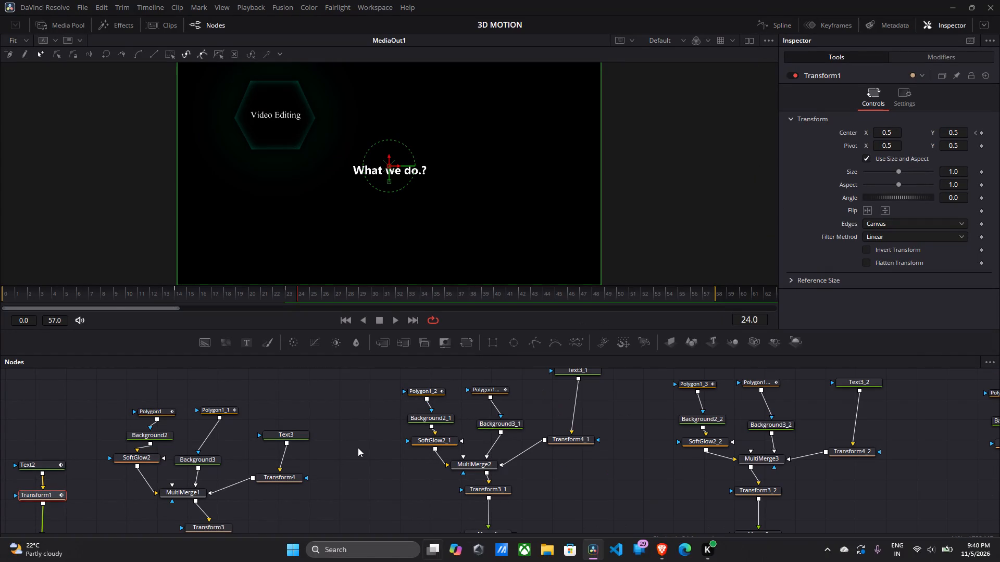
left_click(362, 411)
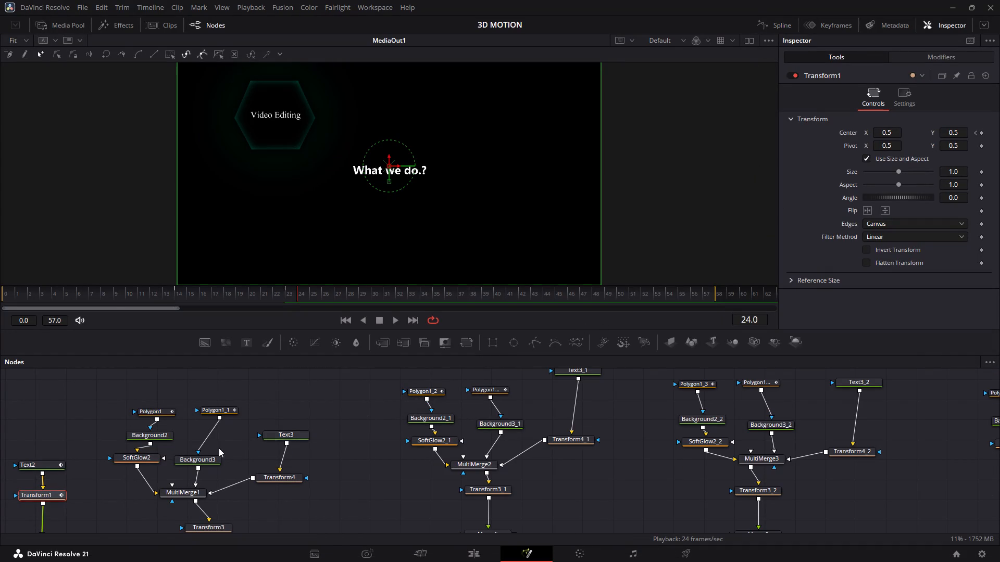
scroll(237, 472, "up", 1)
scroll(237, 472, "down", 2)
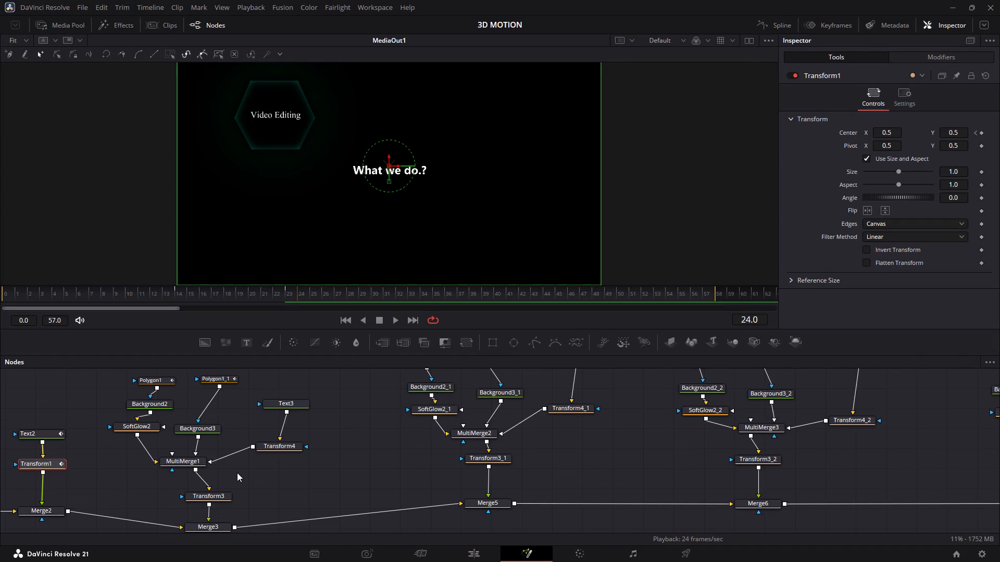
left_click(224, 496)
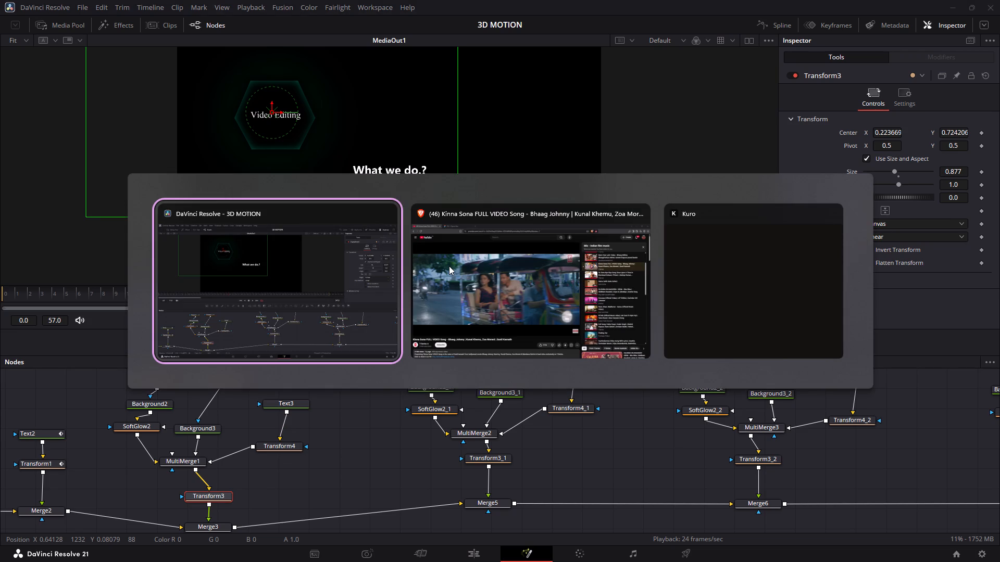
Switch to the Brave browser and resume the YouTube music video.
key("space")
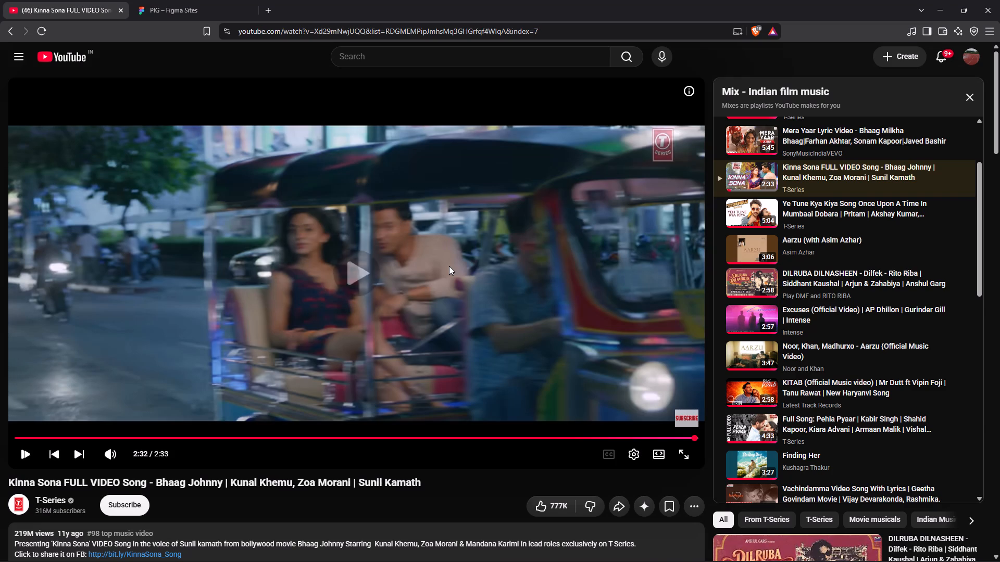
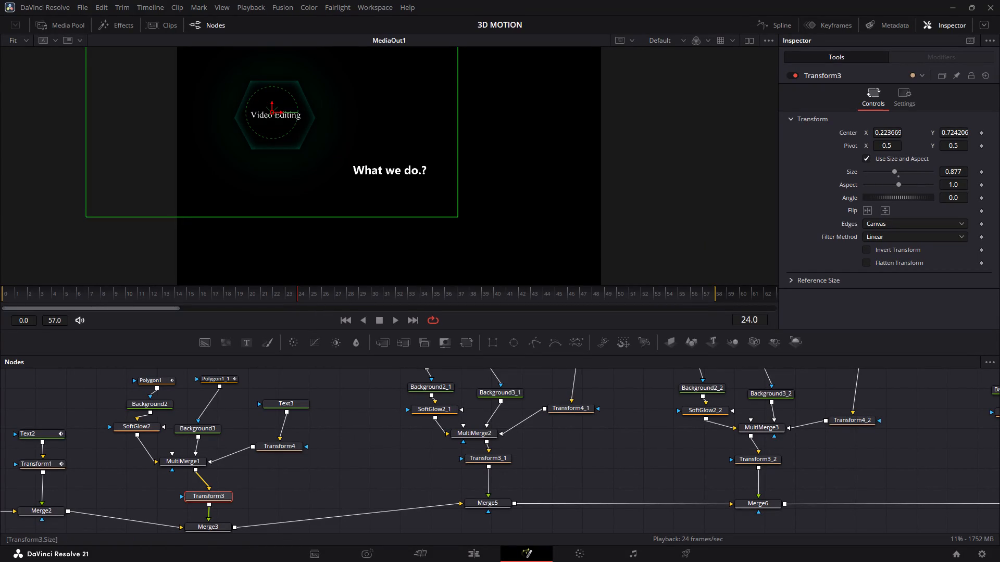
Keyframe Transform3's Size at frame 24, then add a second Size keyframe at frame 30 with the value 0.9.
left_click(981, 173)
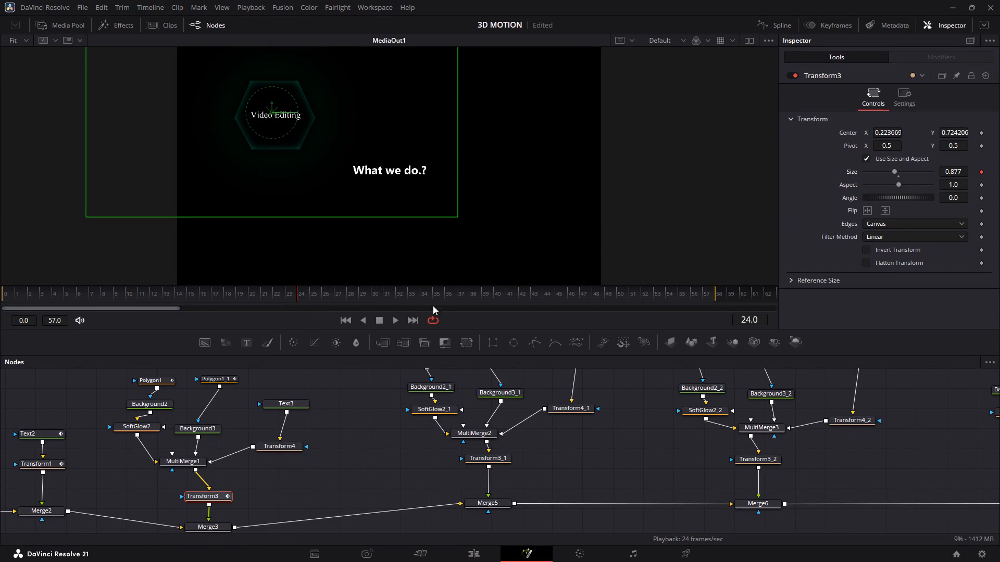
key("Right")
key("Right")
key("Right")
key("Right")
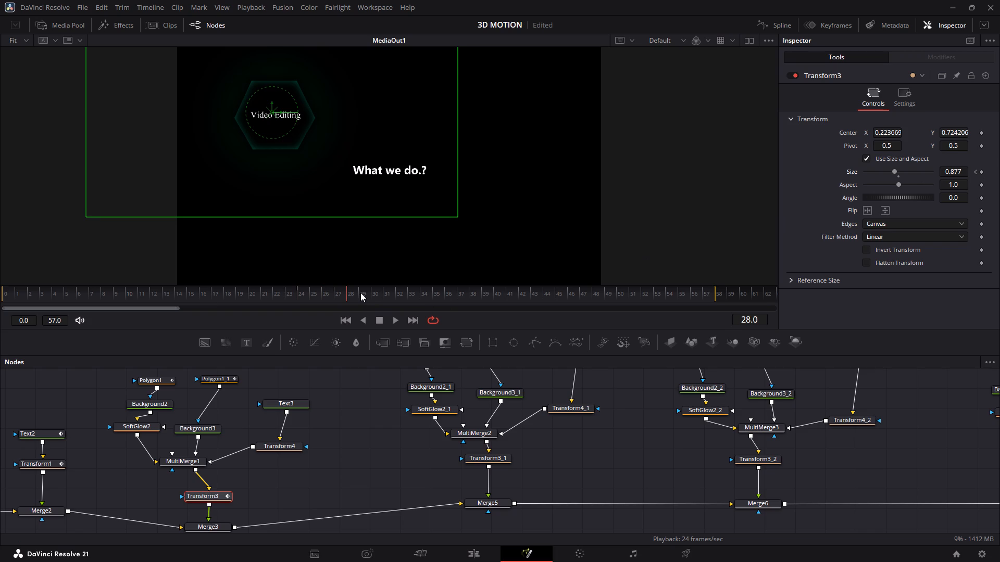
key("Right")
key("Right")
left_click(983, 171)
left_click_drag(944, 170, 947, 170)
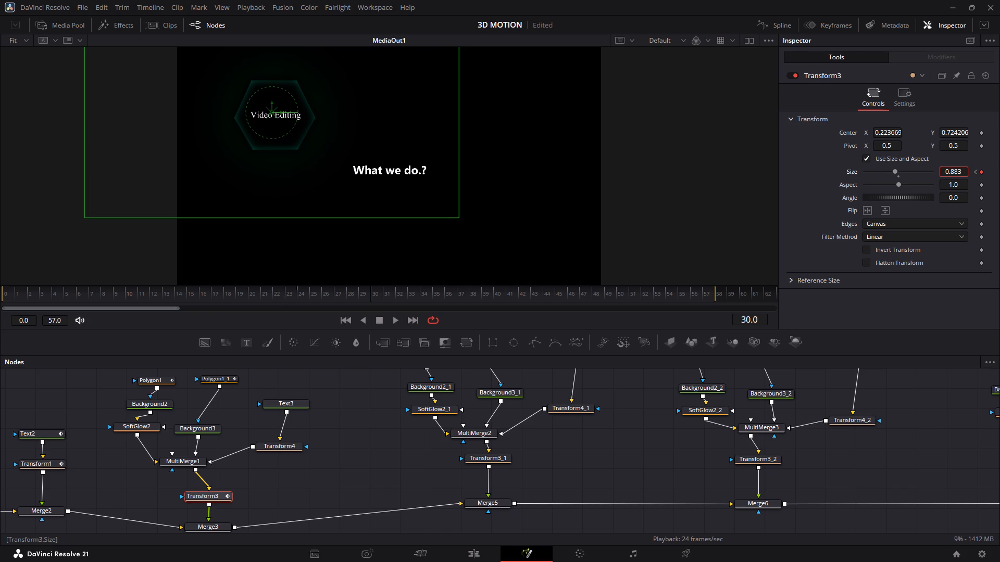
left_click_drag(947, 170, 955, 170)
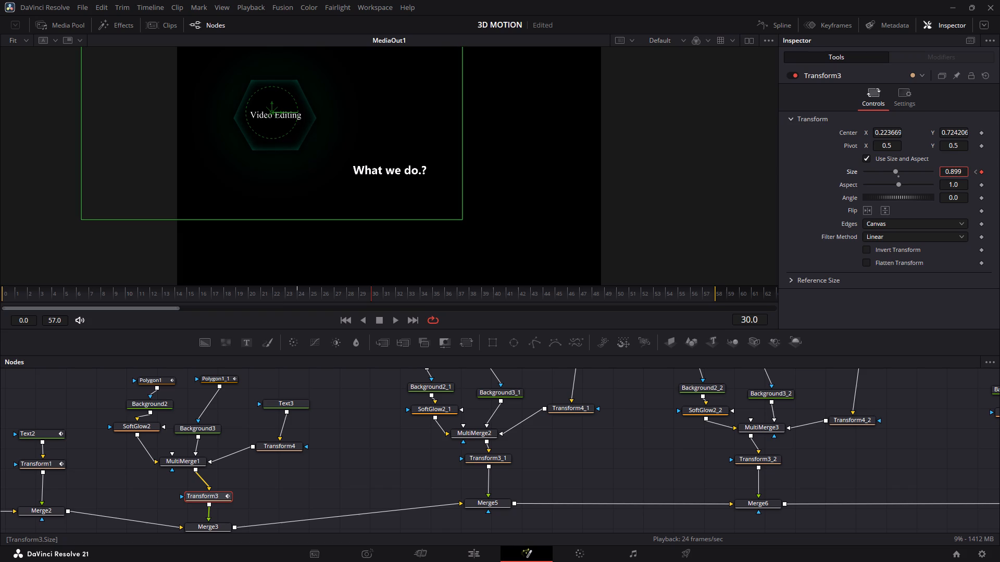
left_click_drag(955, 170, 956, 170)
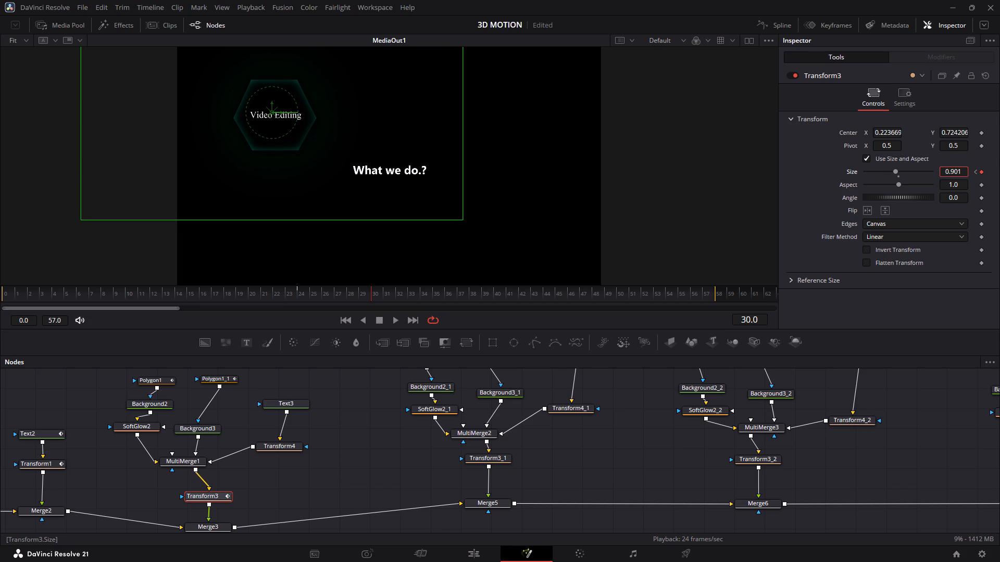
left_click_drag(956, 170, 956, 170)
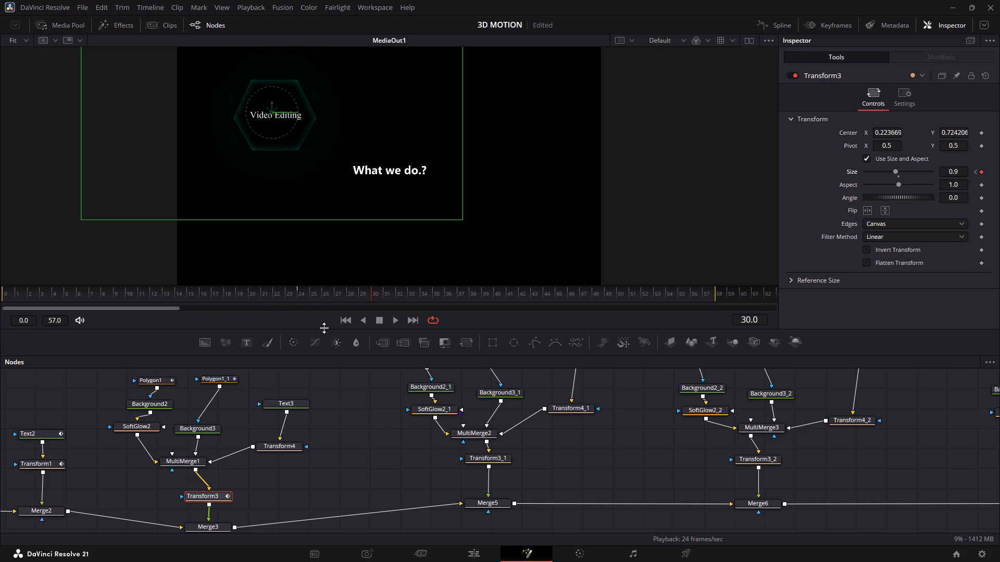
Open the spline editor as an enlarged floating window, hide Transform1's displacement curve, and fit Transform3's Size curve to the view.
left_click(771, 24)
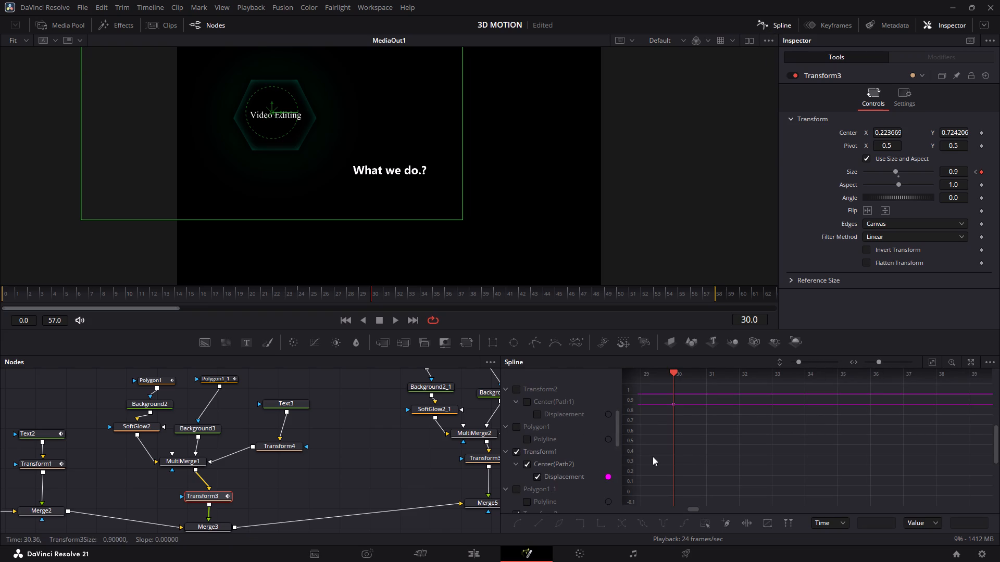
double_click(516, 451)
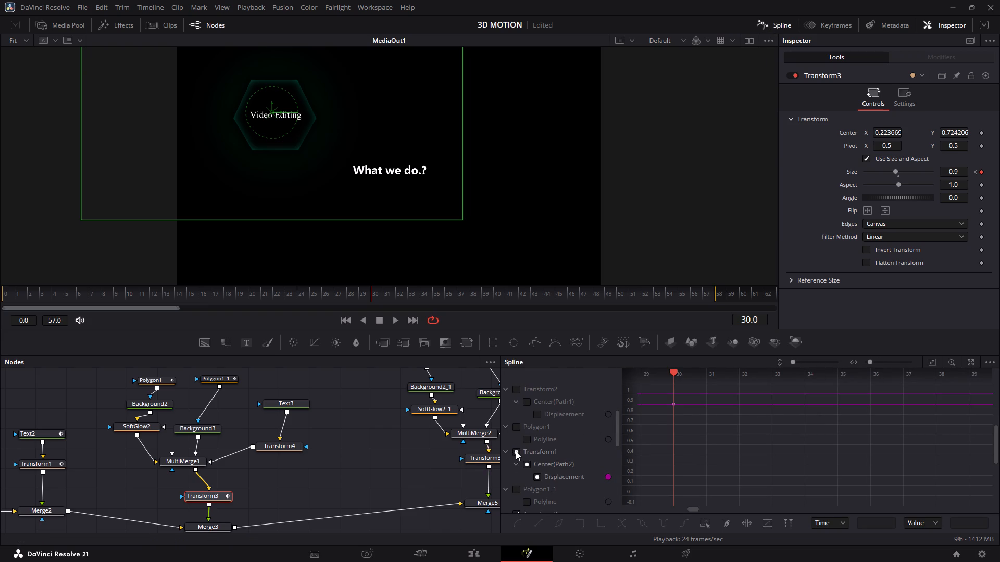
scroll(516, 451, "up", 11)
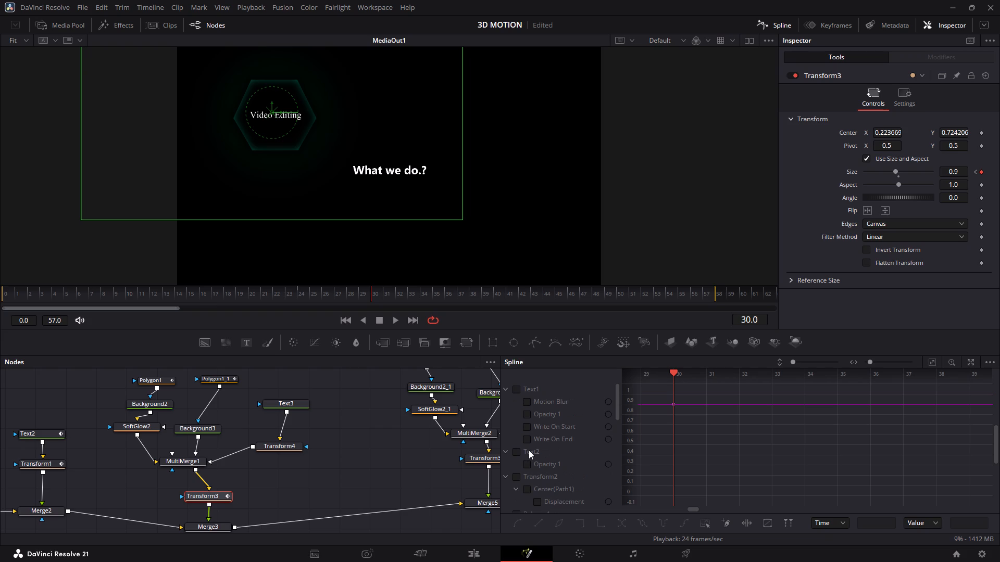
scroll(529, 450, "up", 2)
scroll(529, 450, "down", 5)
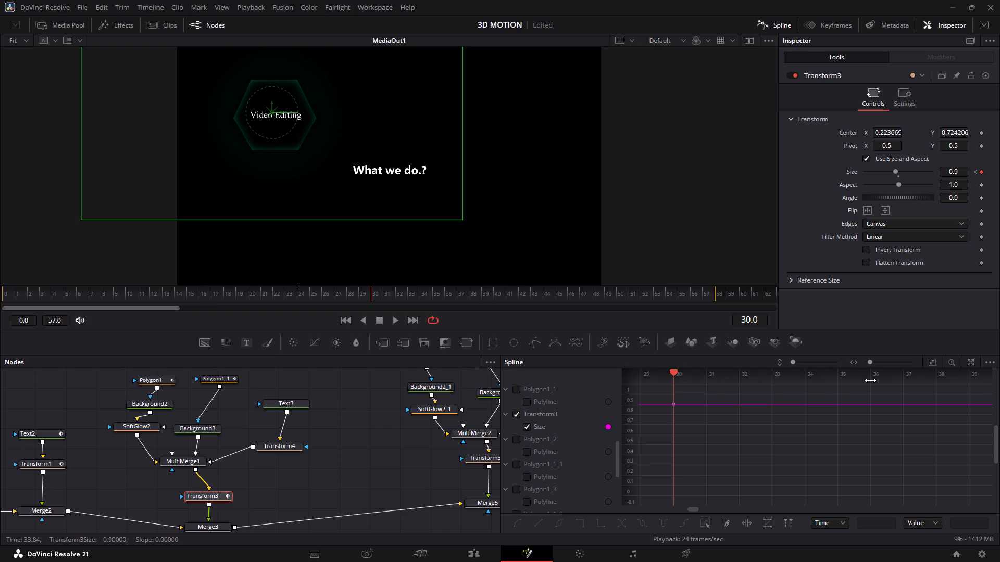
left_click(930, 359)
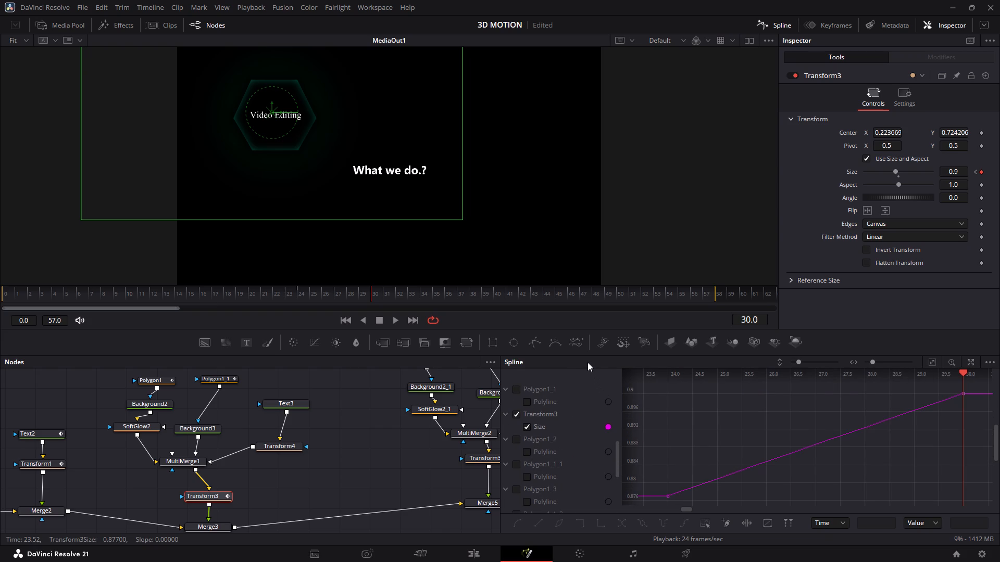
left_click_drag(587, 362, 510, 364)
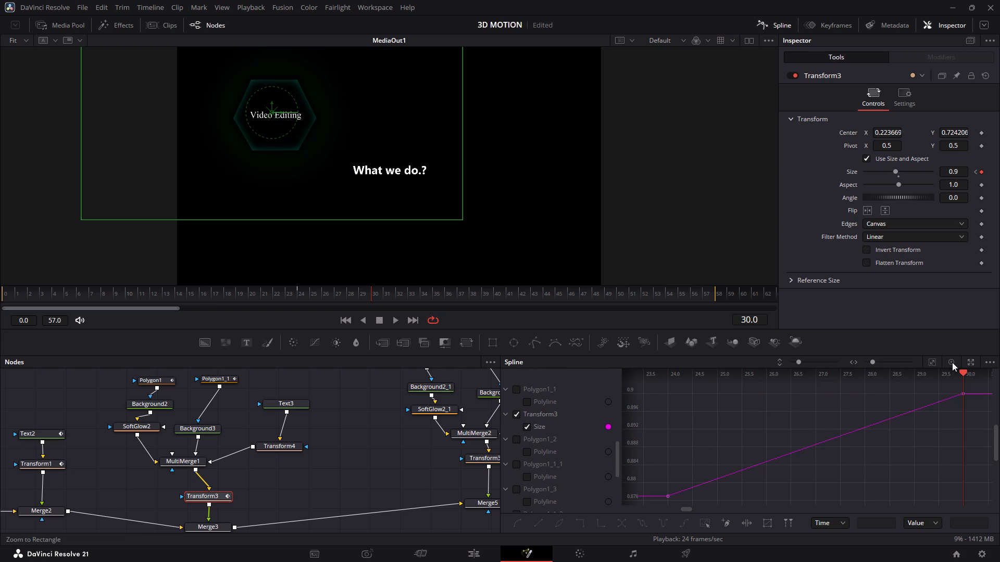
left_click(972, 365)
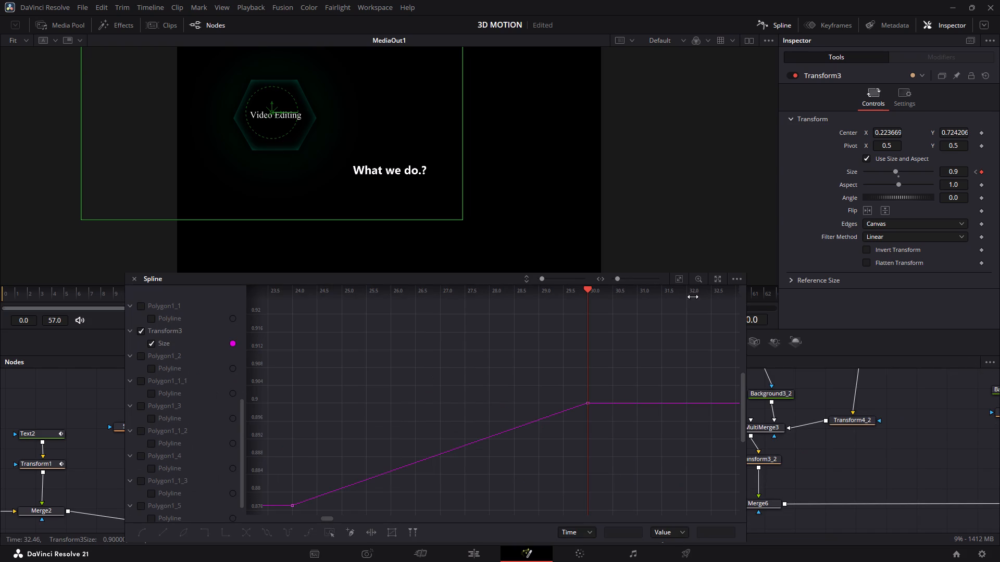
left_click(682, 276)
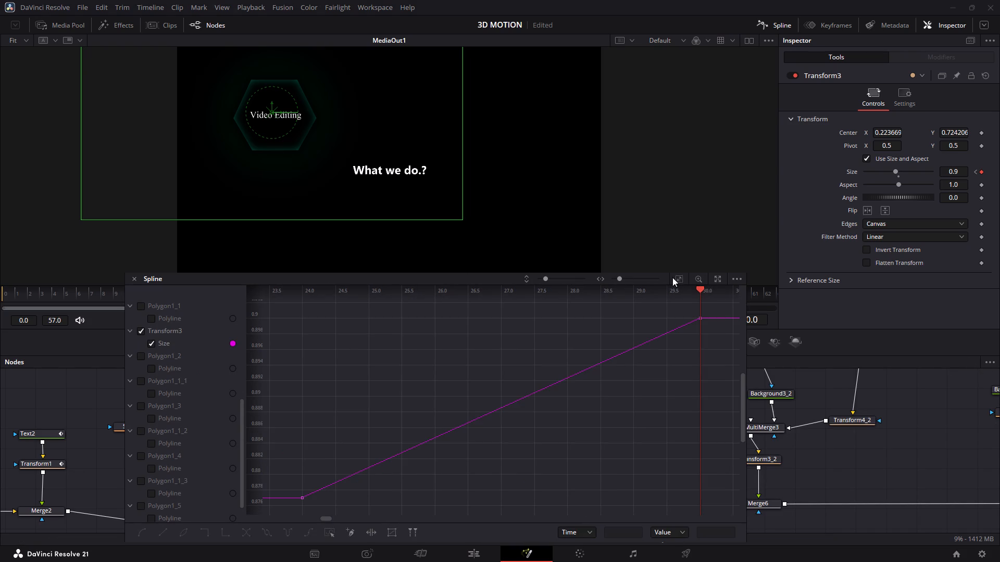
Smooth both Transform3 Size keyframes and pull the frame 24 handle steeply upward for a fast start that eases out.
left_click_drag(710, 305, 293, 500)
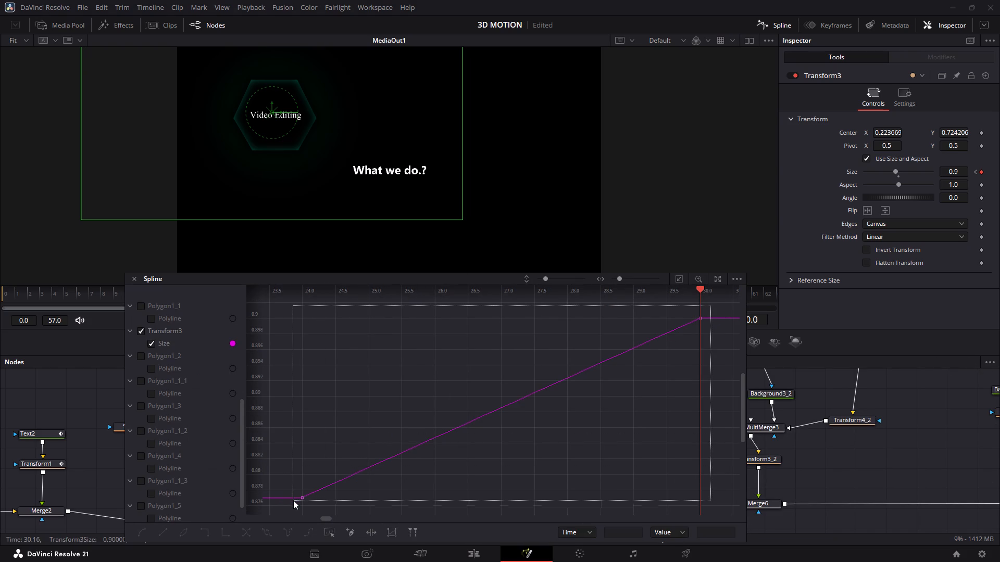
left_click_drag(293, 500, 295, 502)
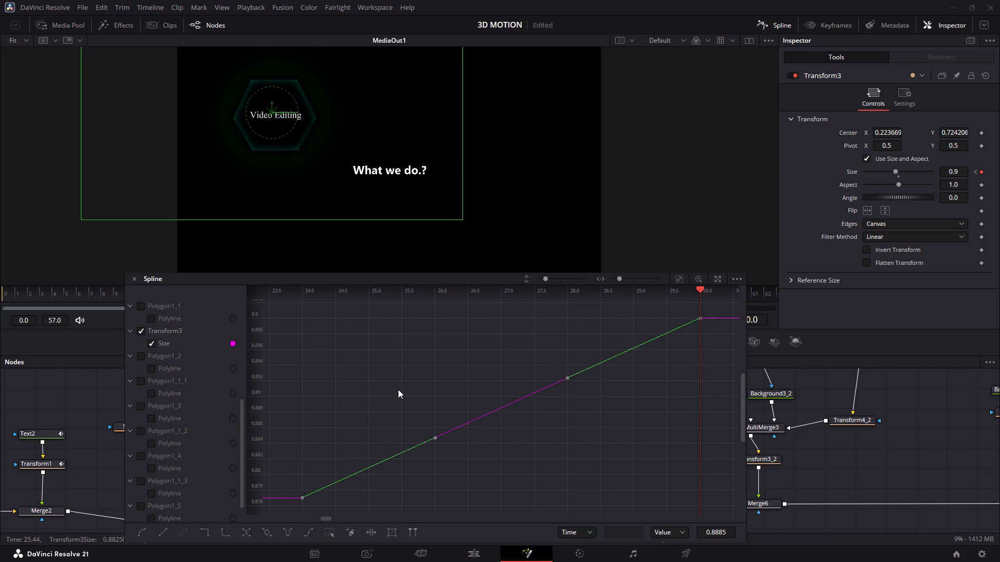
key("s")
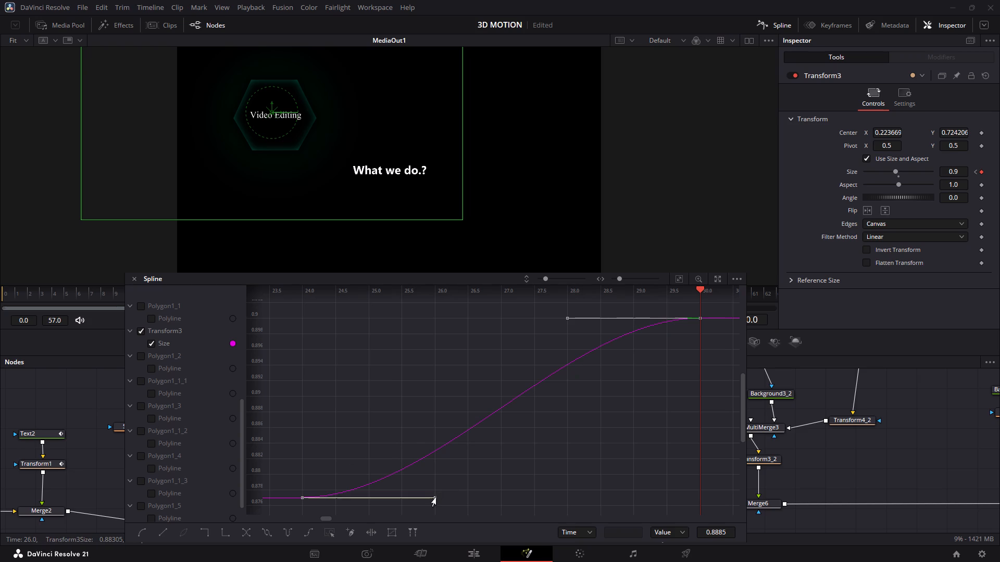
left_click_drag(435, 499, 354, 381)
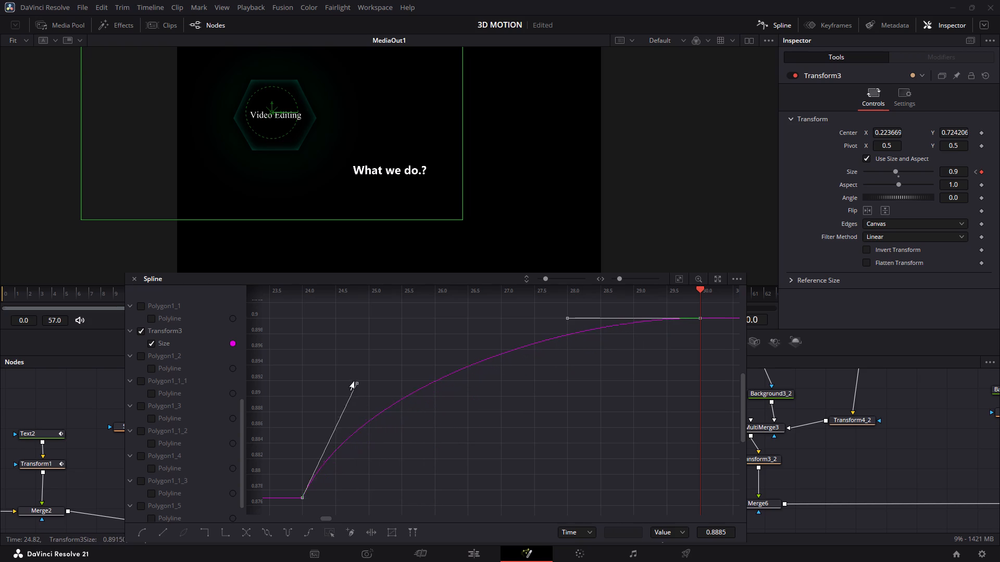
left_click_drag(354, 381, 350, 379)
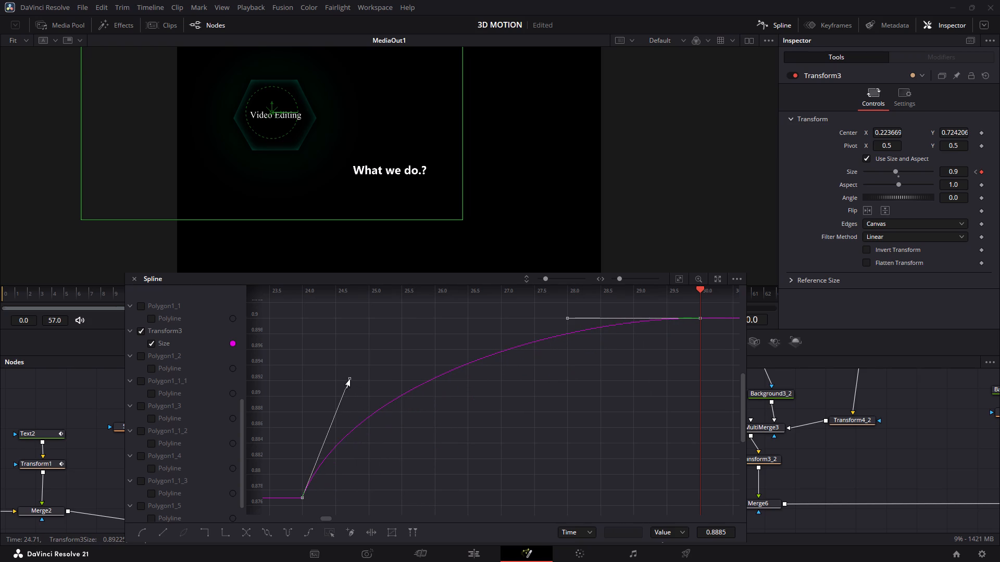
Play back the composition several times to check the Video Editing hexagon's scaling against its Size curve.
key("space")
key("space")
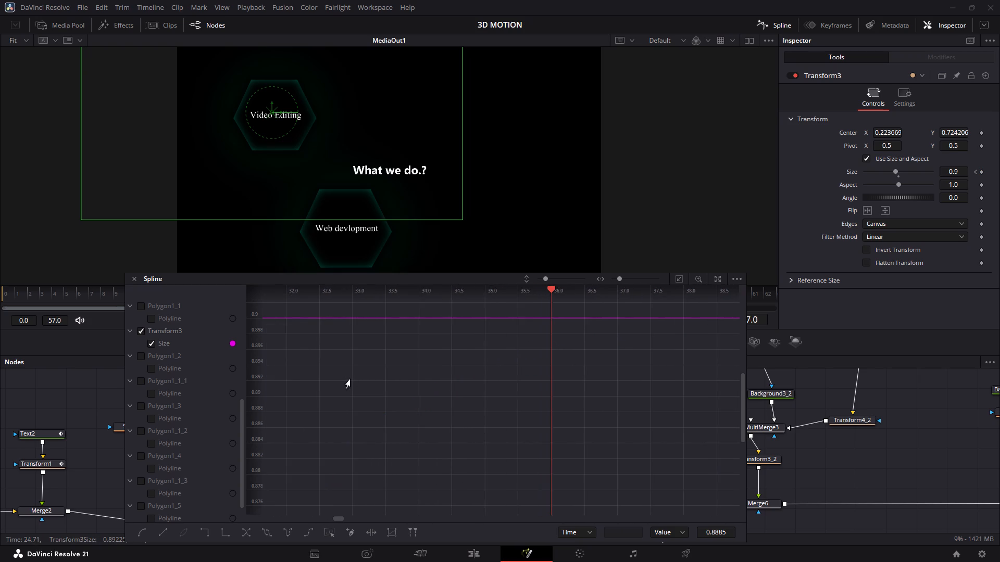
key("space")
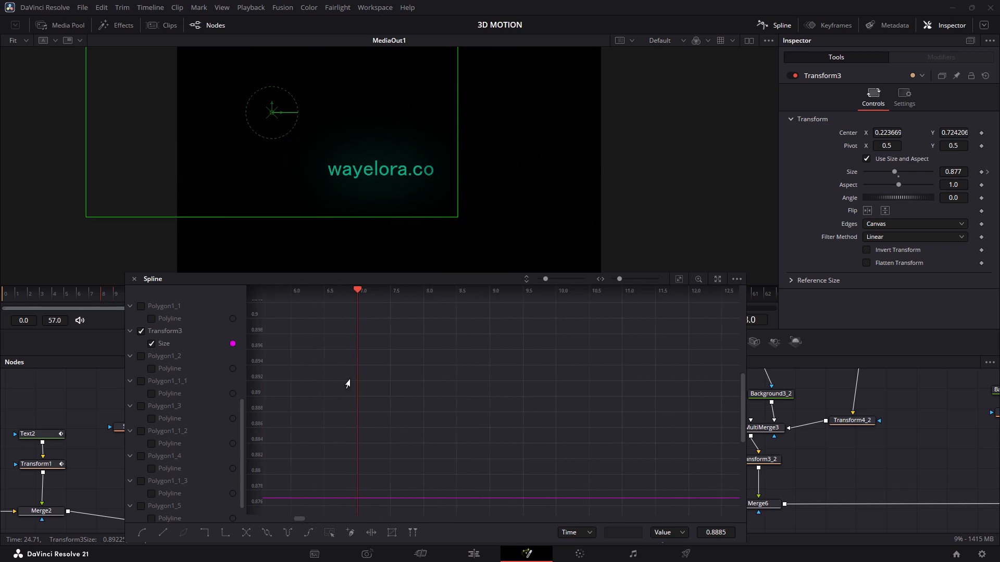
key("space")
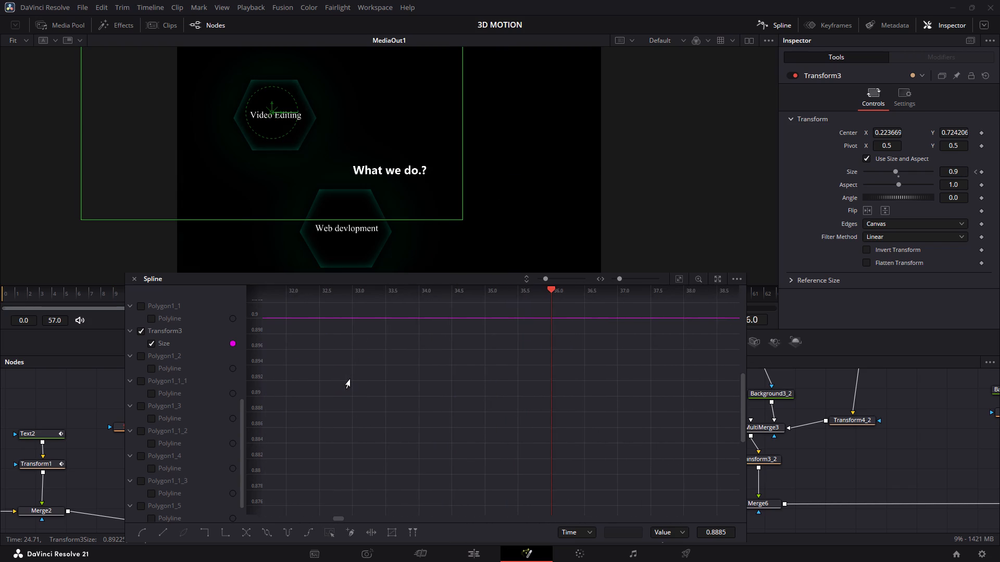
scroll(350, 379, "right", 4)
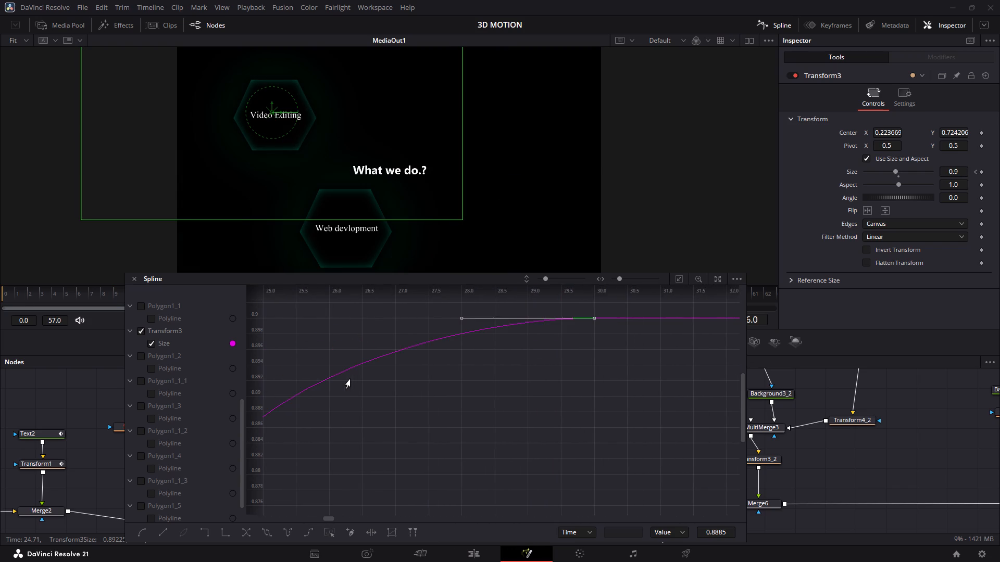
scroll(350, 379, "right", 1)
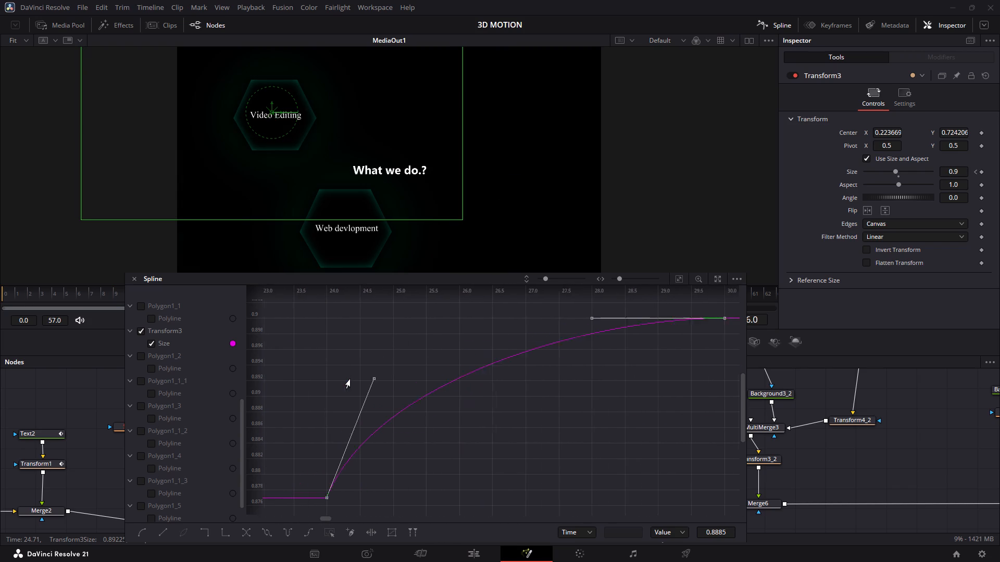
scroll(350, 379, "right", 1)
key("space")
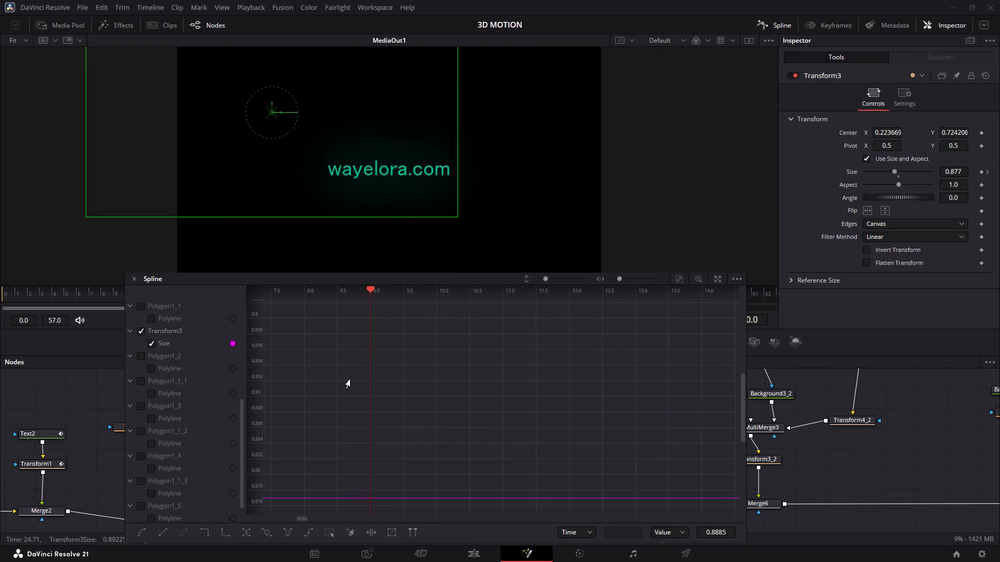
key("space")
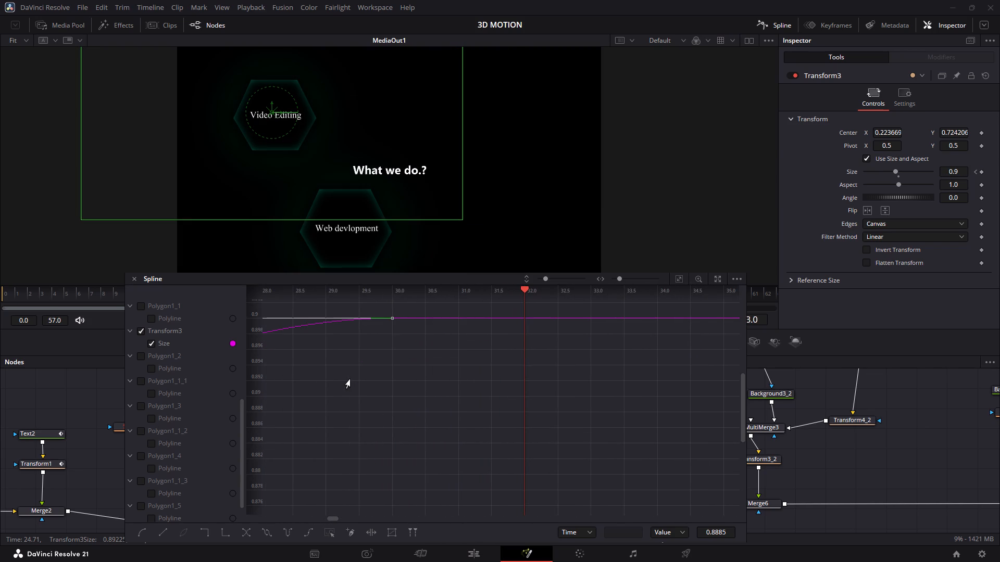
scroll(350, 379, "right", 2)
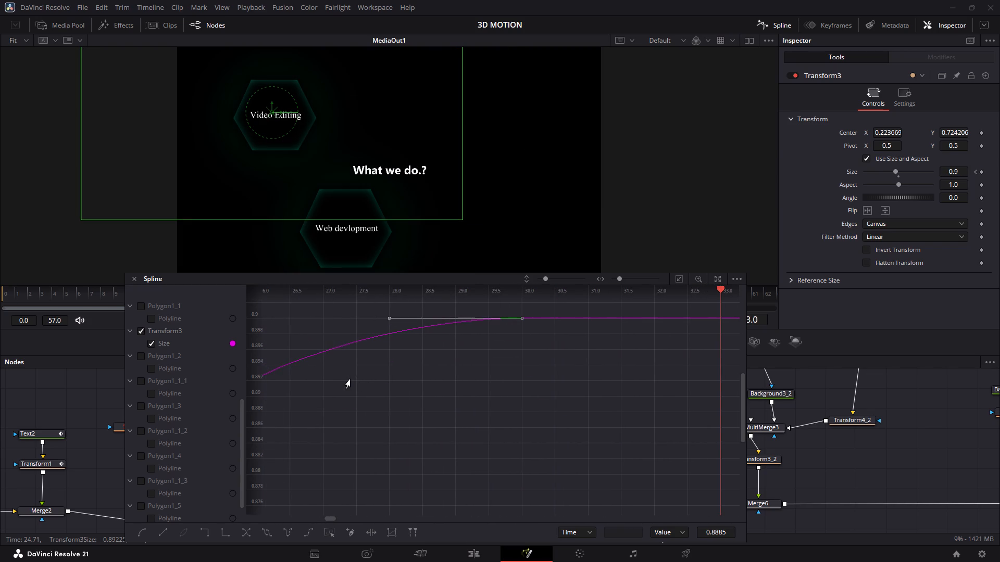
Close the spline editor and inspect the hexagon's size growth frame by frame between frames 26 and 28.
left_click(773, 22)
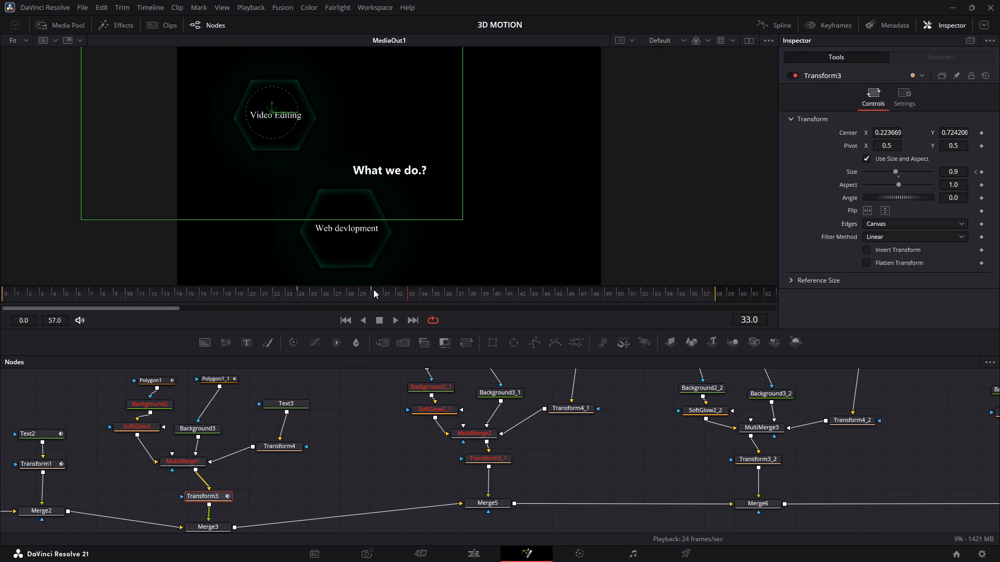
left_click(334, 291)
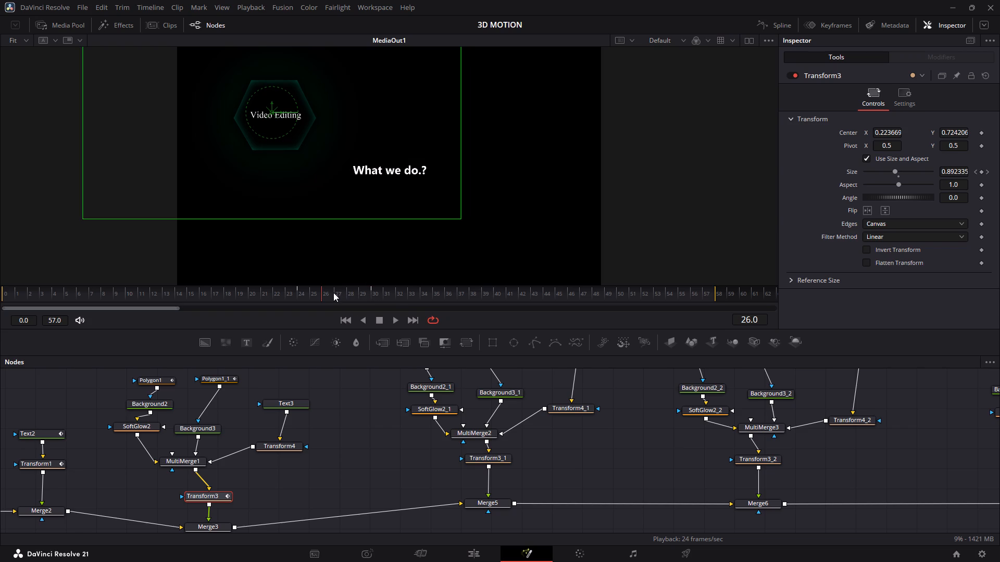
left_click(334, 292)
left_click(345, 294)
left_click(348, 294)
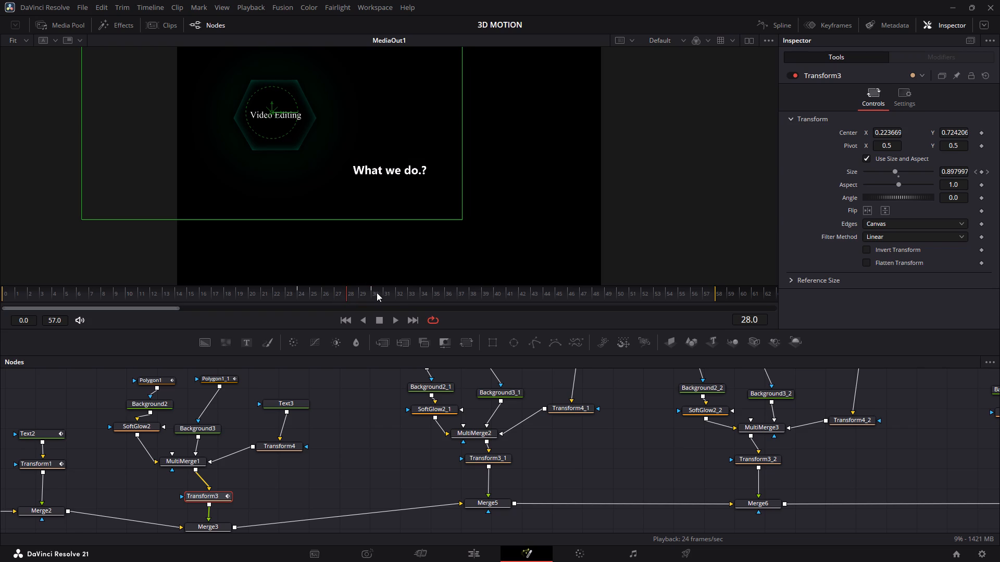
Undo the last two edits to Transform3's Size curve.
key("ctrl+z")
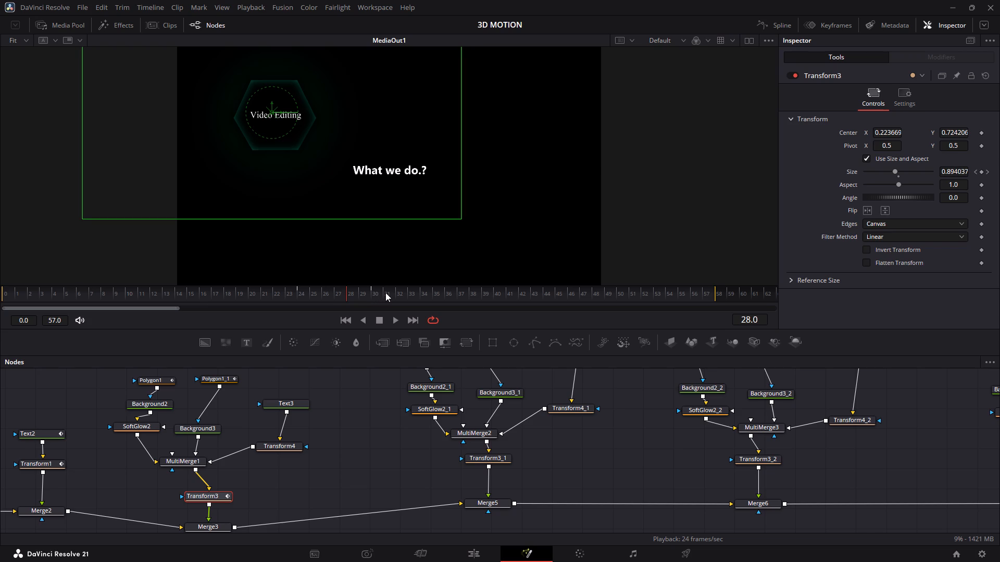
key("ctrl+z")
Remove Transform3's Size keyframe at frame 30.
left_click(385, 292)
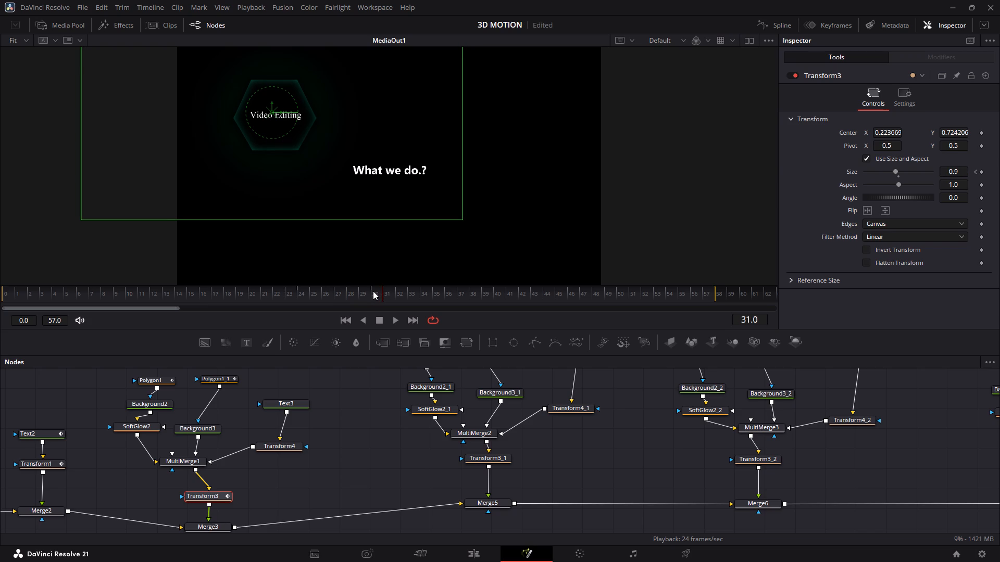
left_click(373, 291)
left_click(980, 173)
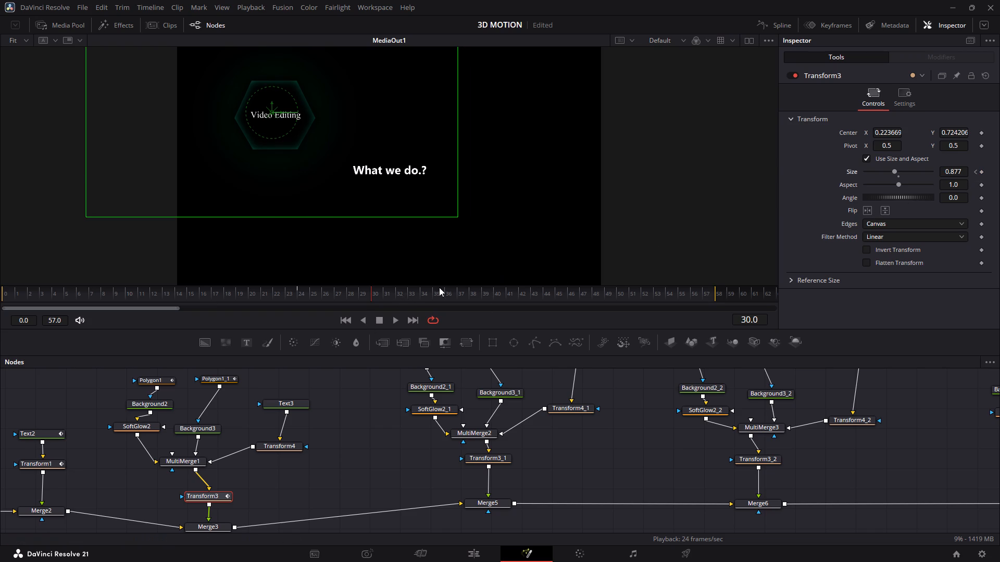
Add a Size keyframe to Transform3 at frame 32 and set it to 0.902.
left_click(395, 292)
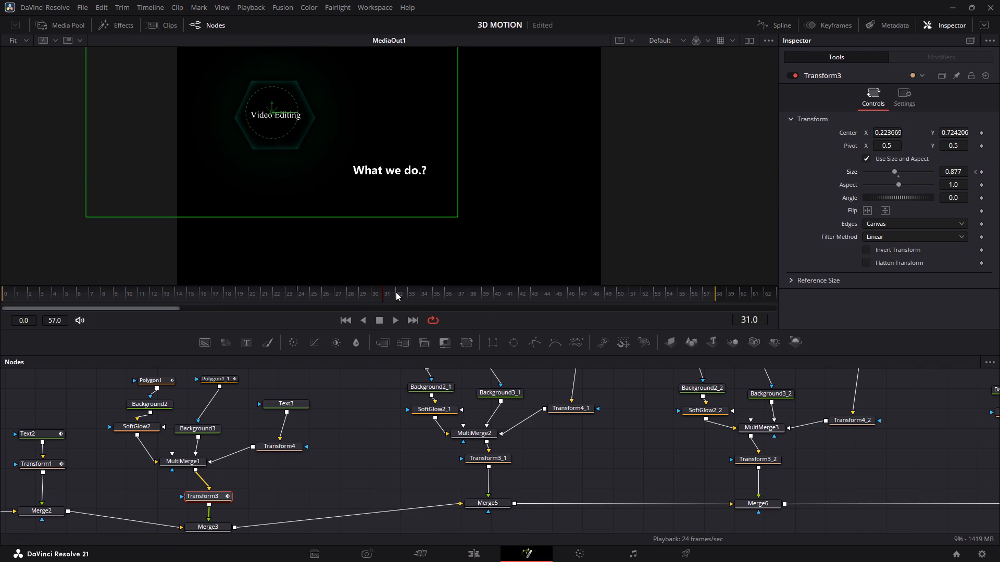
left_click(397, 292)
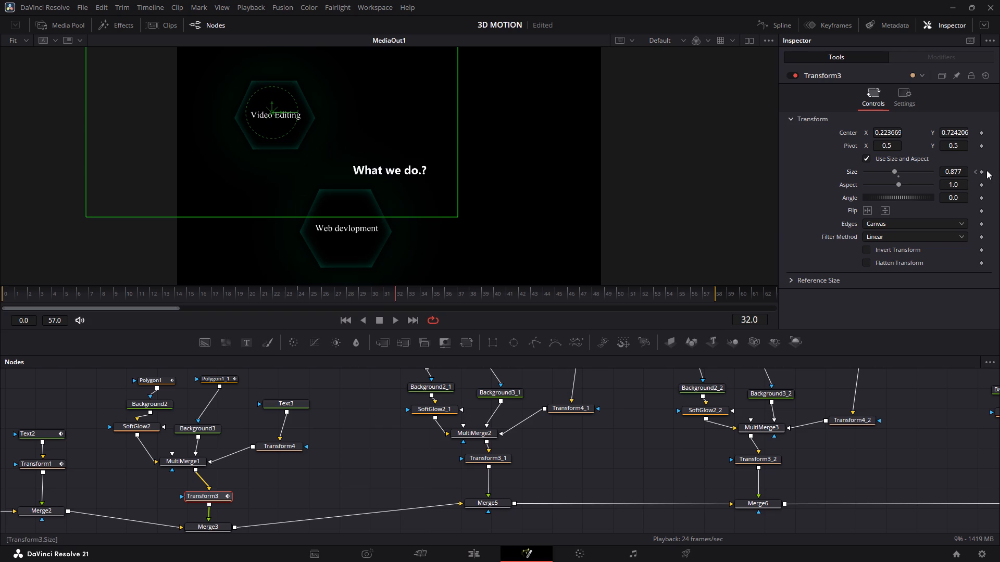
left_click(982, 171)
left_click_drag(941, 174, 953, 173)
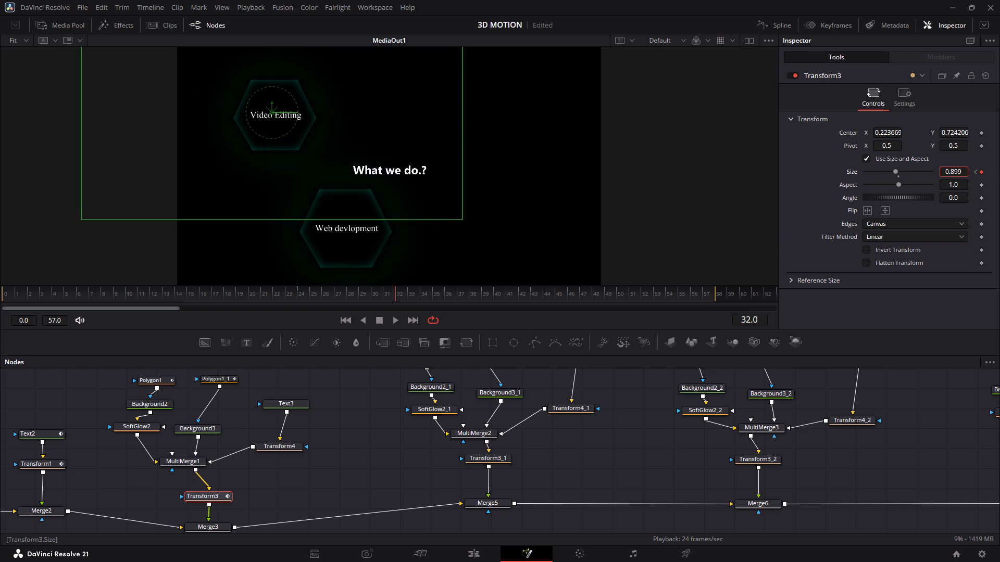
left_click_drag(953, 173, 954, 173)
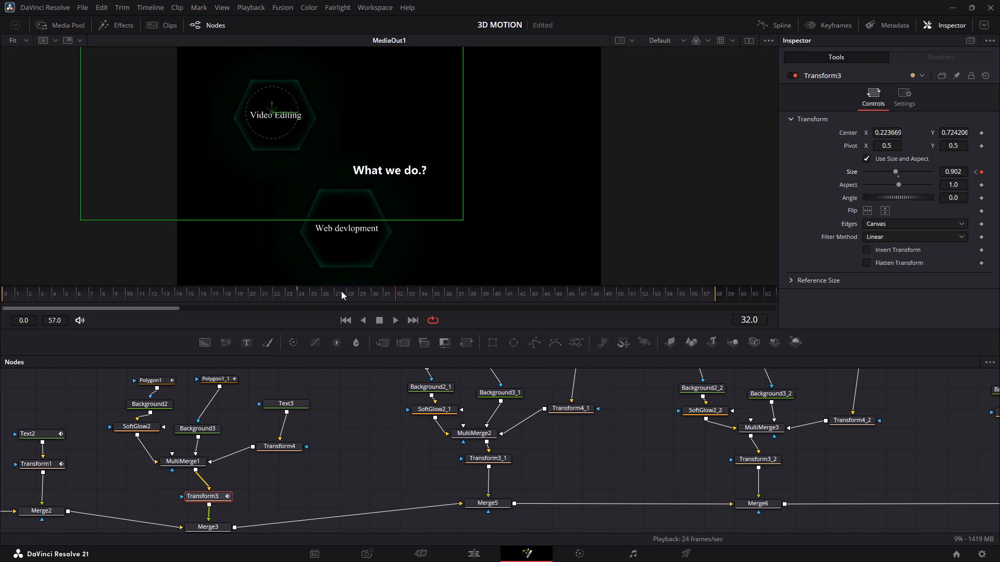
Add an overshoot keyframe at frame 29 by setting Transform3's Size to about 0.941.
left_click(344, 291)
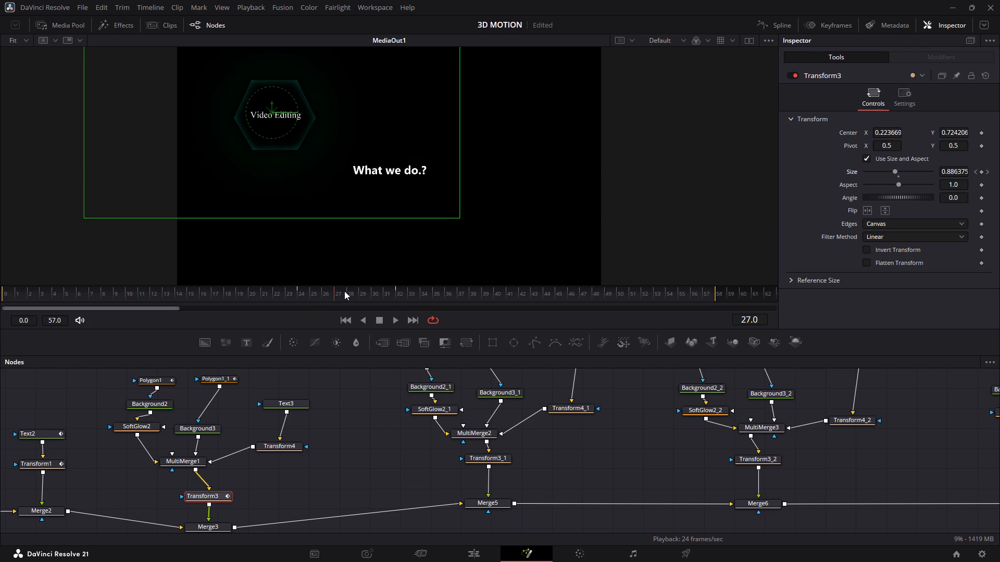
left_click(350, 291)
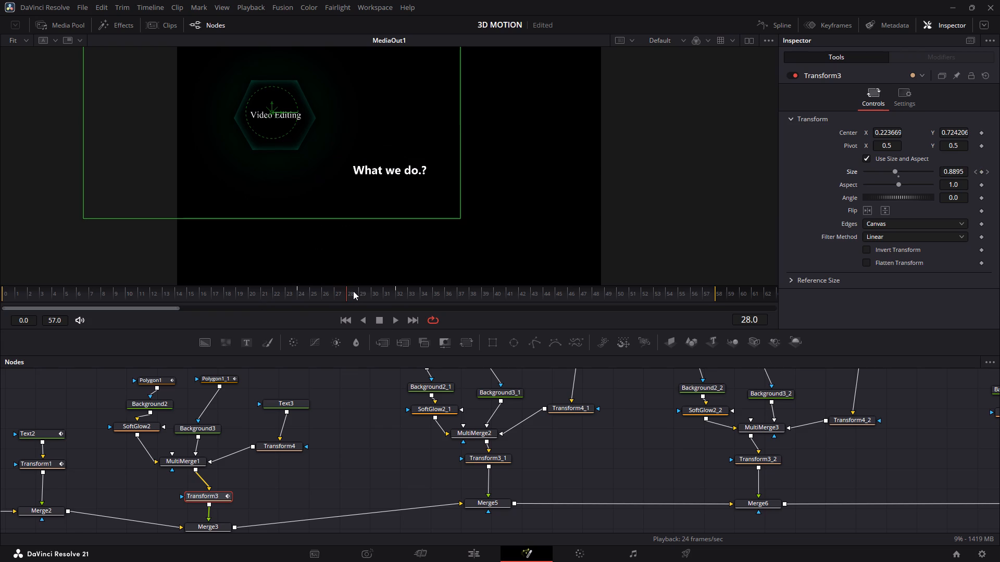
left_click(359, 291)
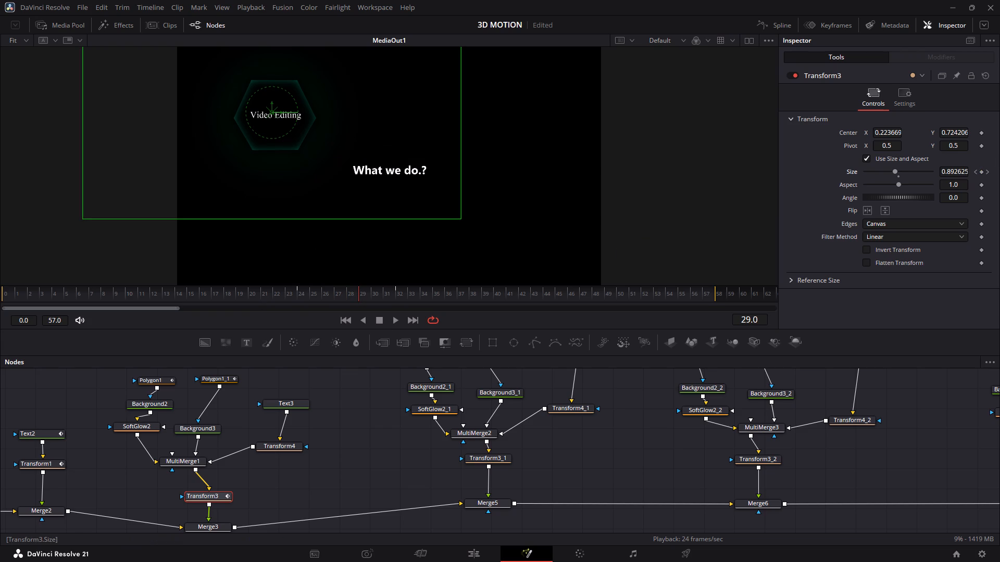
left_click_drag(945, 172, 937, 172)
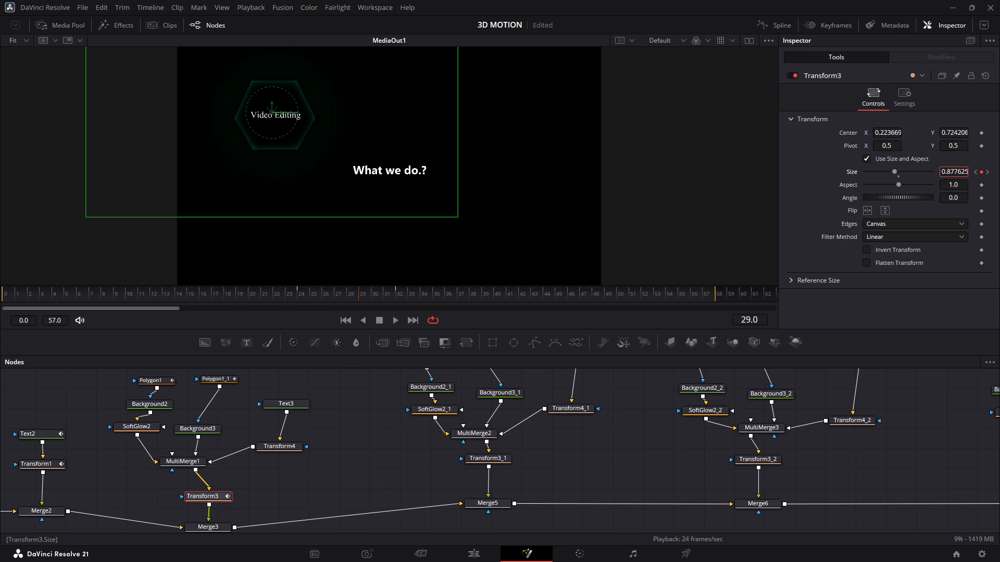
left_click_drag(937, 172, 930, 172)
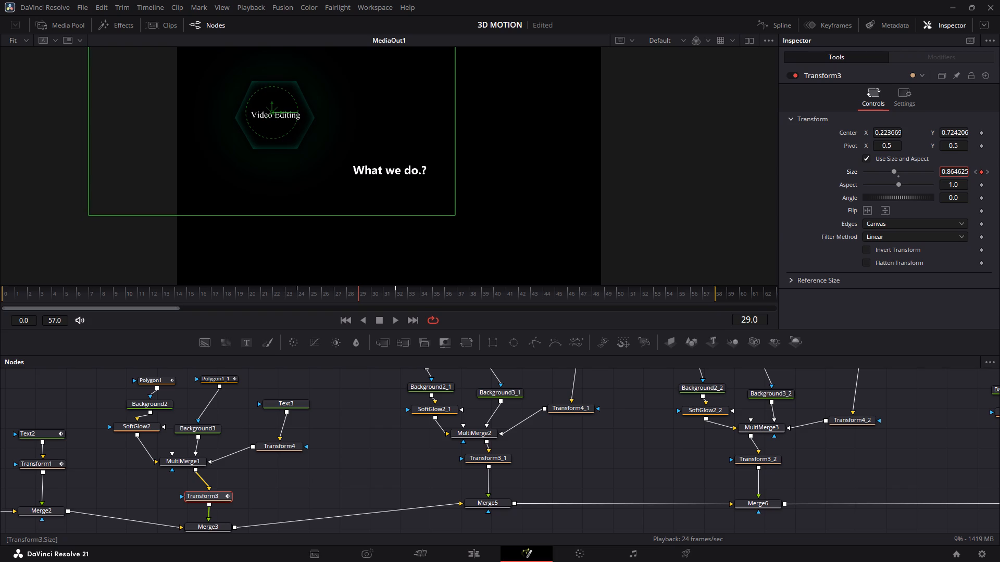
left_click_drag(930, 172, 935, 172)
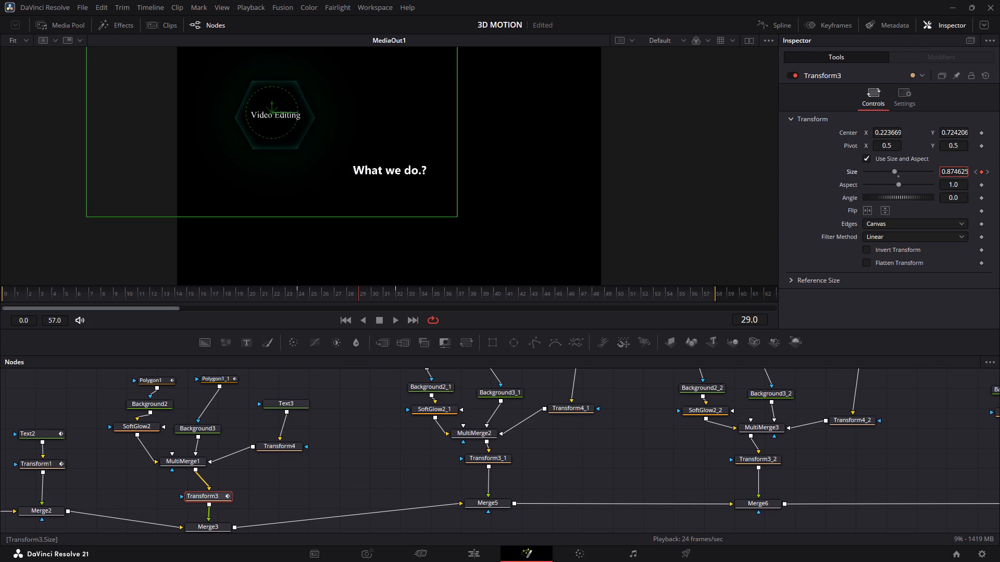
left_click_drag(935, 172, 961, 172)
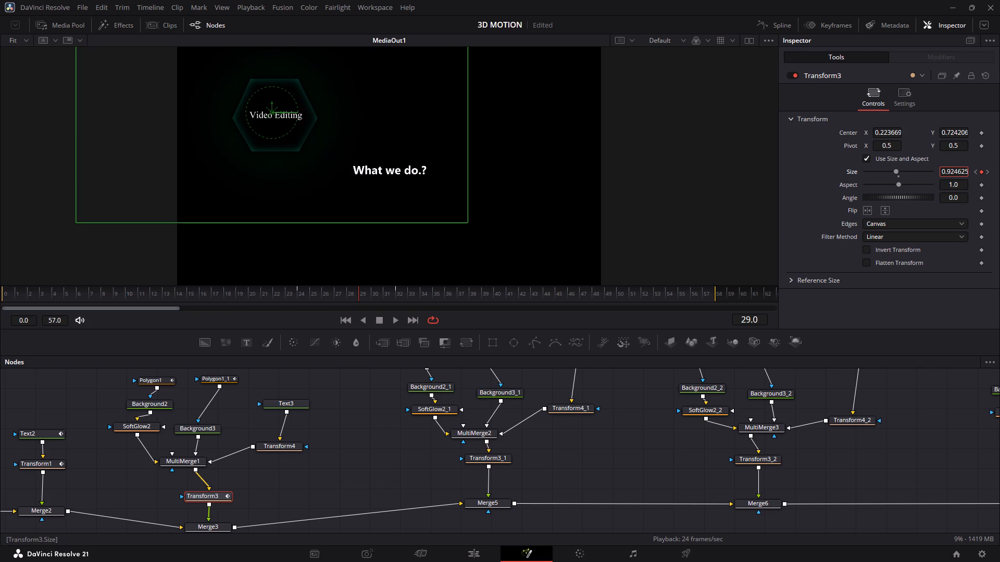
left_click_drag(961, 172, 970, 172)
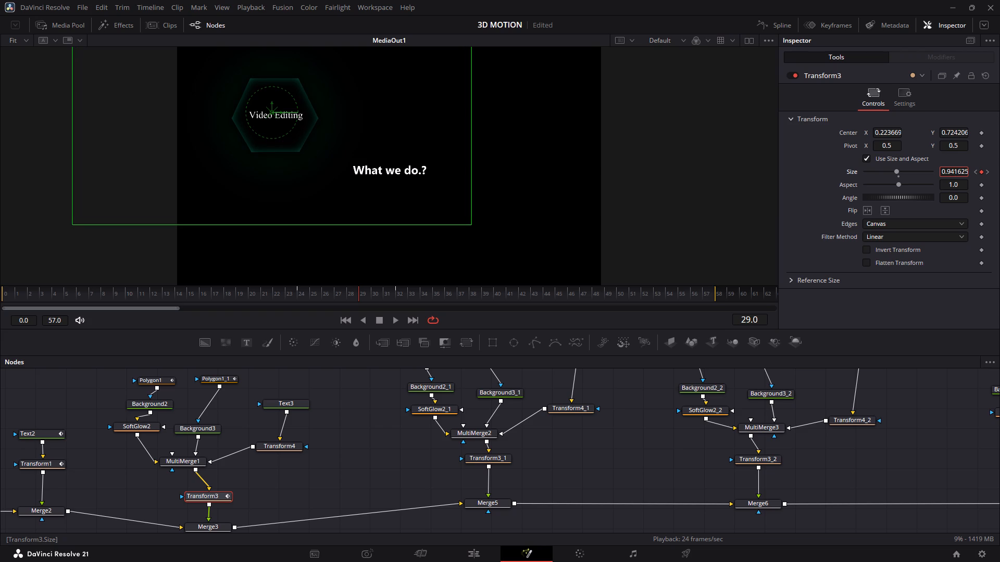
left_click_drag(970, 172, 965, 173)
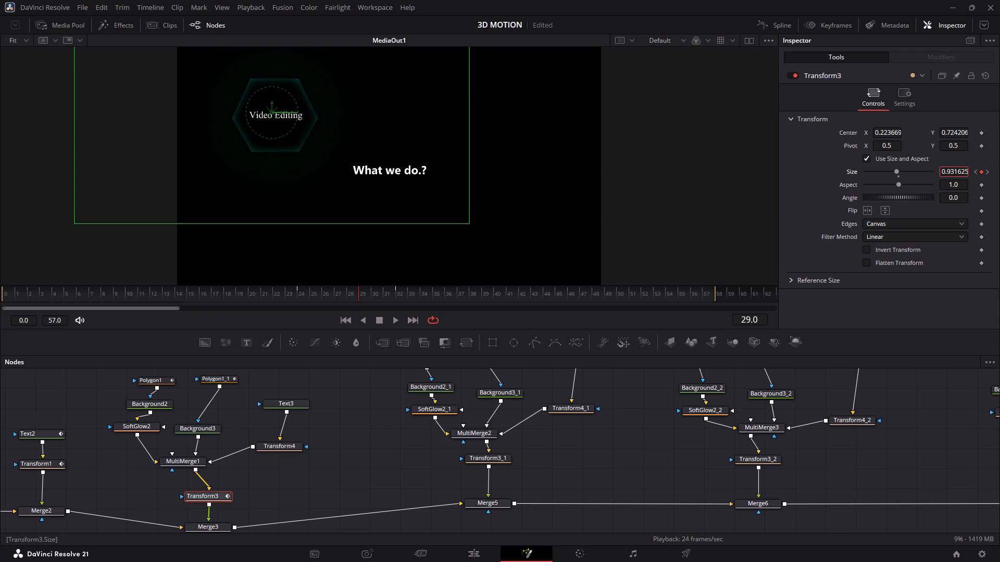
left_click_drag(965, 173, 966, 173)
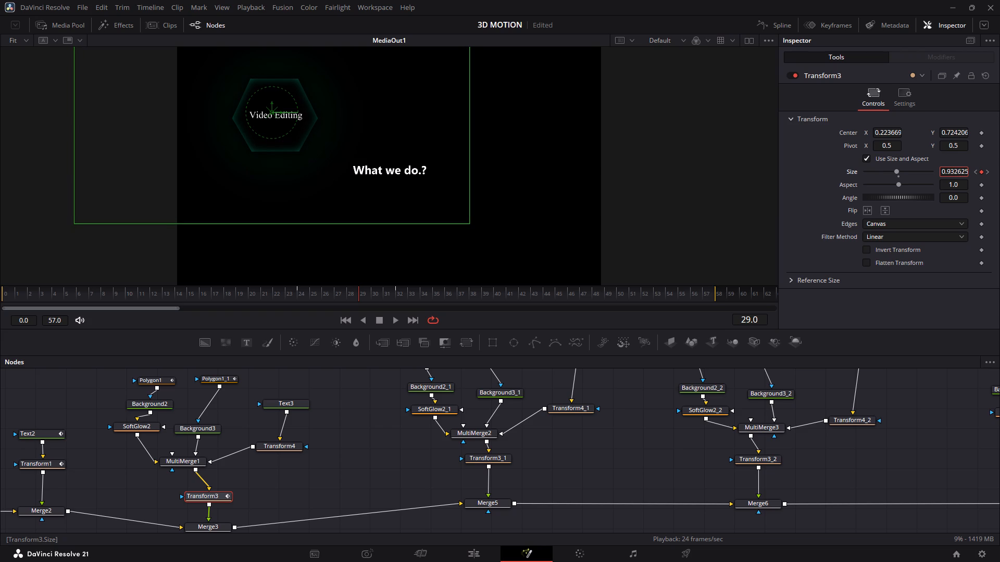
left_click_drag(966, 173, 970, 173)
left_click(633, 221)
left_click(633, 221)
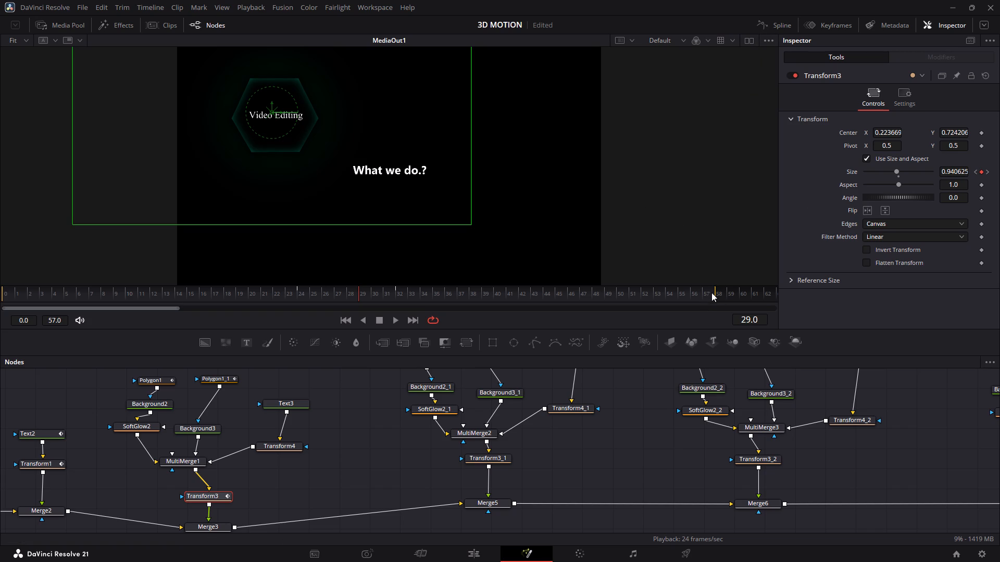
Narrow the composition's render range to frames 21 through 38.
left_click_drag(715, 290, 403, 307)
left_click_drag(403, 307, 480, 293)
left_click_drag(1, 295, 156, 301)
left_click_drag(156, 301, 224, 296)
left_click_drag(224, 296, 255, 296)
Play back the shortened range to check the Video Editing hexagon's size pop.
left_click(162, 261)
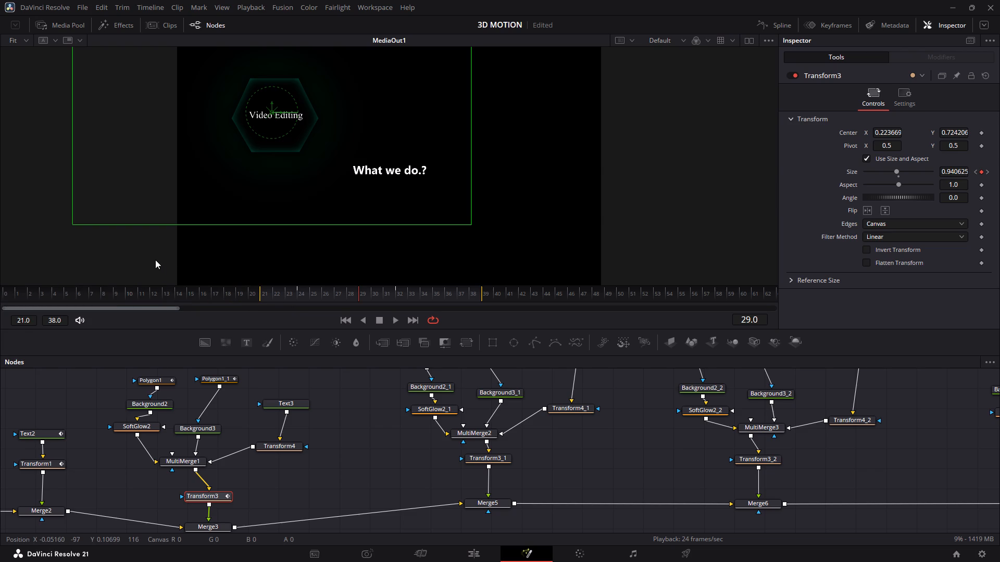
key("space")
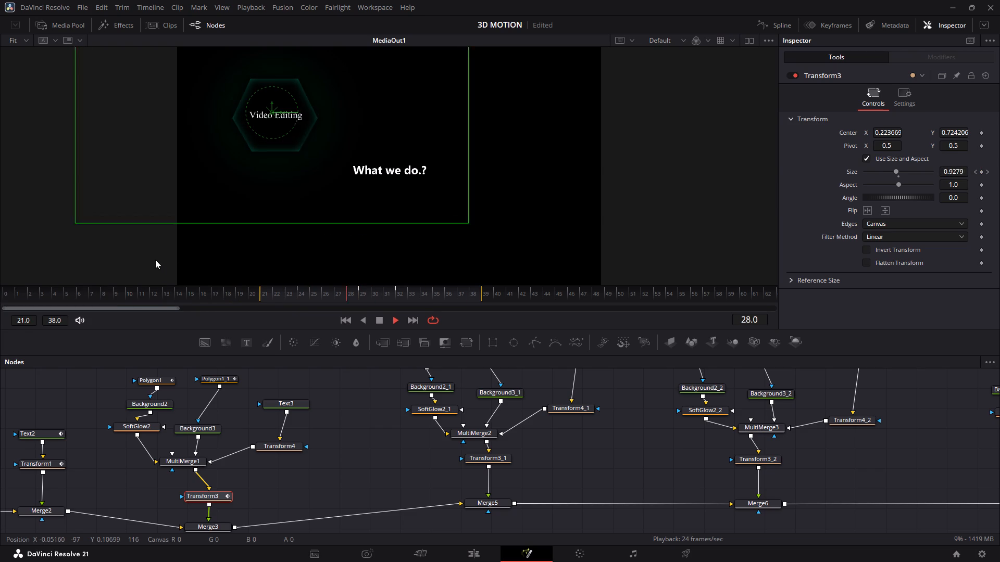
key("space")
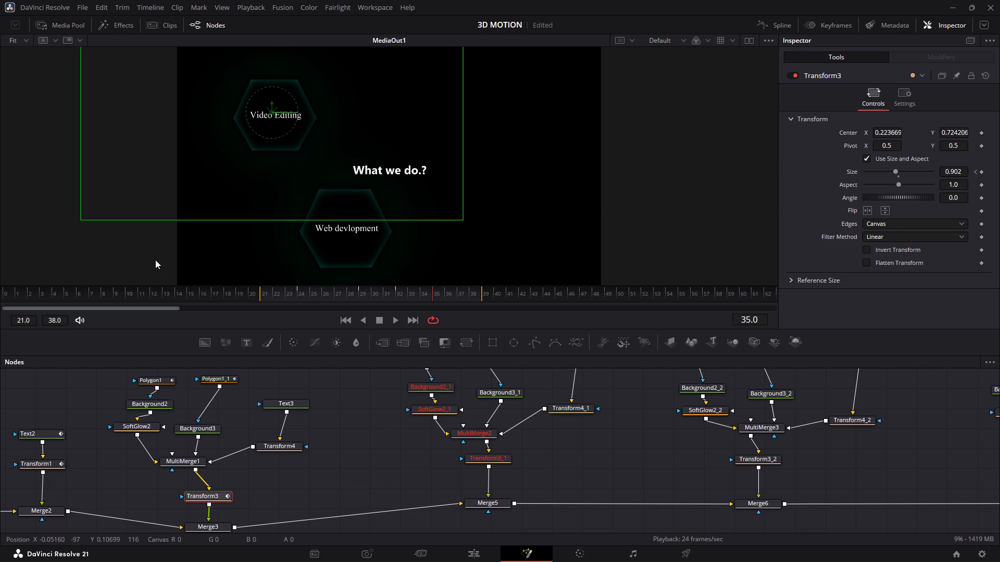
Open the spline editor, fit Transform3's Size curve in it and smooth the keyframes at frames 24, 29 and 32.
left_click(778, 28)
left_click(674, 274)
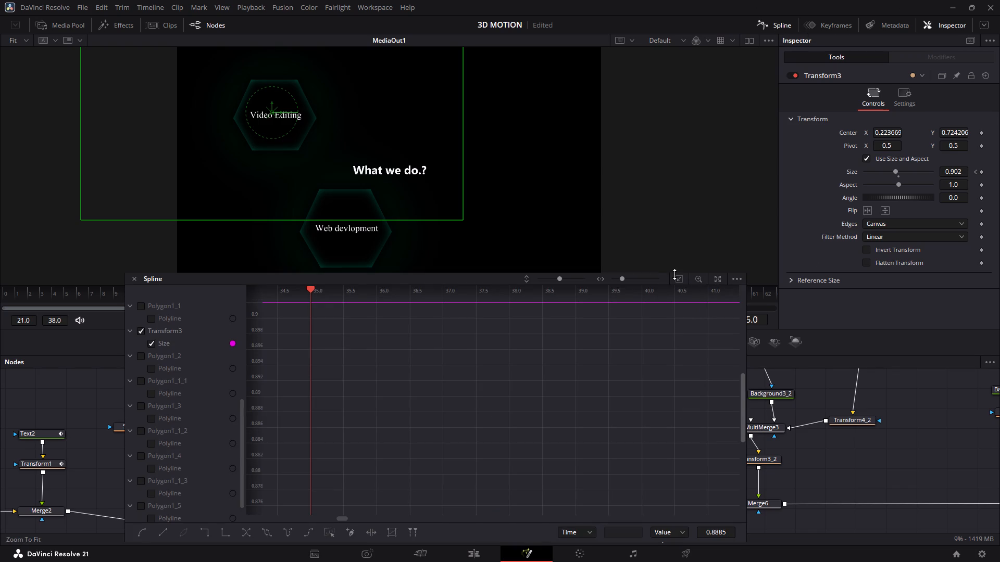
left_click(685, 280)
left_click(681, 278)
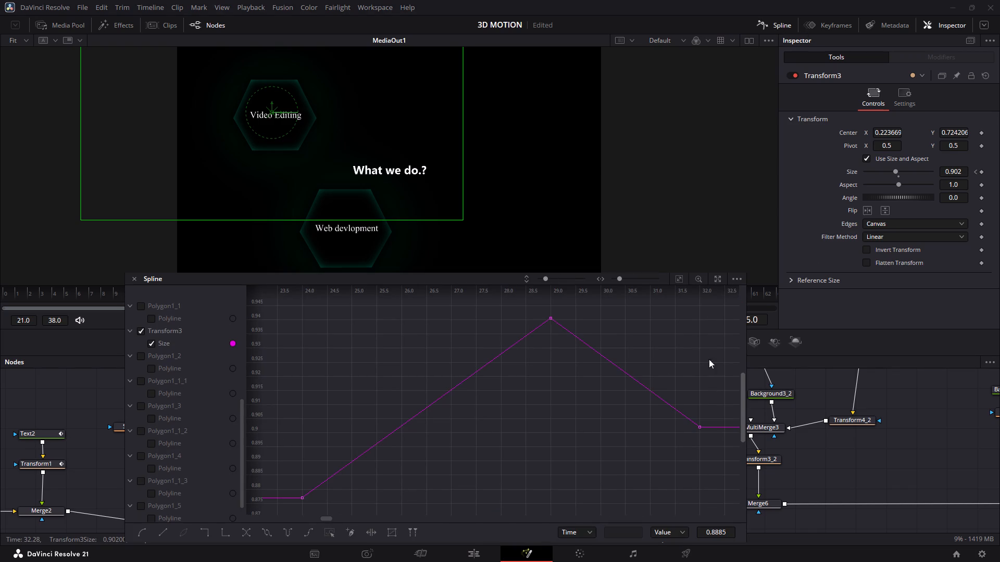
left_click_drag(731, 308, 309, 514)
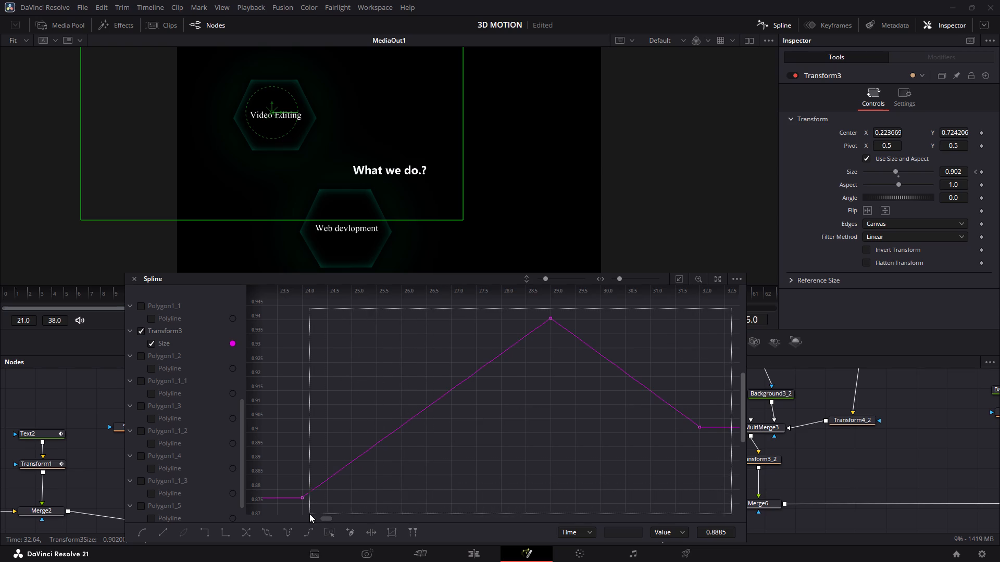
left_click_drag(309, 514, 299, 506)
key("s")
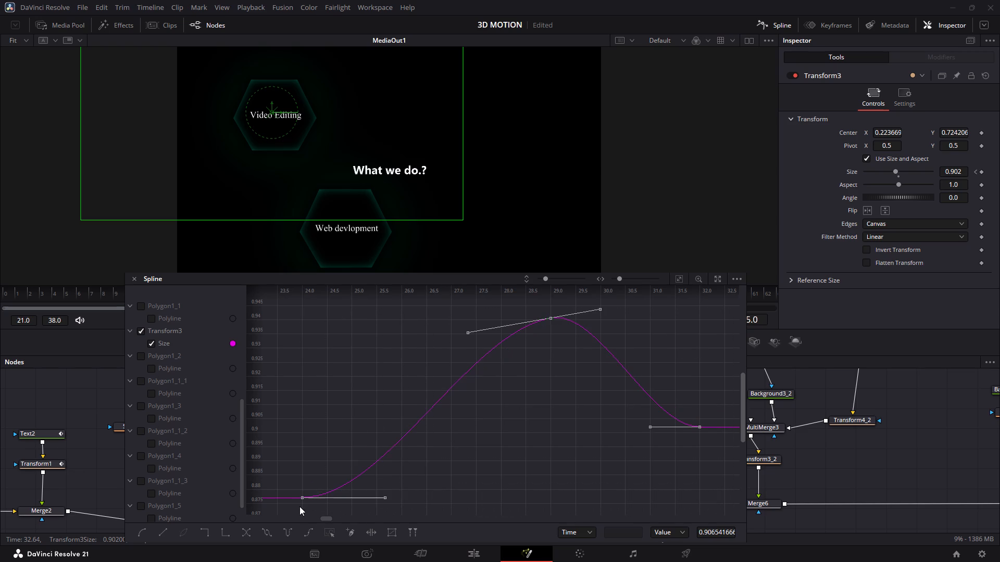
Play back the render range to check the hexagon's pop with the smoothed Size curve.
key("space")
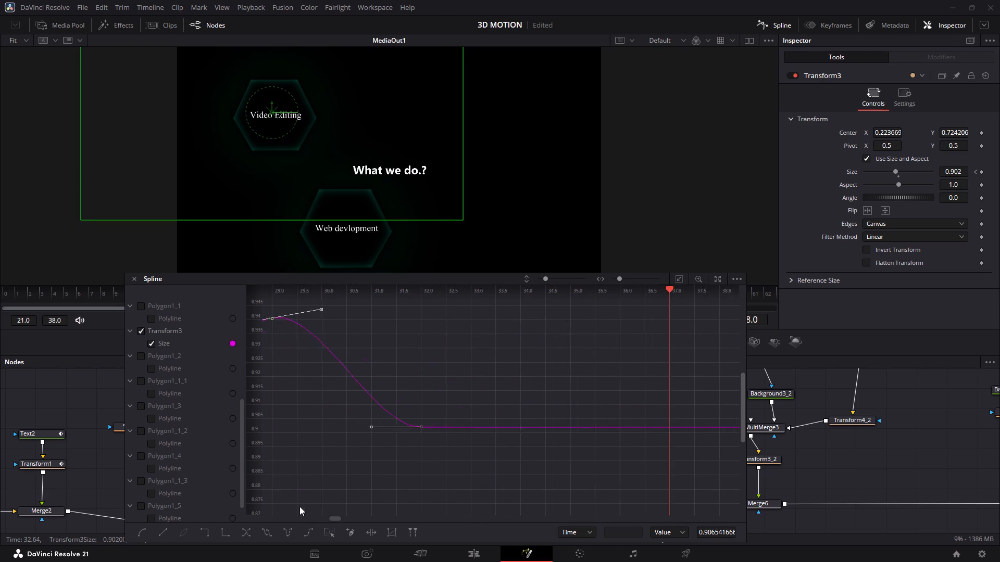
key("space")
key("space")
key("space")
key("space")
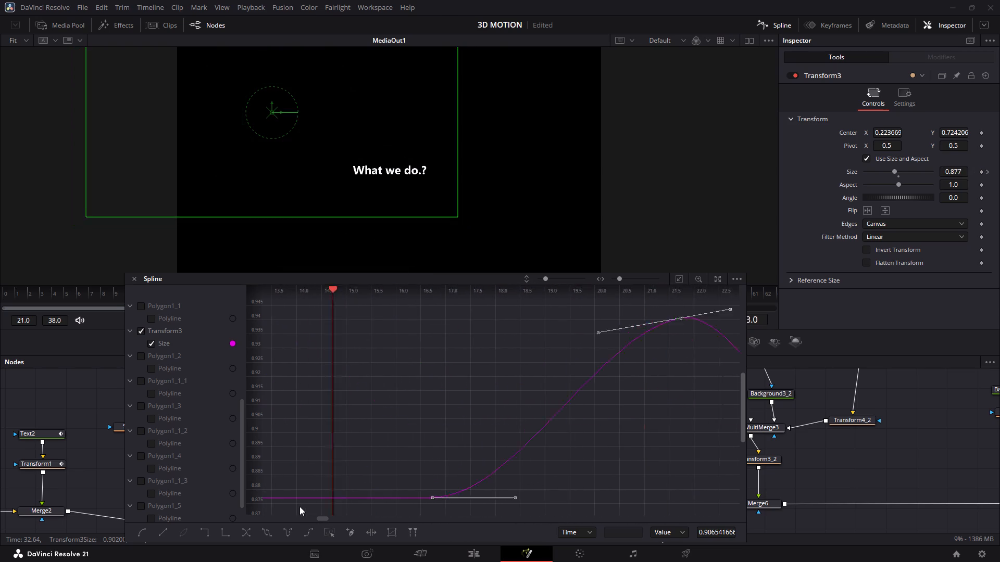
key("space")
Pull the frame 24 keyframe's handle on the Size curve steeply upward for a faster start.
scroll(327, 404, "right", 1)
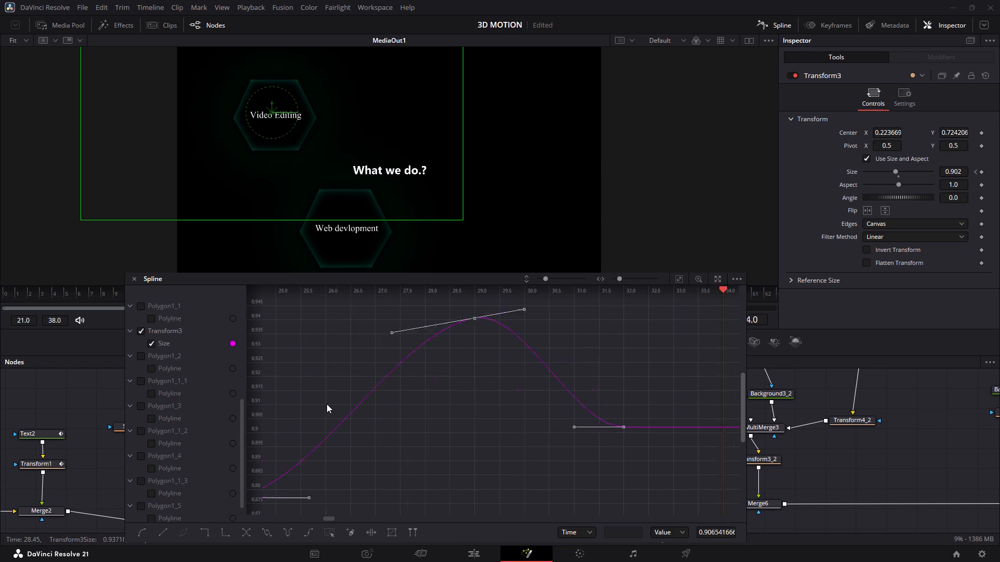
scroll(327, 404, "right", 1)
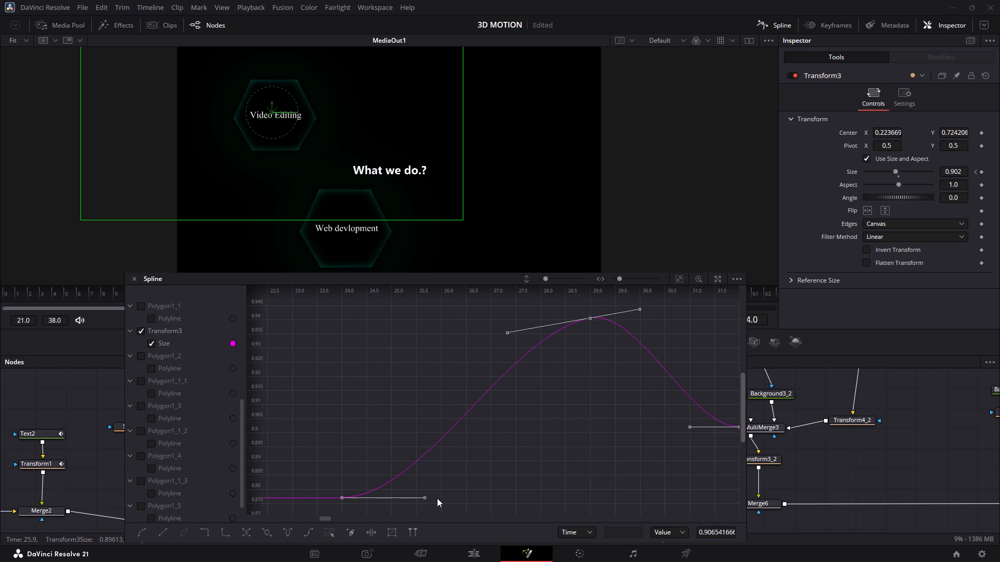
left_click_drag(425, 498, 359, 444)
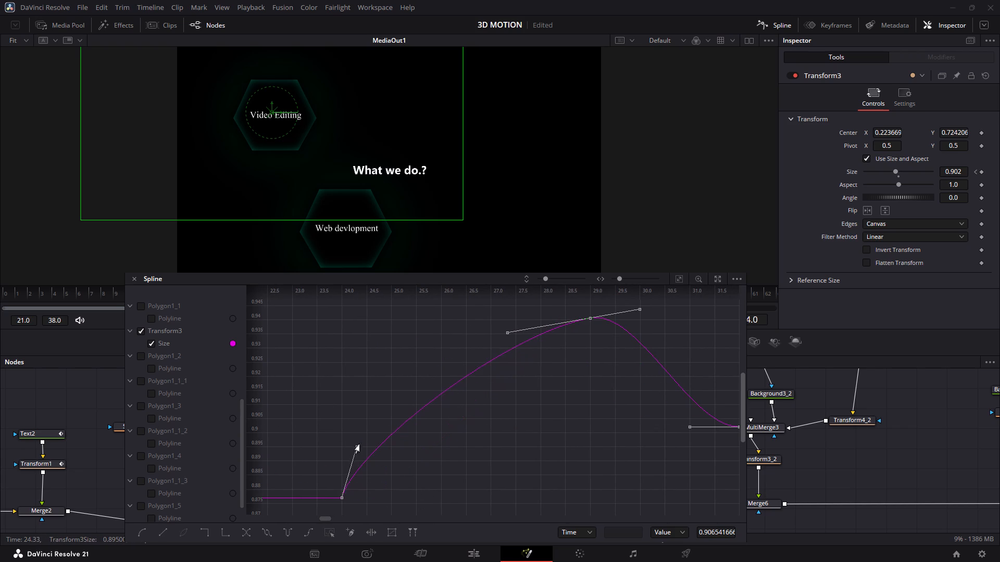
Pull the frame 24 keyframe's handle on Transform3's Size curve further up and play back the hexagon's pop.
left_click_drag(359, 444, 362, 421)
key("space")
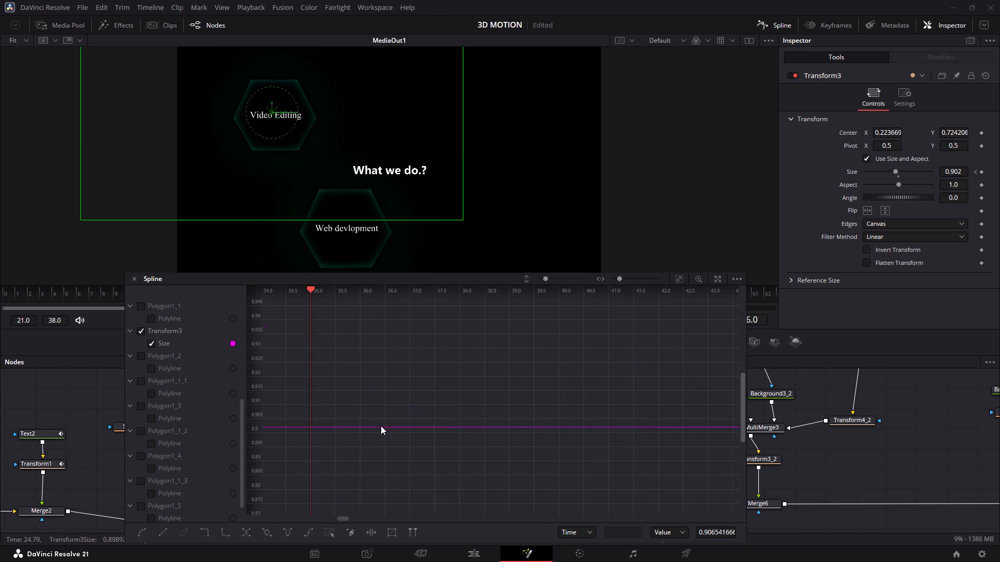
key("space")
key("space")
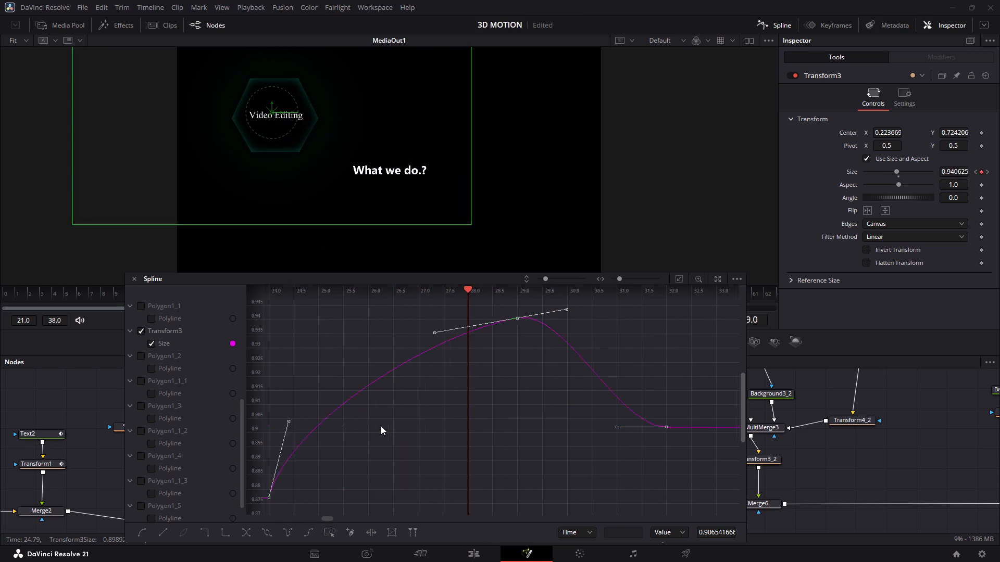
key("space")
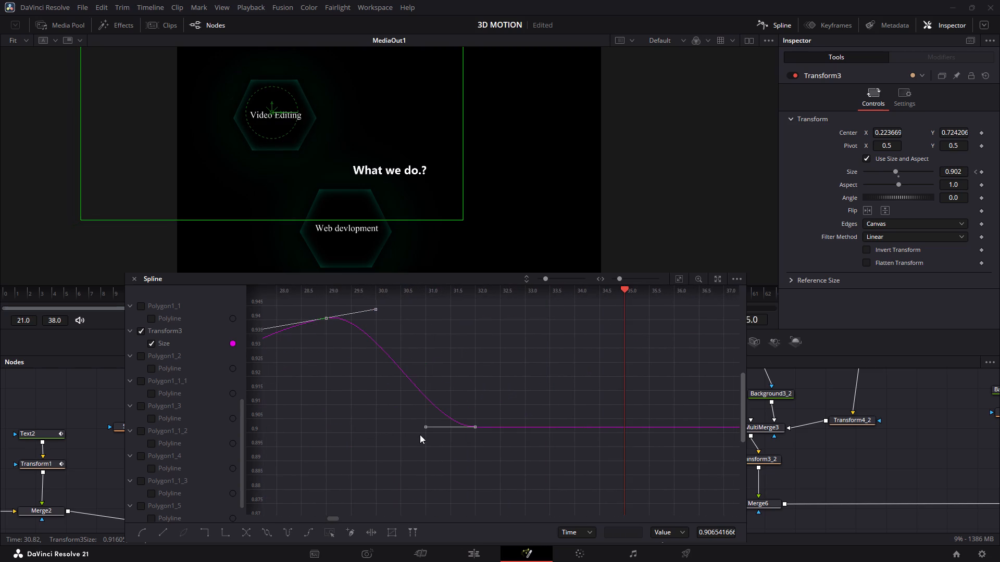
Pull the frame 32 keyframe's incoming handle on the Size curve steeply upward, check the playback and close the spline editor.
left_click_drag(425, 427, 453, 380)
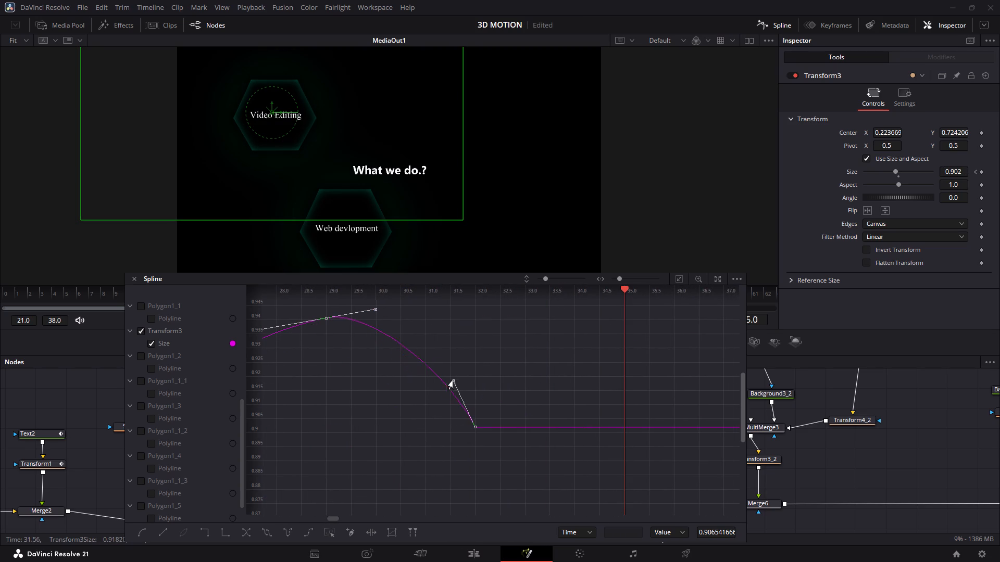
left_click_drag(453, 380, 458, 376)
key("space")
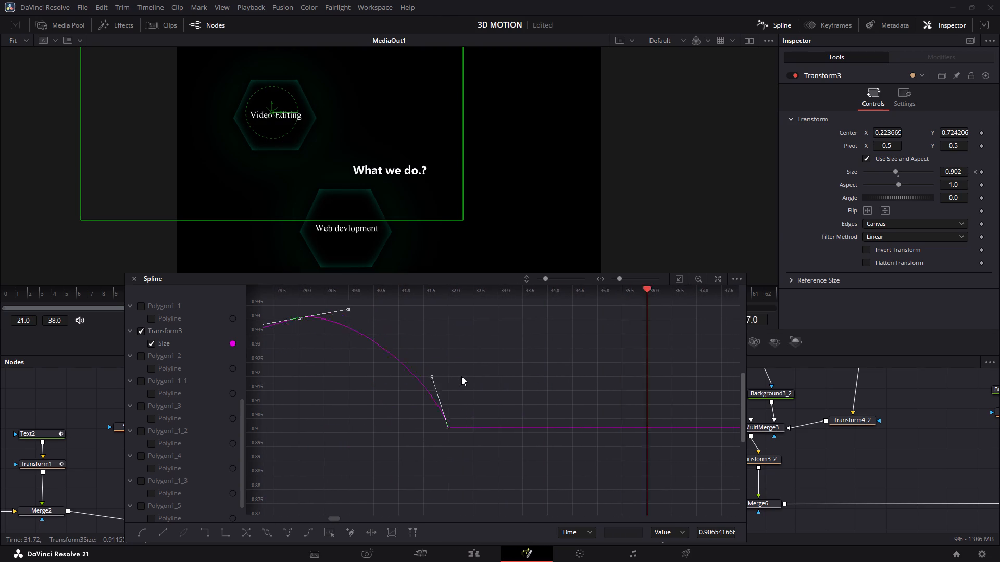
key("space")
key("space")
key("space")
key("space")
key("space")
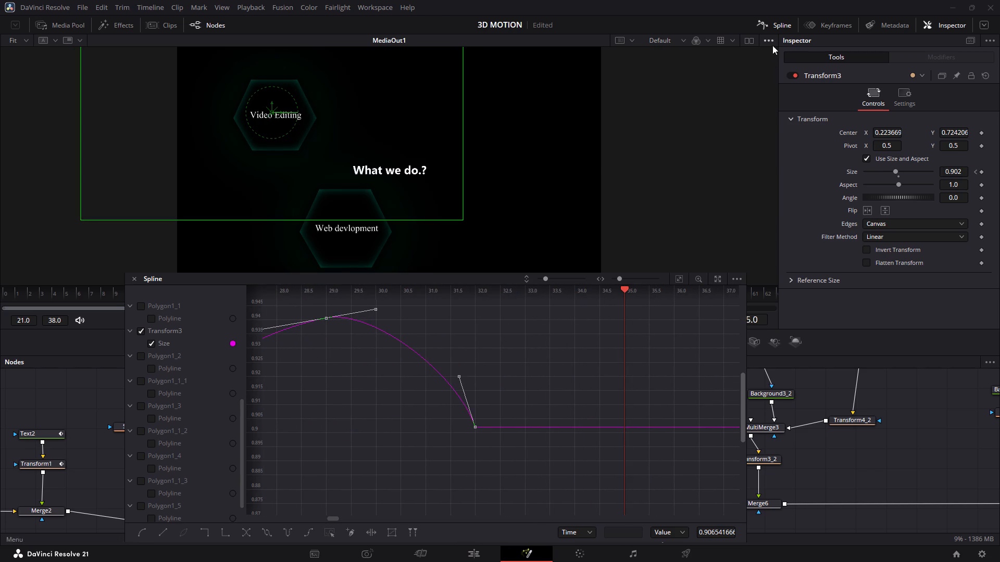
left_click(779, 30)
left_click(351, 441)
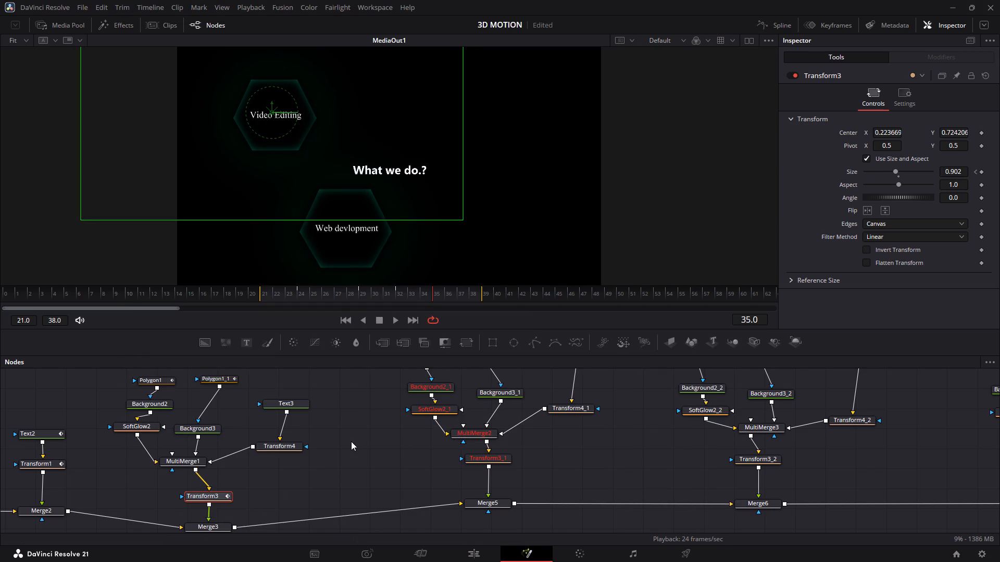
Step through Transform3's Size keyframes from frame 24 to frame 32 to read the pop's timing and values.
left_click(505, 458)
left_click(223, 496)
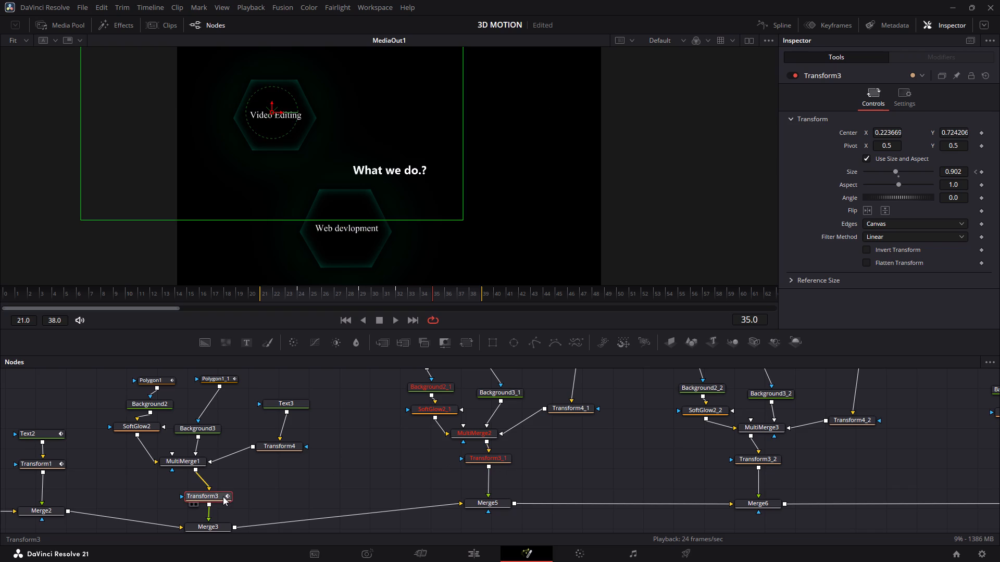
left_click(297, 290)
key("Right")
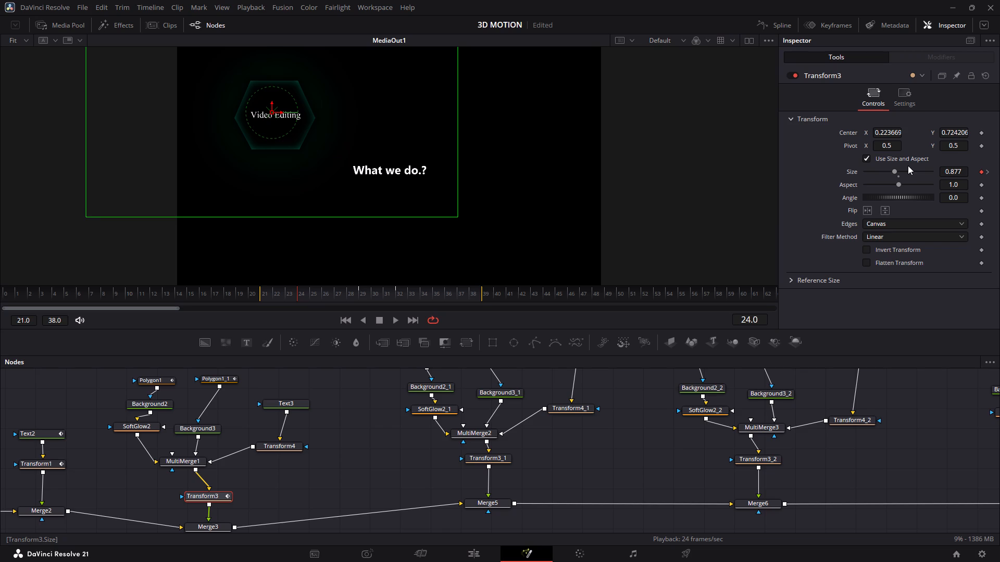
key("Right")
key("Right")
key("Right")
key("Right")
key("Right")
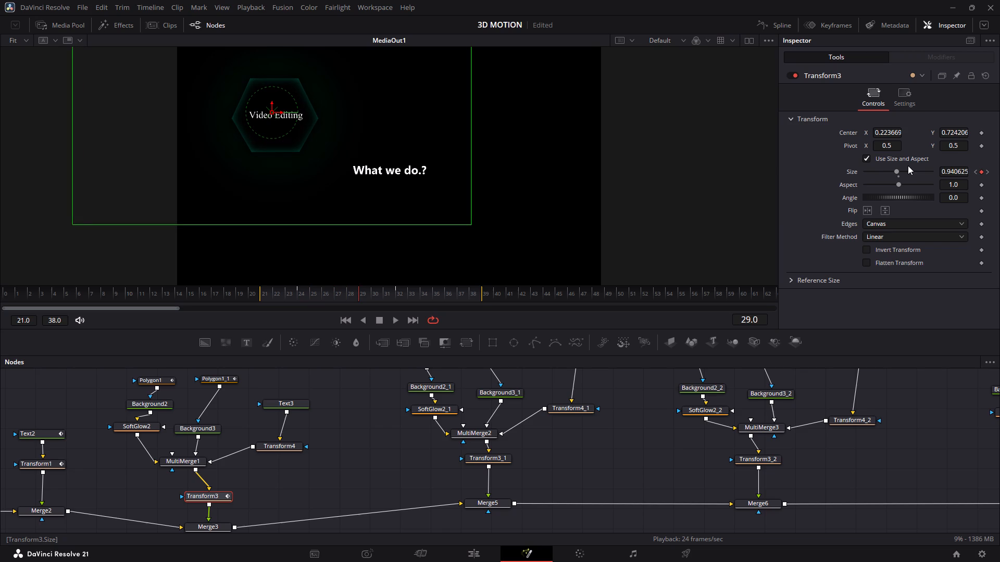
key("Right")
key("Right")
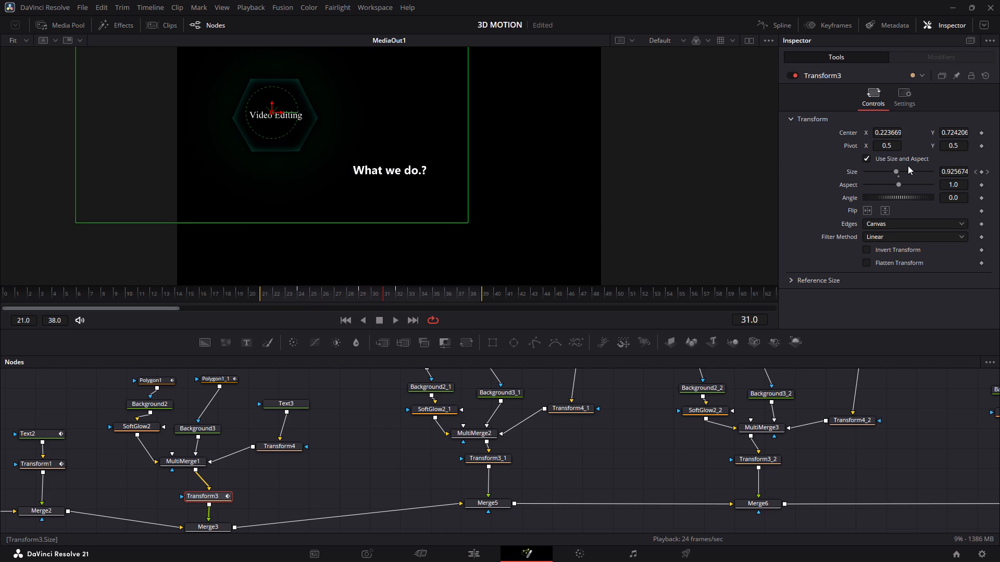
key("Right")
key("Left")
key("Right")
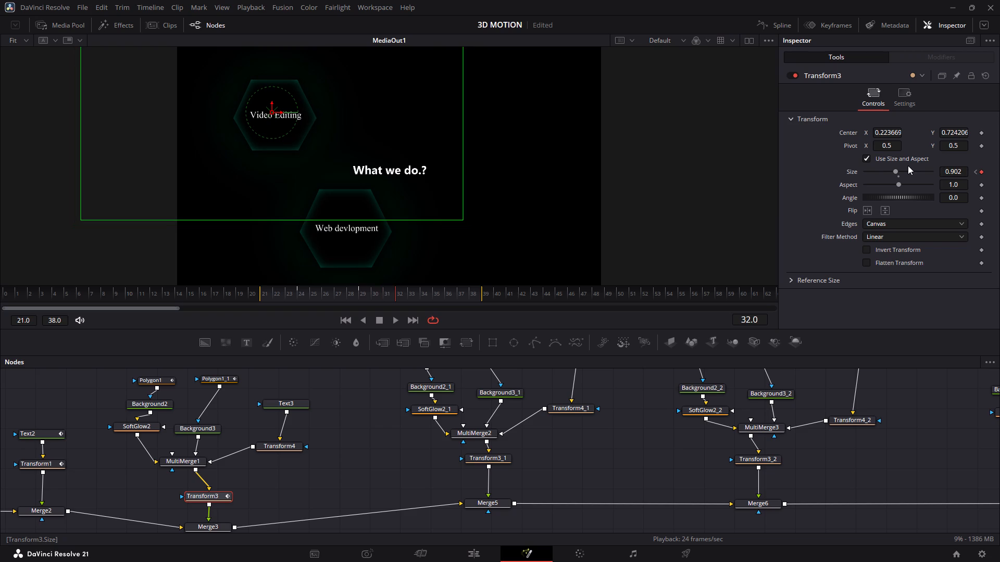
key("Right")
key("Left")
Keyframe the Size of Transform3_1, the Web devlopment hexagon's transform, at frame 32 with a value of 0.877.
left_click(490, 461)
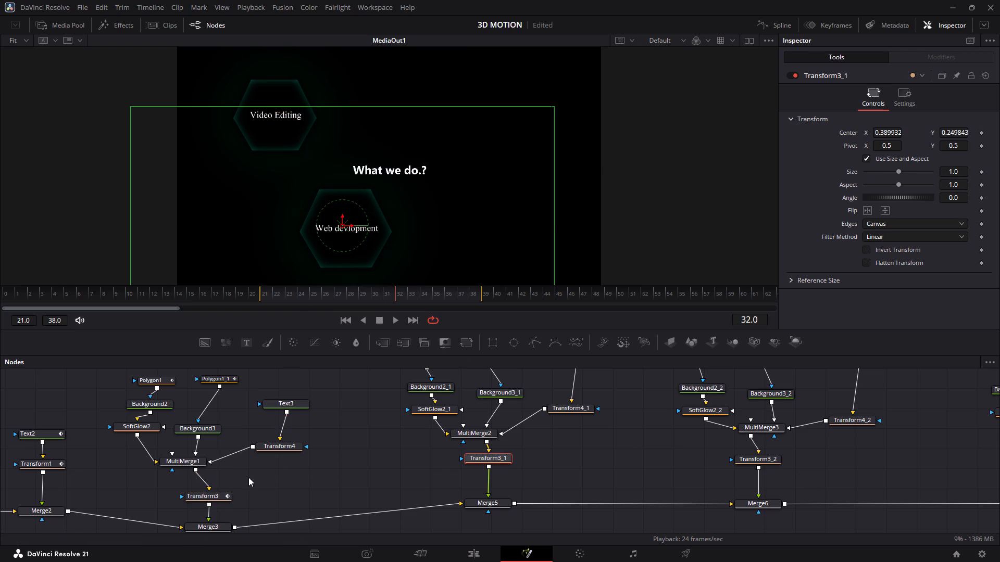
left_click(213, 503)
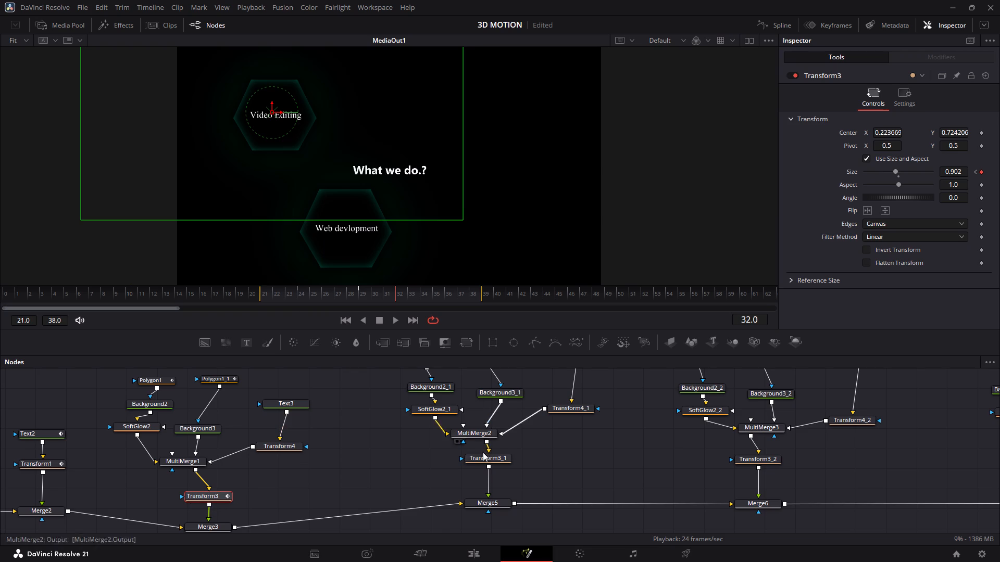
left_click(482, 455)
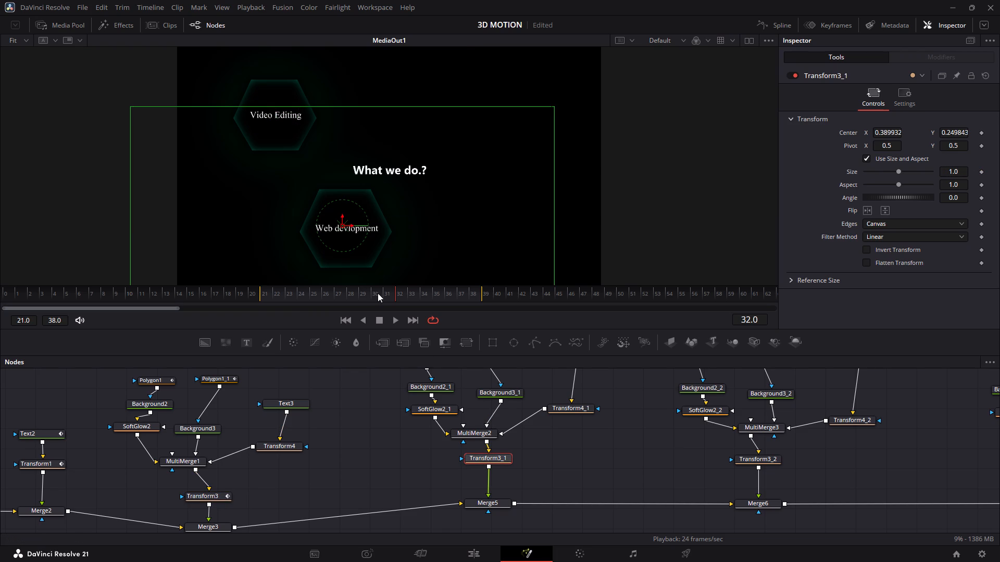
left_click(983, 171)
left_click_drag(963, 171, 944, 171)
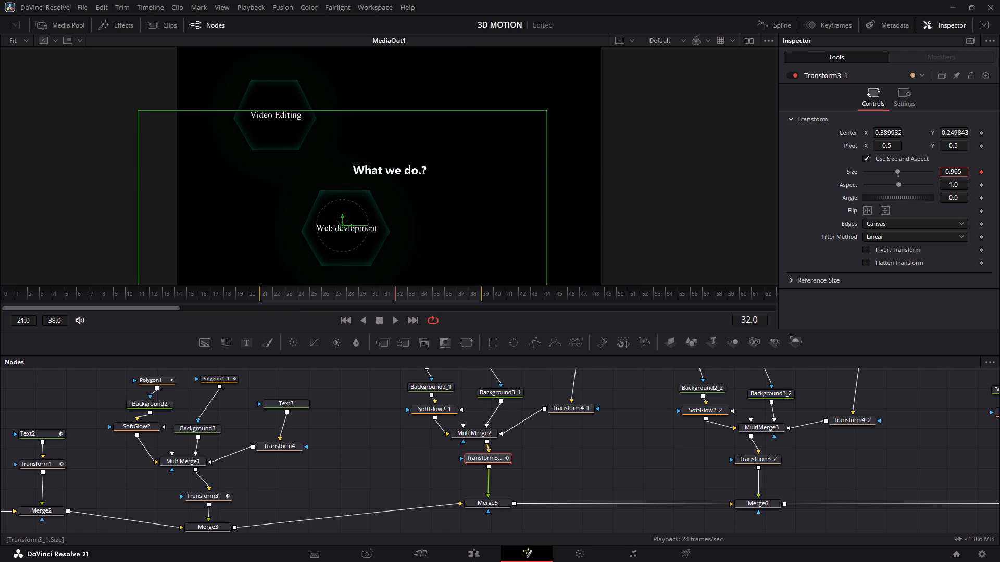
left_click_drag(944, 171, 927, 168)
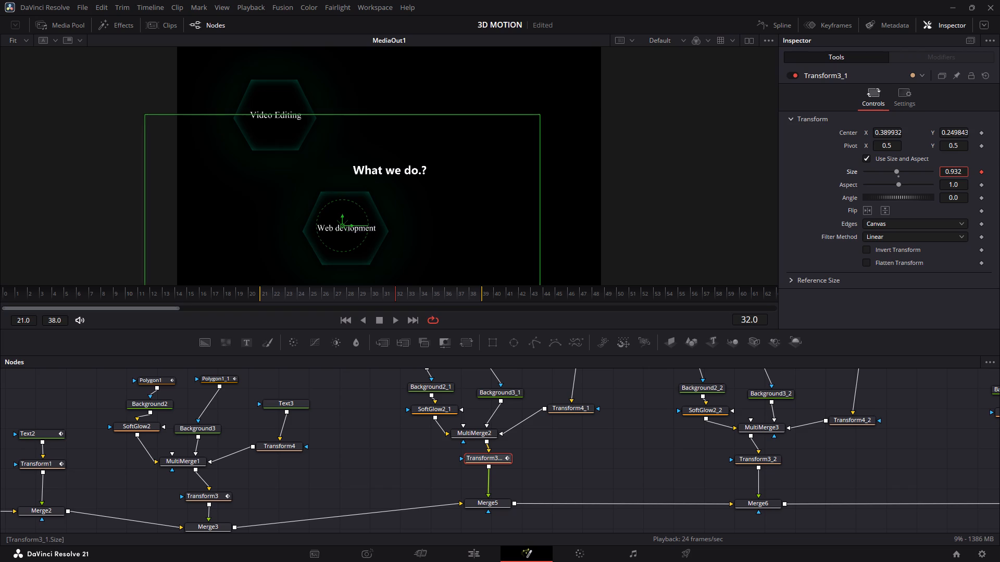
left_click_drag(927, 168, 908, 164)
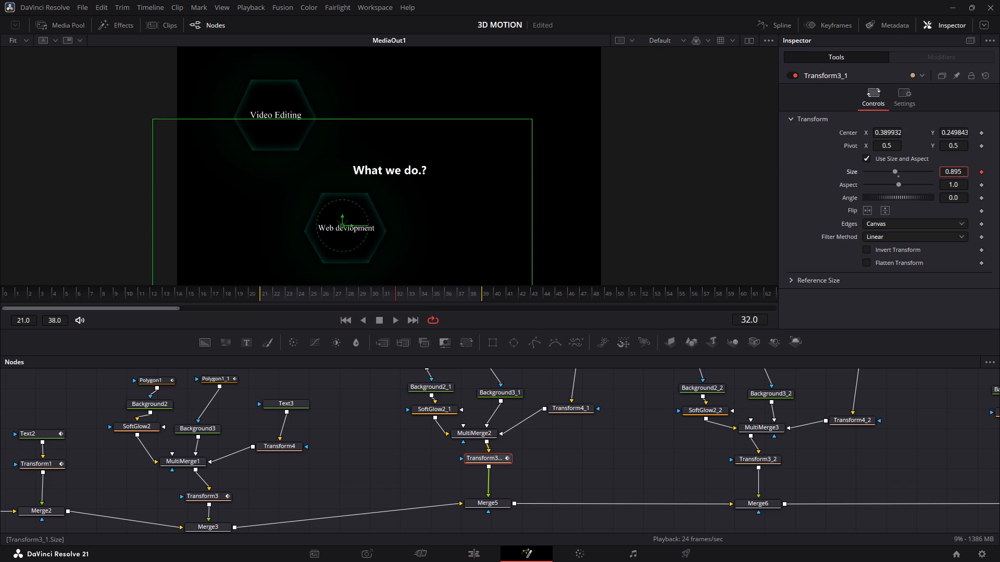
left_click_drag(908, 164, 894, 160)
double_click(963, 171)
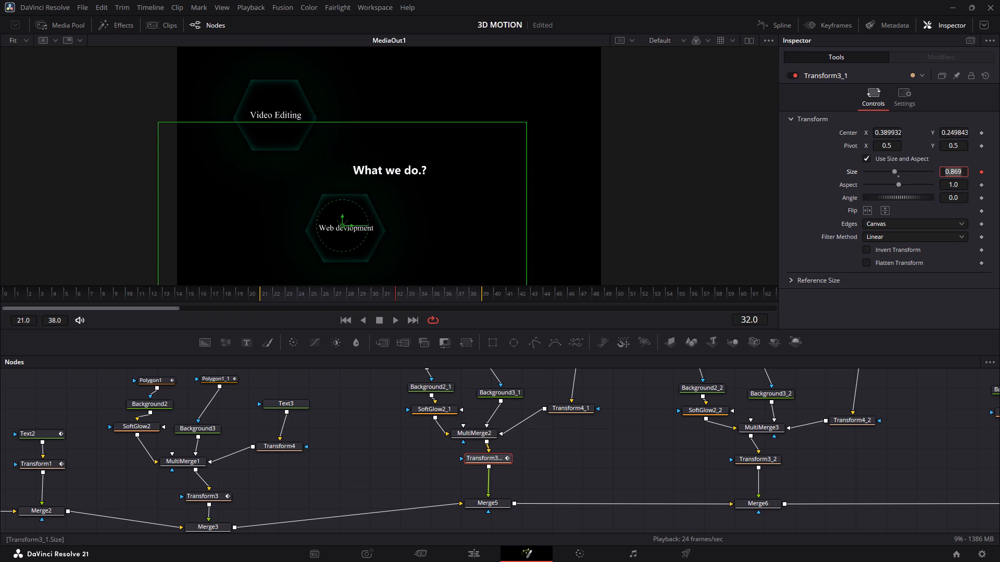
key("BackSpace")
type("0.")
type("877")
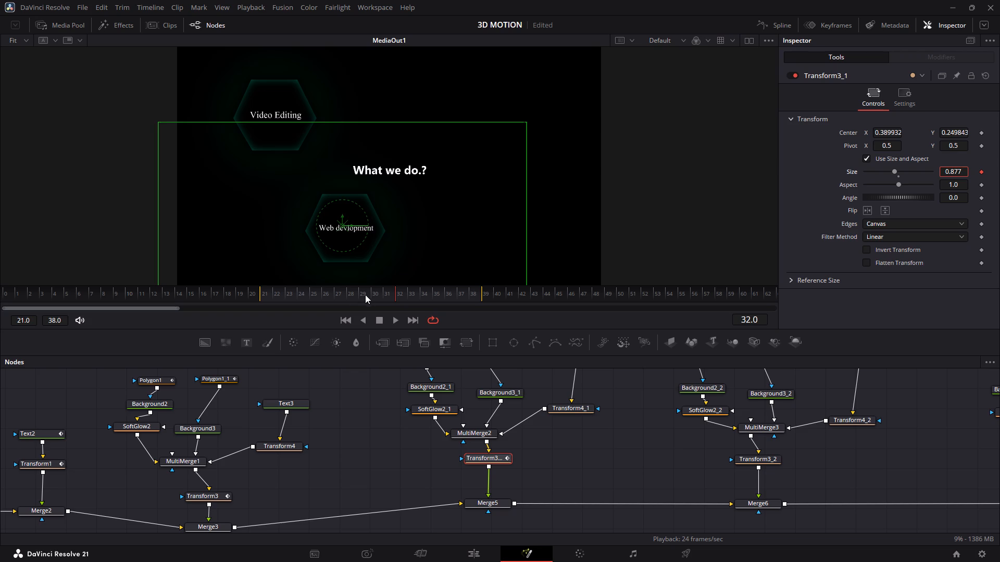
Recheck Transform3's Size at frame 32 and move the Transform3_1 node slightly closer to Merge5.
left_click(248, 497)
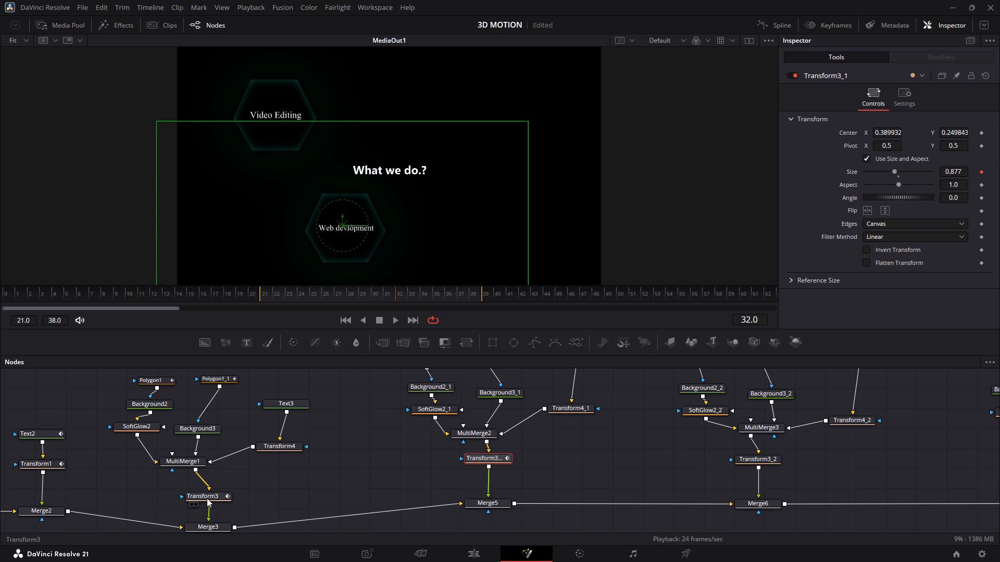
left_click(207, 497)
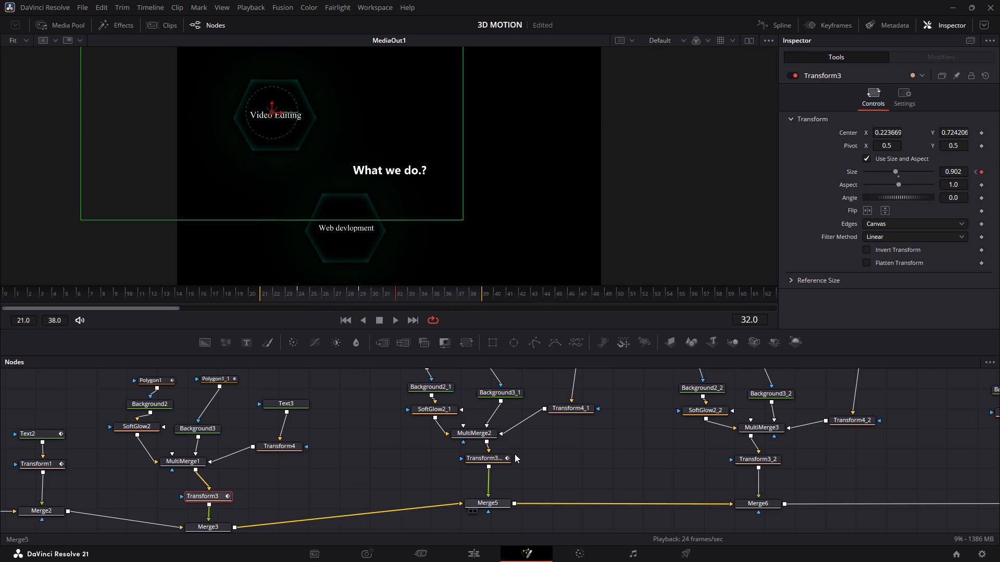
left_click(498, 456)
left_click_drag(495, 459, 492, 470)
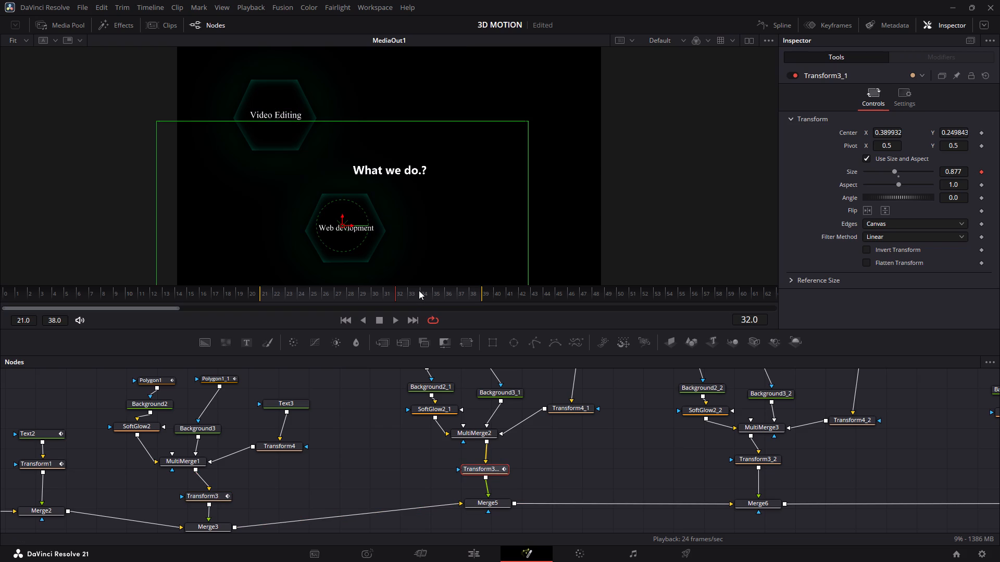
Move the playhead to frame 37 and extend the end of the render range to frame 43.
key("Right")
key("Right")
key("Right")
key("Right")
key("Right")
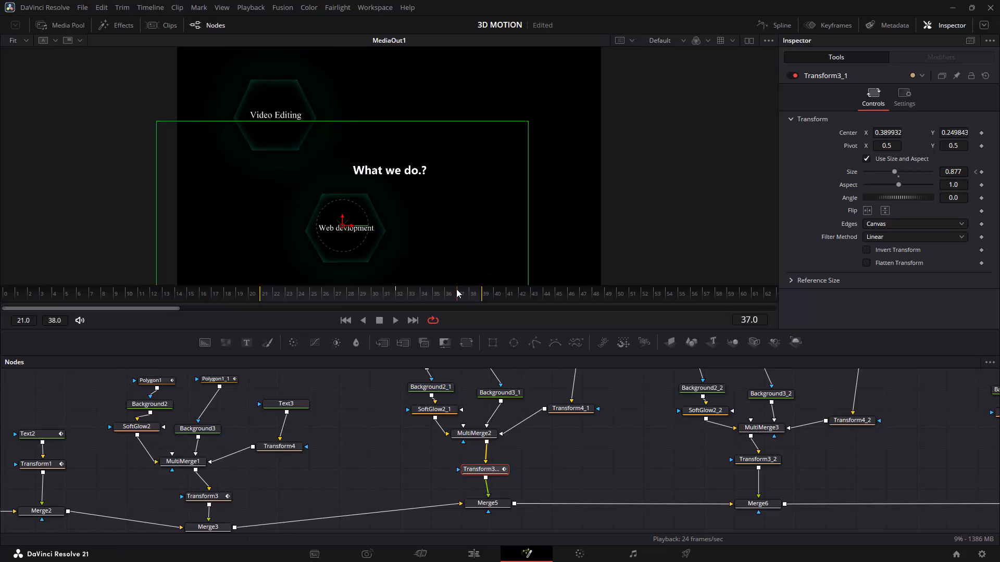
left_click_drag(481, 293, 497, 295)
left_click_drag(497, 295, 536, 296)
Keyframe the Size of Transform3_1, the Web devlopment hexagon's transform, at frame 37 with a value of 0.944.
left_click(961, 172)
key("BackSpace")
key("BackSpace")
key("BackSpace")
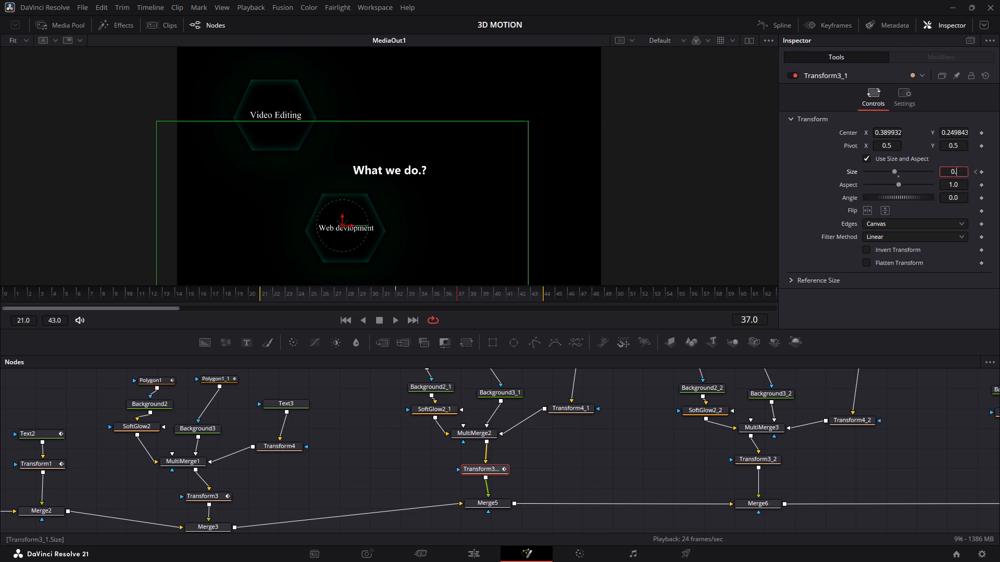
key("9")
key("4")
key("4")
key("Return")
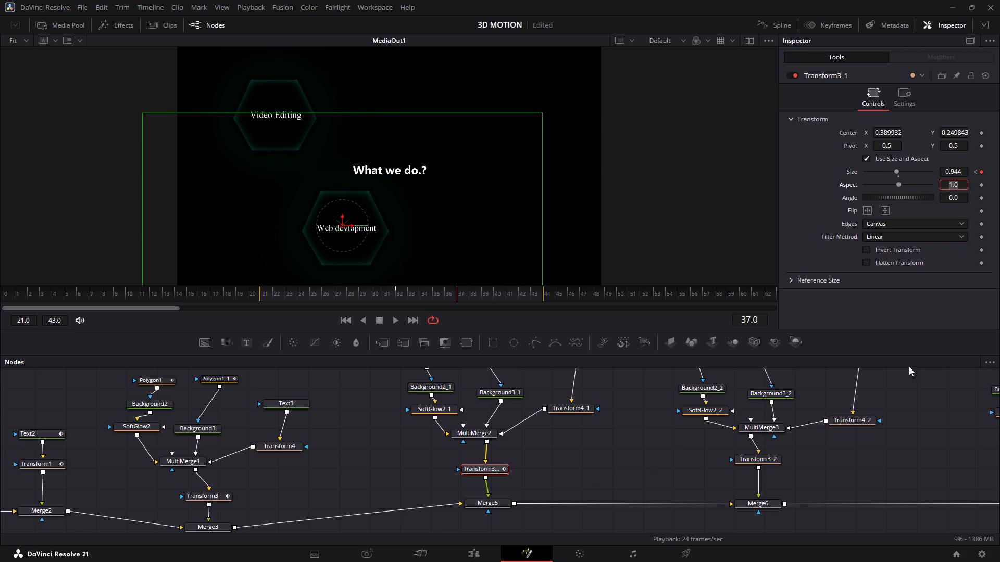
left_click(871, 320)
Keyframe Transform3_1's Size at frame 40 with a value of 0.901.
key("Right")
key("Right")
key("Right")
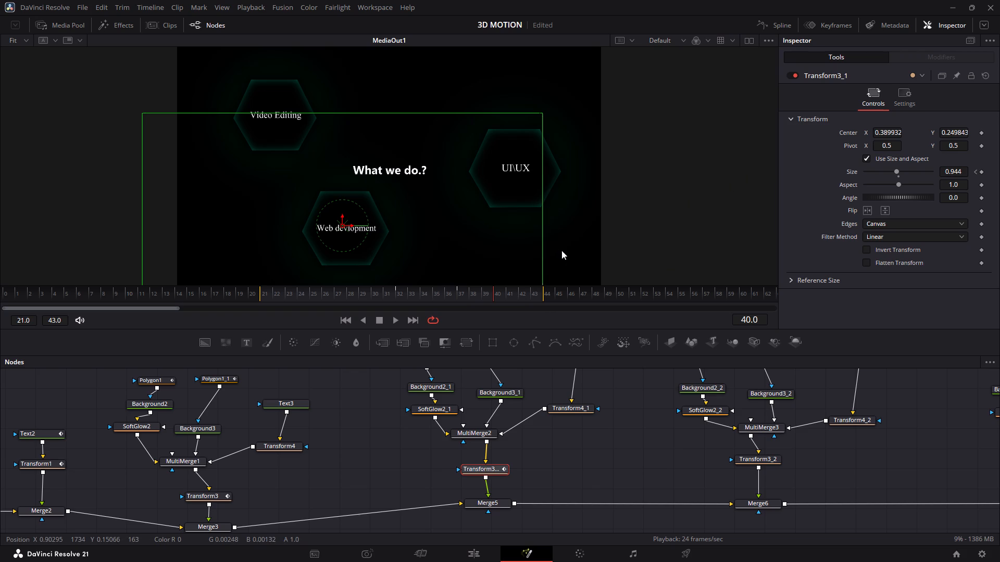
left_click(983, 172)
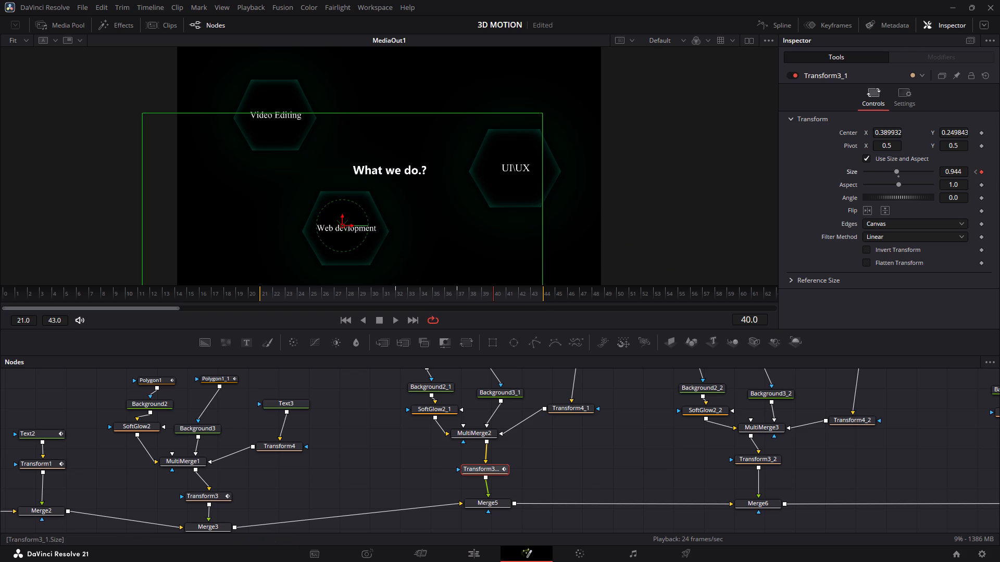
left_click_drag(964, 169, 942, 164)
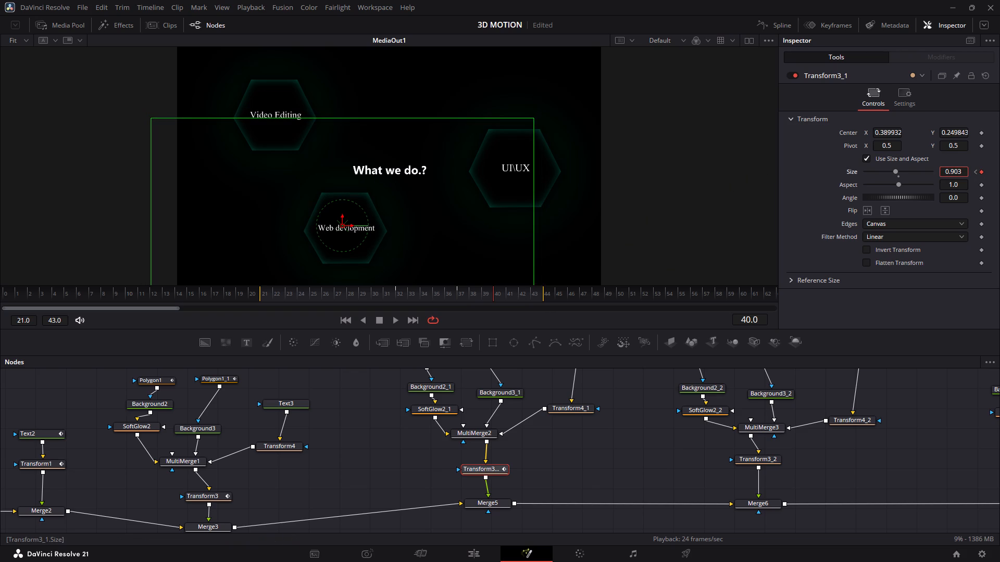
left_click_drag(942, 164, 941, 164)
left_click(742, 215)
left_click(742, 215)
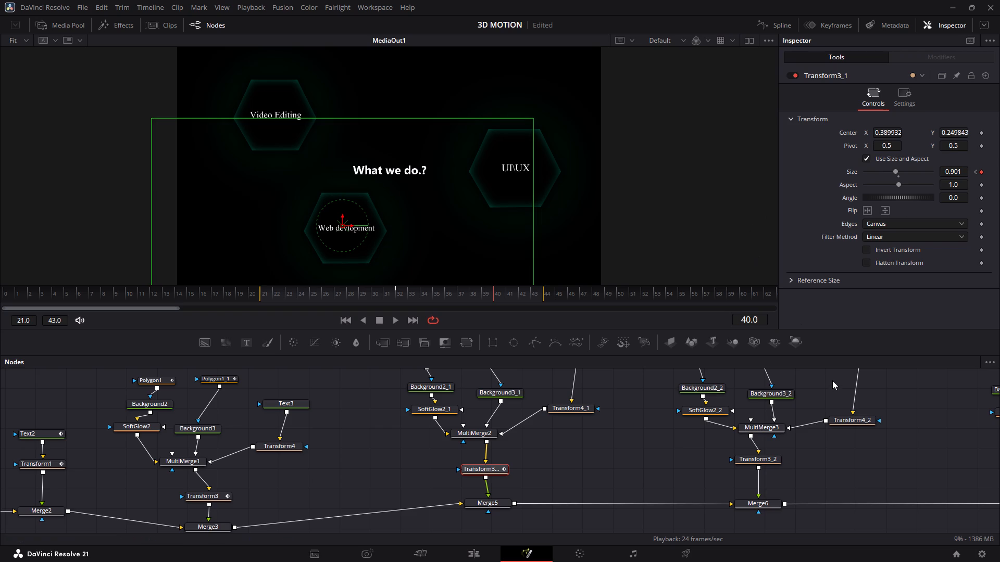
left_click(835, 384)
Show only Transform3_1's Size curve in the Spline editor and smooth all of its keyframes.
scroll(619, 476, "left", 1)
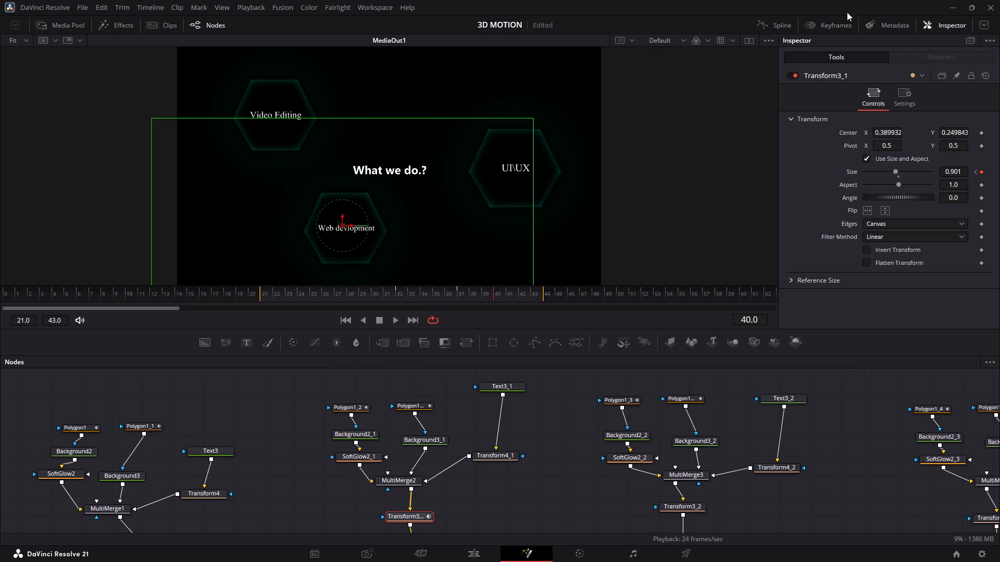
left_click(781, 22)
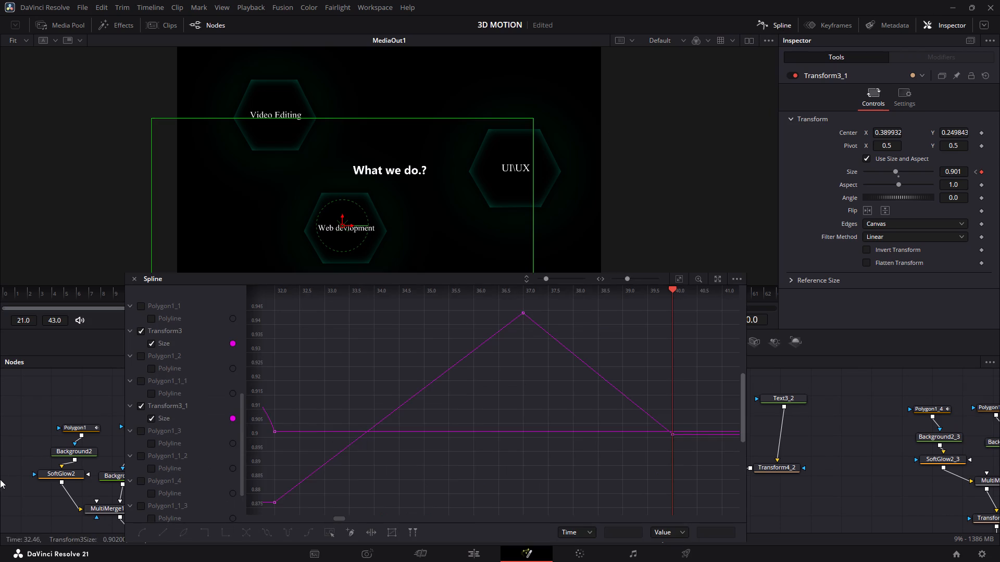
left_click(140, 331)
left_click(140, 331)
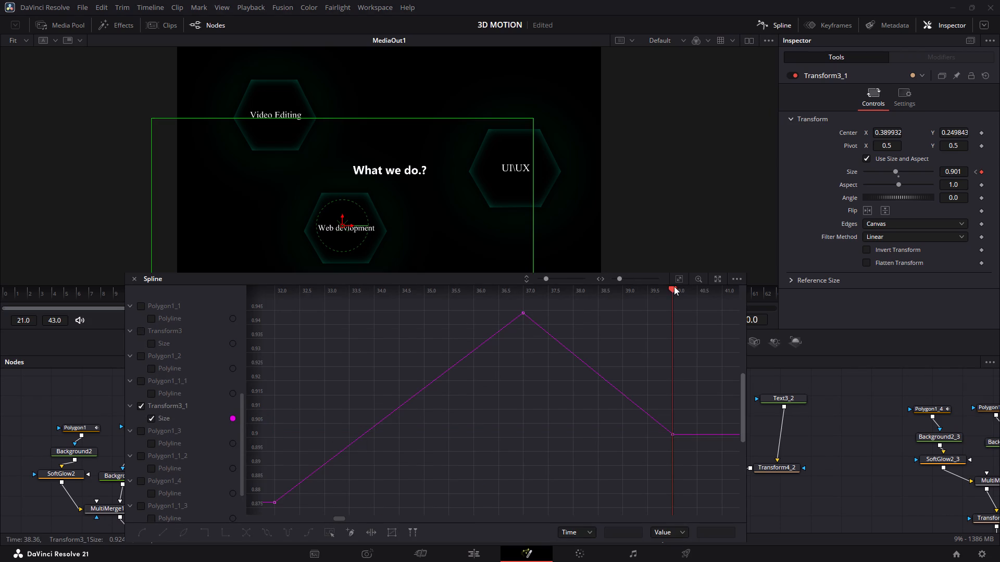
left_click(680, 278)
left_click_drag(720, 302, 293, 506)
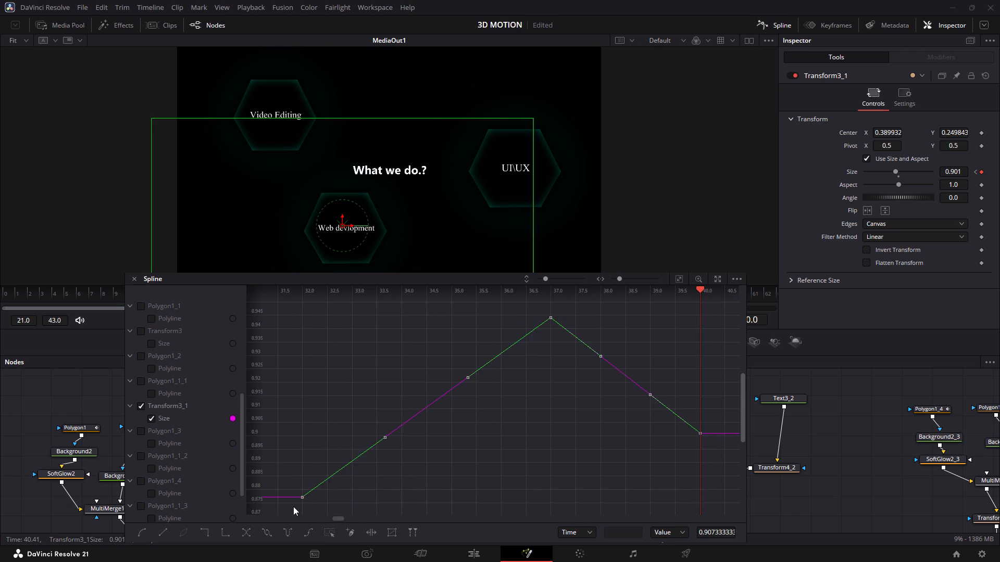
key("s")
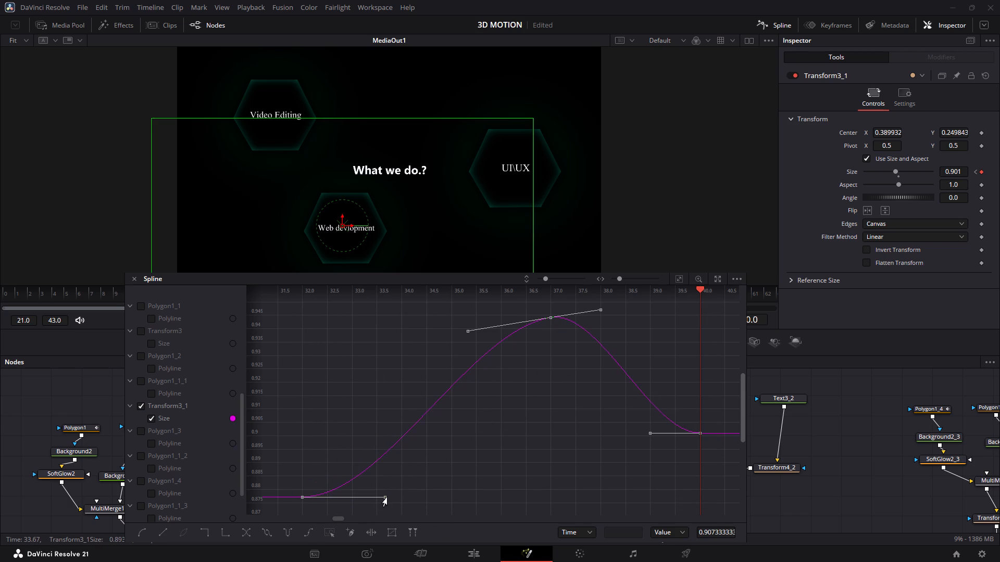
Bend the Size curve's first and last keyframe handles upward for a steep rise from frame 32 and a rounded drop into frame 40.
left_click_drag(385, 499, 337, 415)
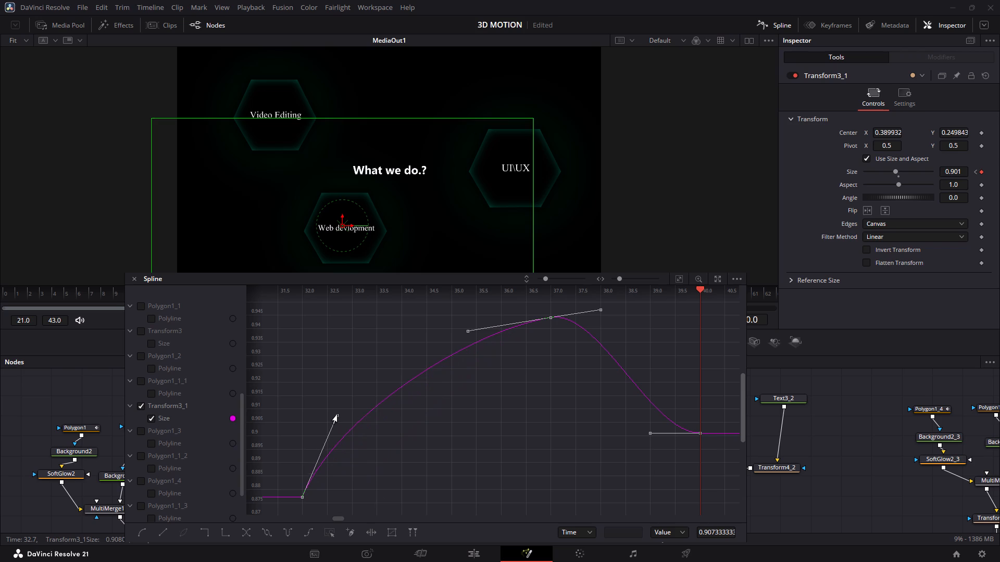
left_click_drag(337, 415, 340, 410)
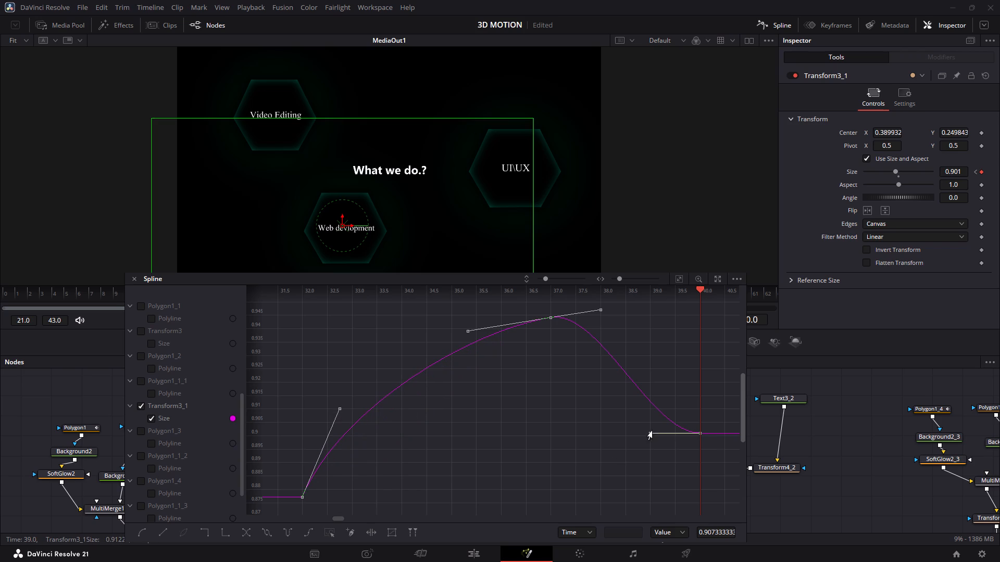
left_click_drag(649, 433, 675, 354)
left_click(558, 463)
Play back the render range, closing the Spline editor, to check the Web devlopment hexagon's size pop.
key("space")
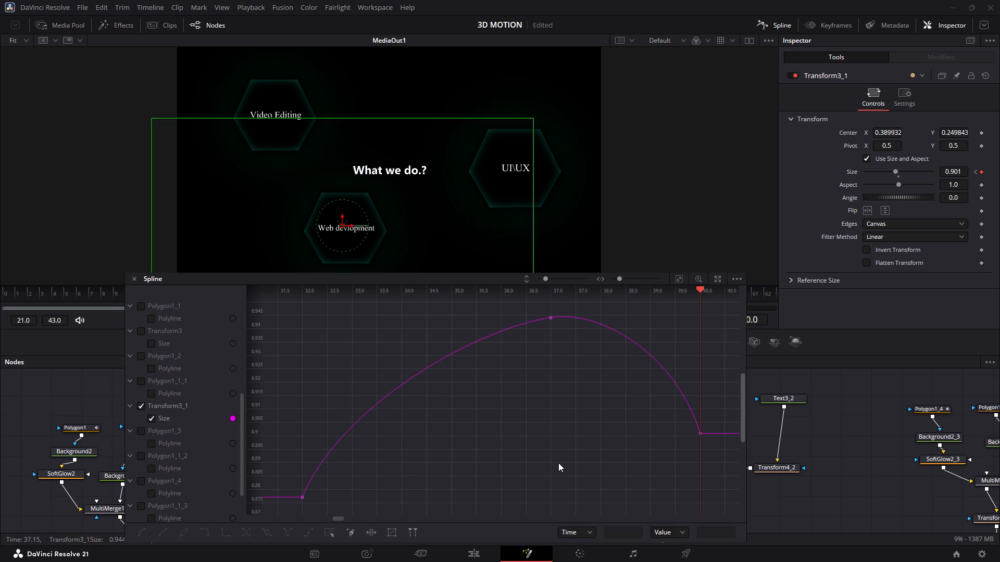
key("space")
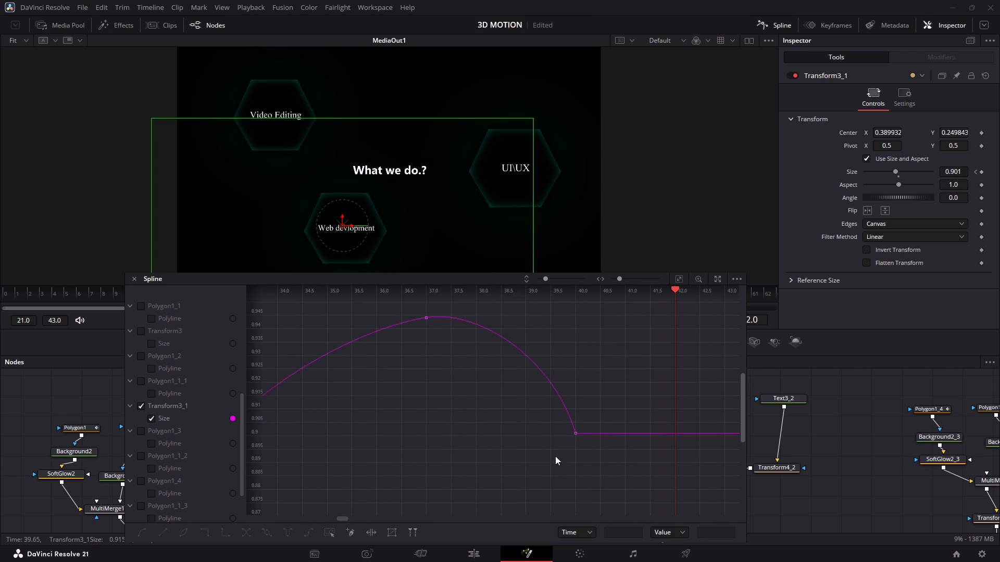
left_click(772, 24)
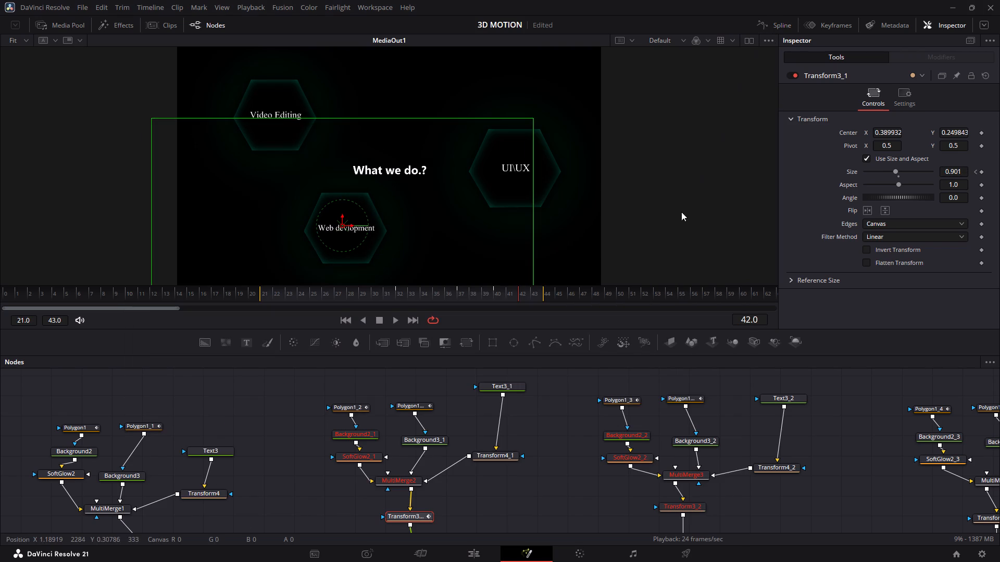
left_click(529, 497)
key("space")
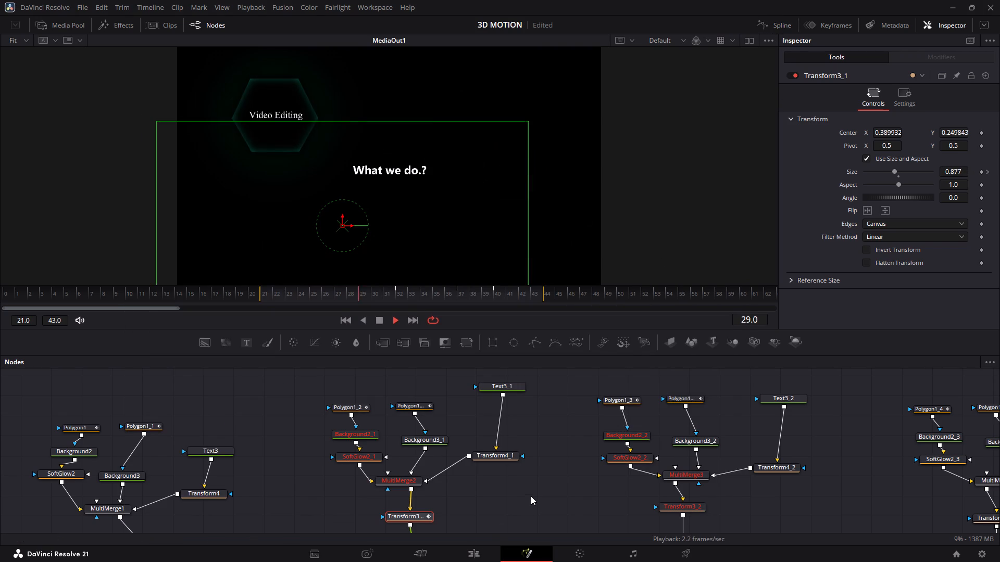
key("space")
key("space")
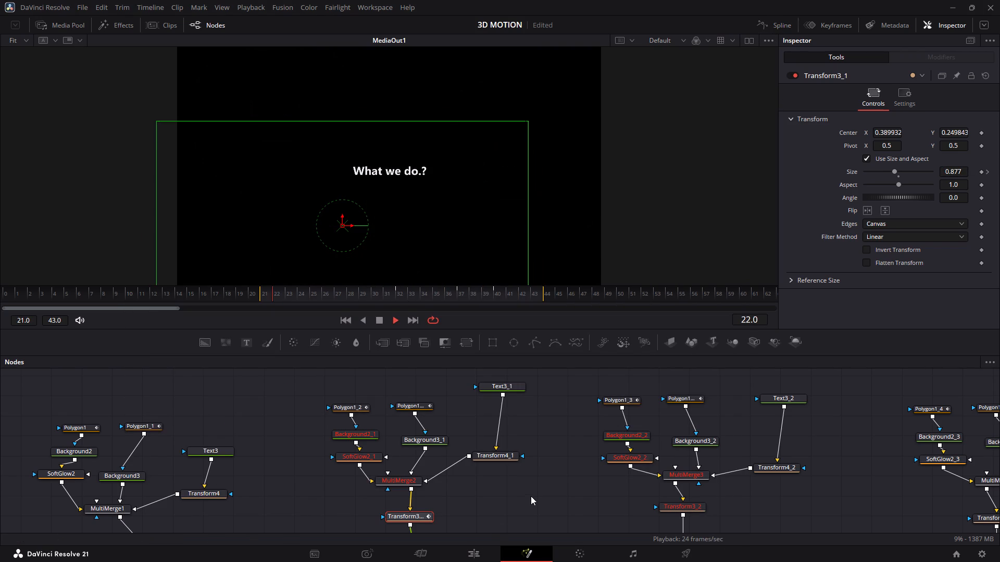
key("space")
key("space")
key("space")
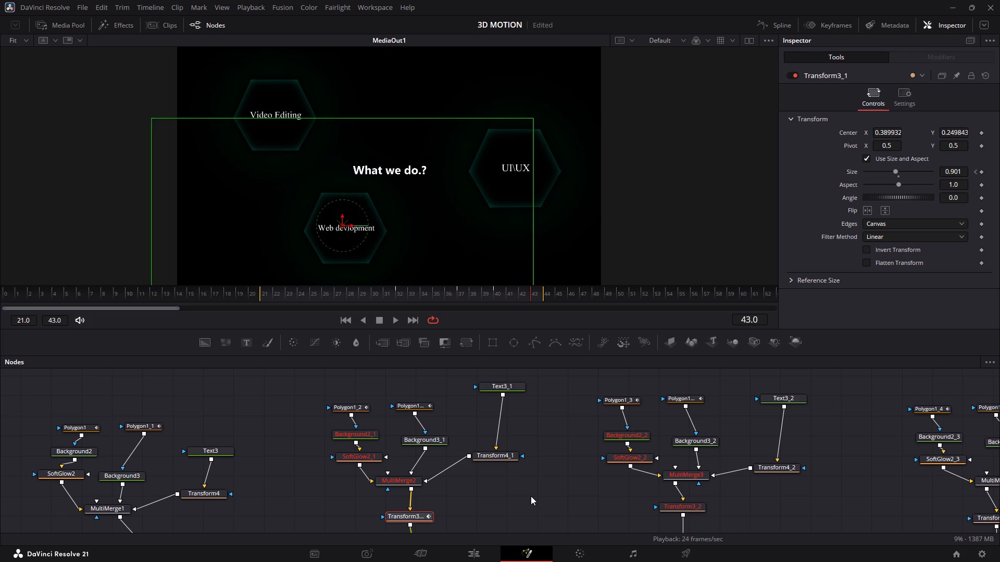
Set the Size of Transform3_2, the UI\UX hexagon's transform, to 0.877 at frame 40.
scroll(656, 474, "left", 2)
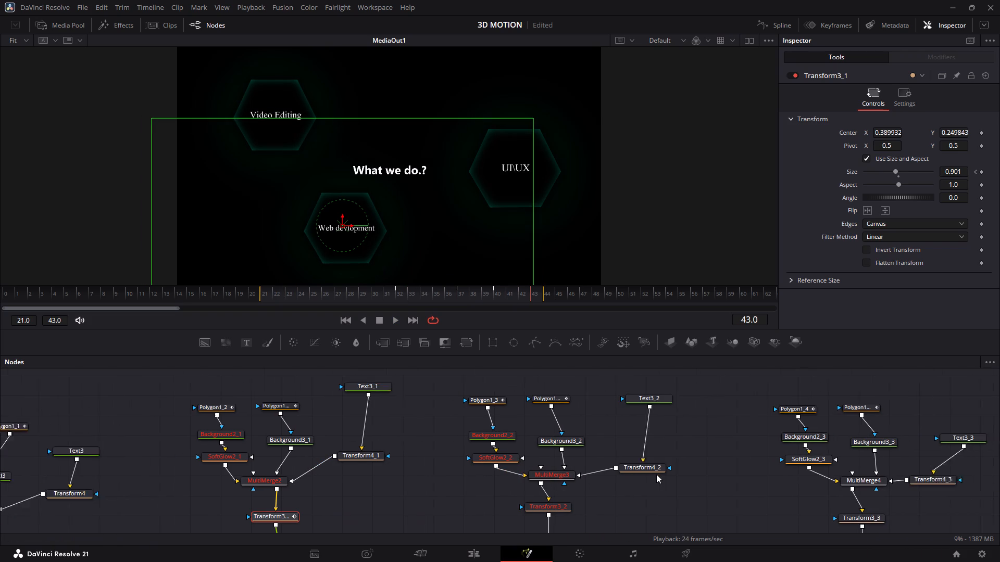
scroll(656, 474, "left", 1)
left_click(471, 505)
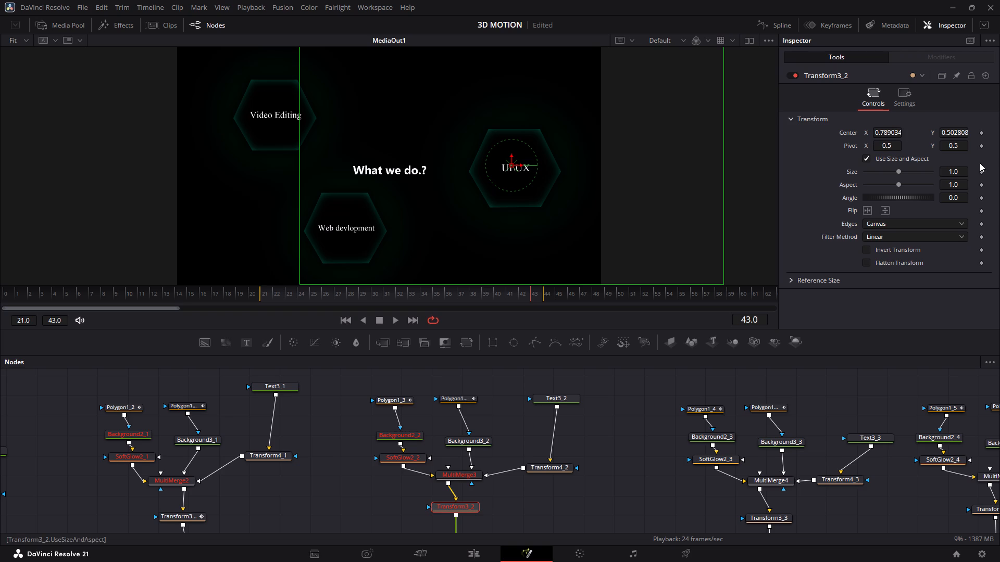
double_click(961, 166)
key("Left")
key("Left")
key("Left")
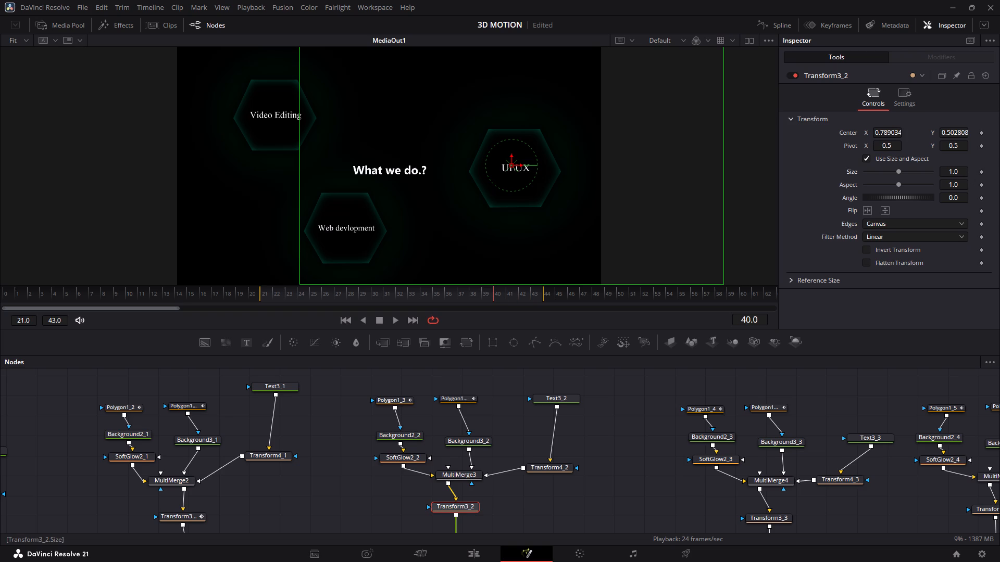
left_click(880, 172)
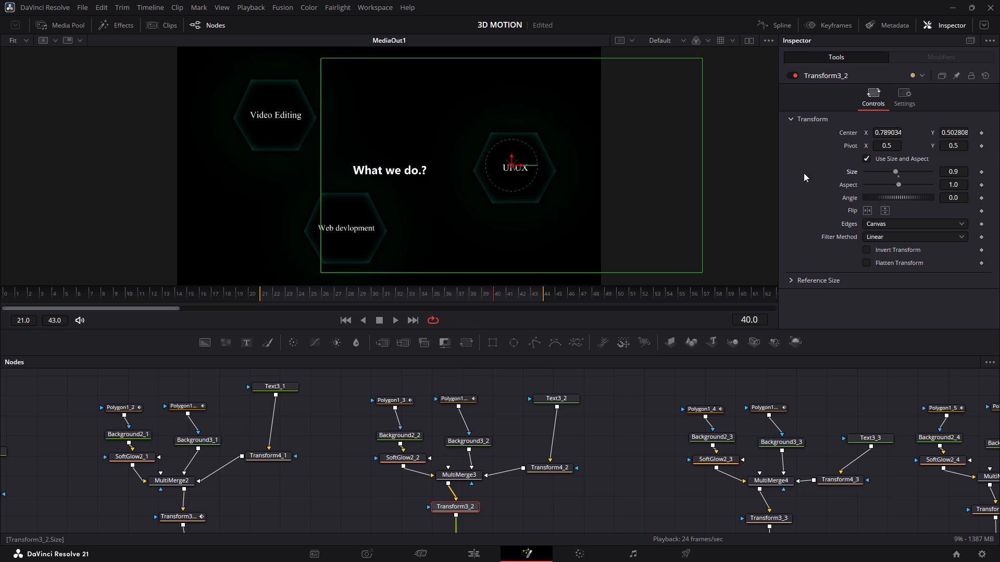
left_click(963, 172)
key("BackSpace")
type("877")
key("Return")
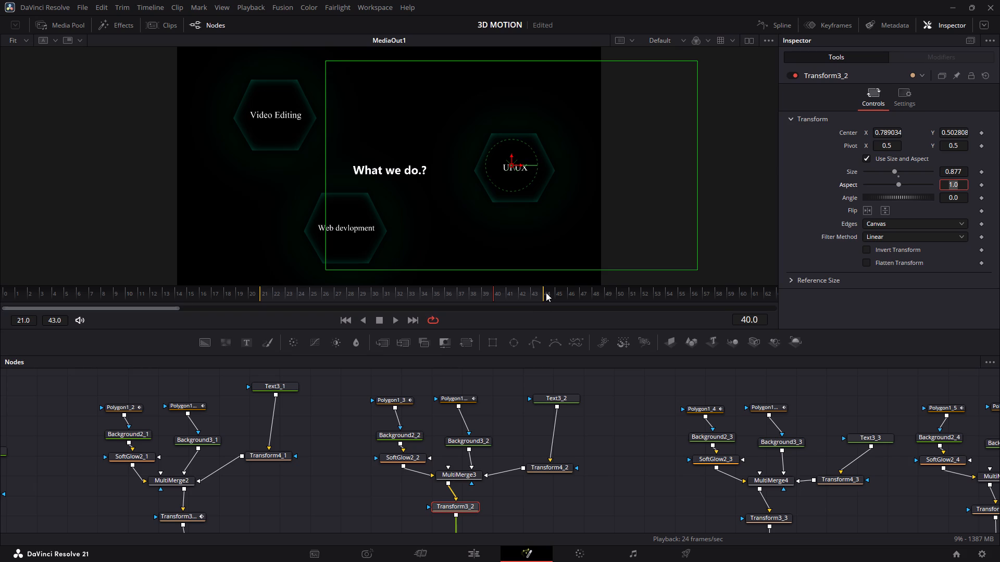
Extend the end of the render range to frame 57.
left_click_drag(543, 291, 715, 284)
left_click_drag(715, 284, 715, 287)
key("Right")
left_click(604, 376)
Add a Size keyframe at frame 40 on Transform3_2, the UI\UX hexagon's transform.
key("Right")
key("Right")
key("Right")
key("Left")
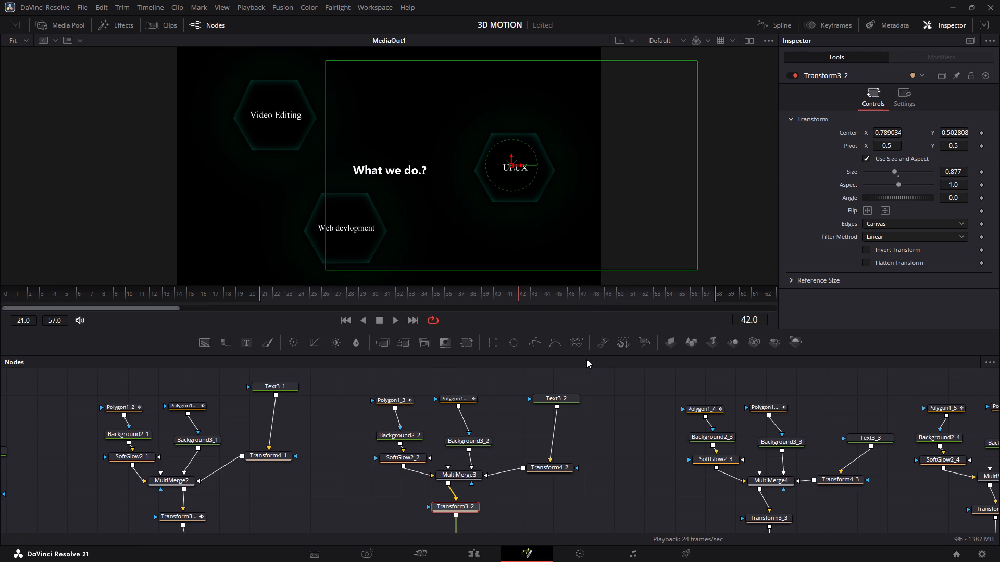
key("Left")
key("Left")
left_click(981, 172)
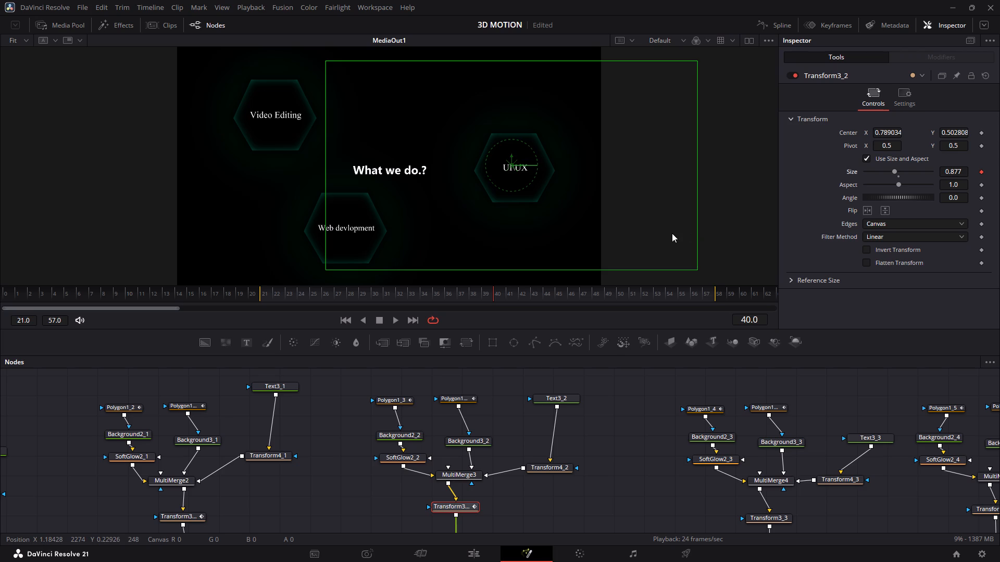
Set Transform3_2's Size to 0.944 at frame 46 for the UI\UX hexagon's peak.
key("Right")
key("Right")
key("Right")
key("Right")
key("Right")
key("Right")
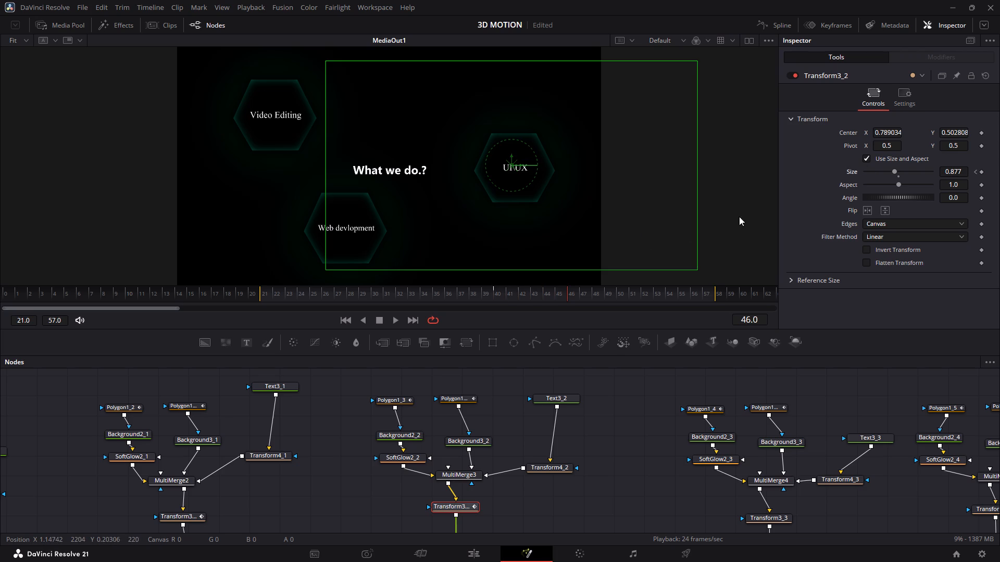
left_click(963, 172)
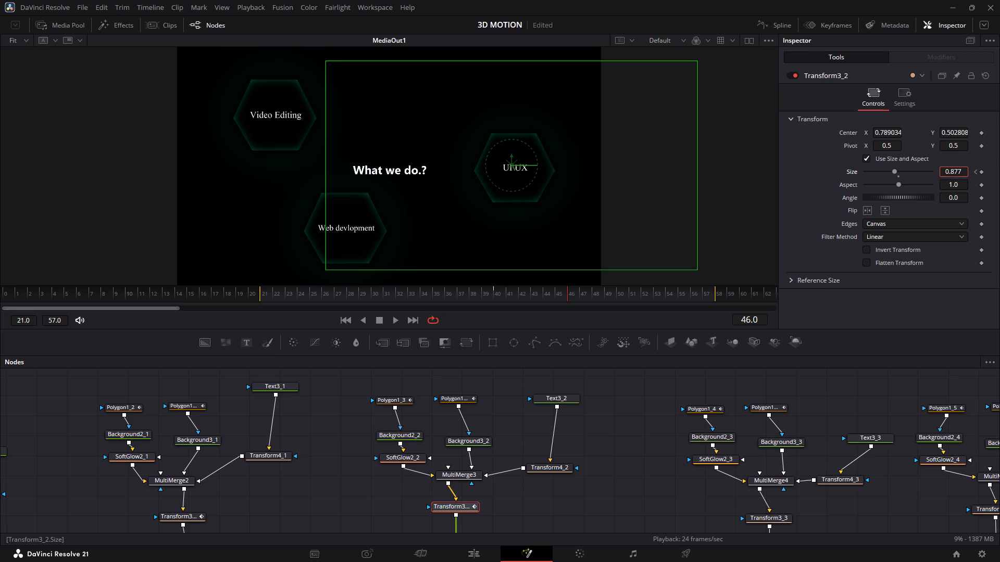
key("BackSpace")
key("BackSpace")
key("BackSpace")
type("944")
left_click(754, 222)
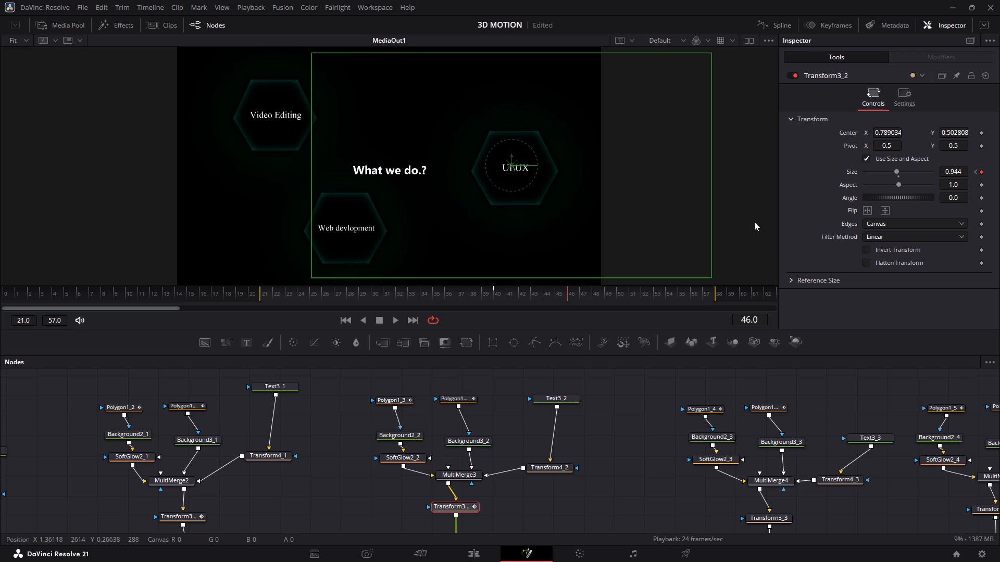
Set Transform3_2's Size to 0.901 at frame 48 so the UI\UX hexagon settles back.
key("Right")
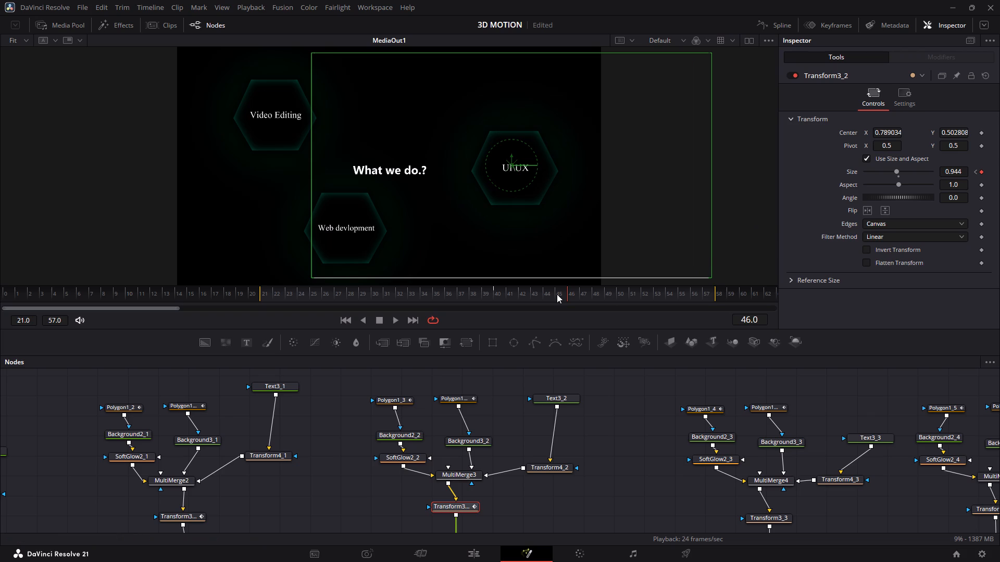
left_click(576, 296)
left_click(593, 295)
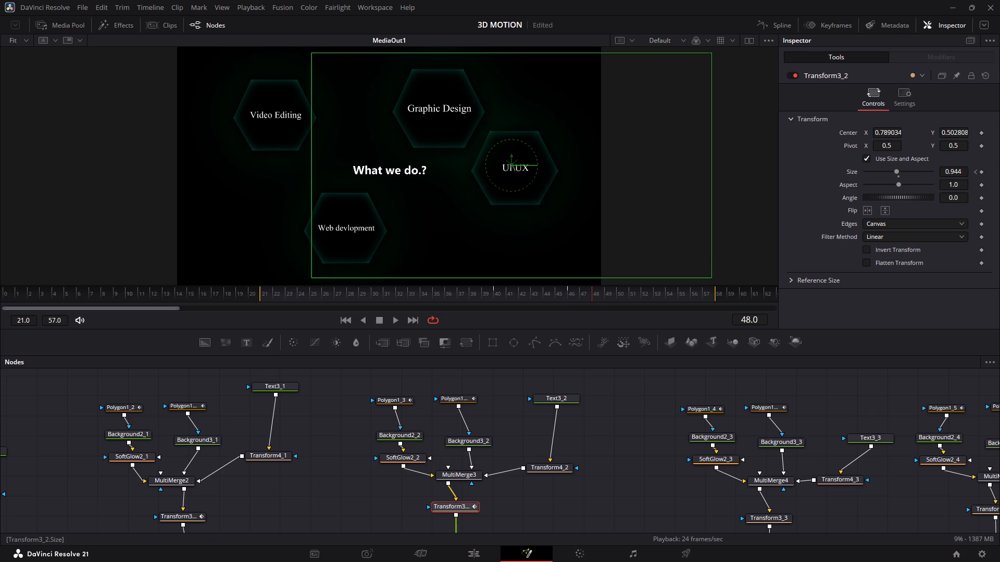
left_click_drag(965, 172, 925, 166)
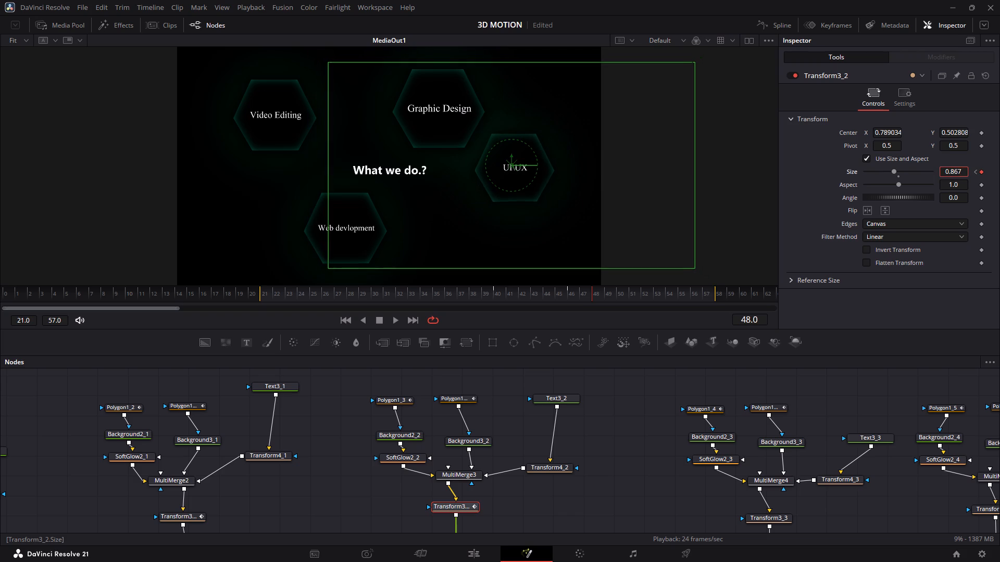
left_click_drag(925, 166, 936, 168)
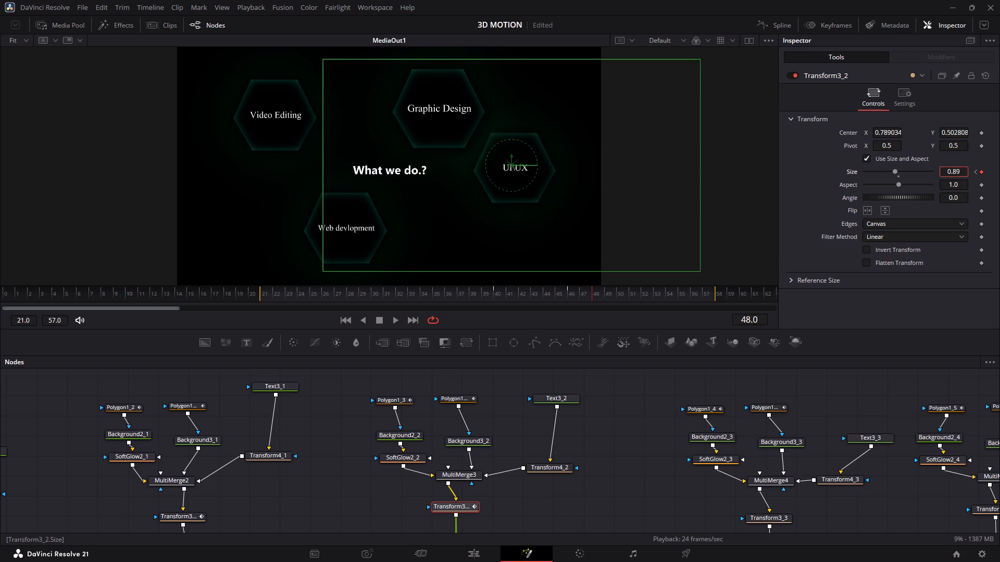
left_click_drag(936, 168, 942, 168)
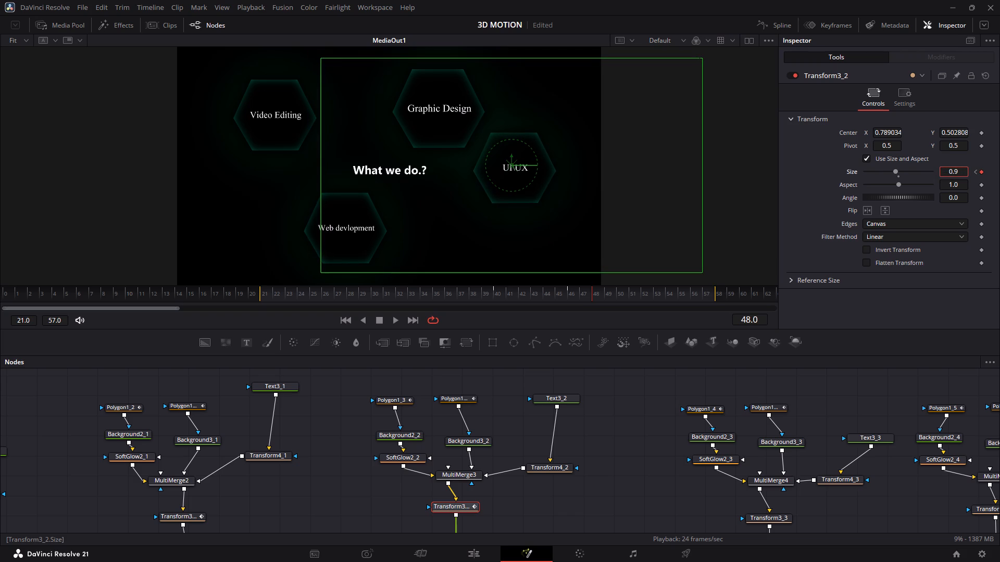
left_click_drag(942, 168, 942, 168)
left_click(734, 247)
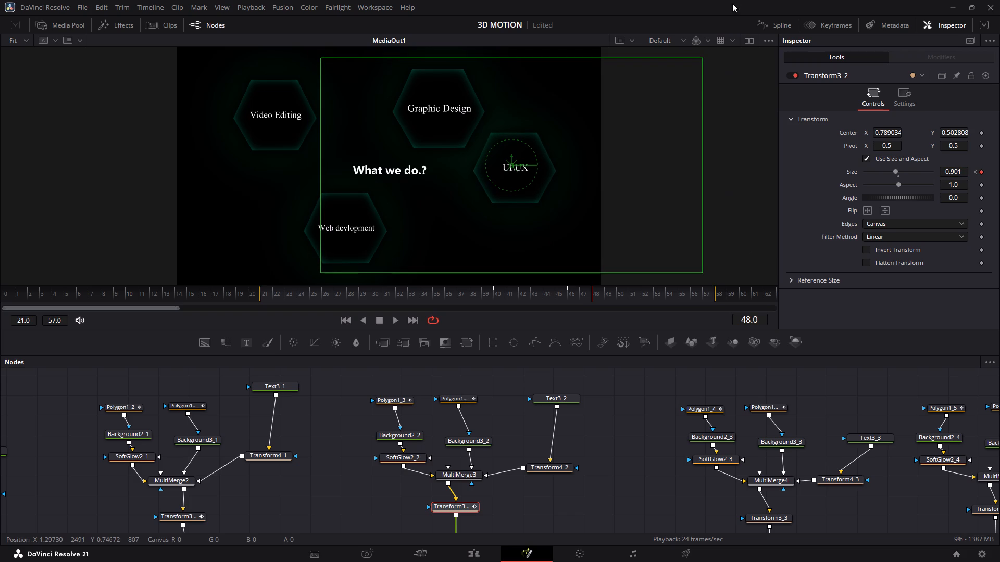
Show only Transform3_2's Size curve in the Spline editor, hiding Transform3_1's, and smooth all three of its keyframes.
left_click(771, 27)
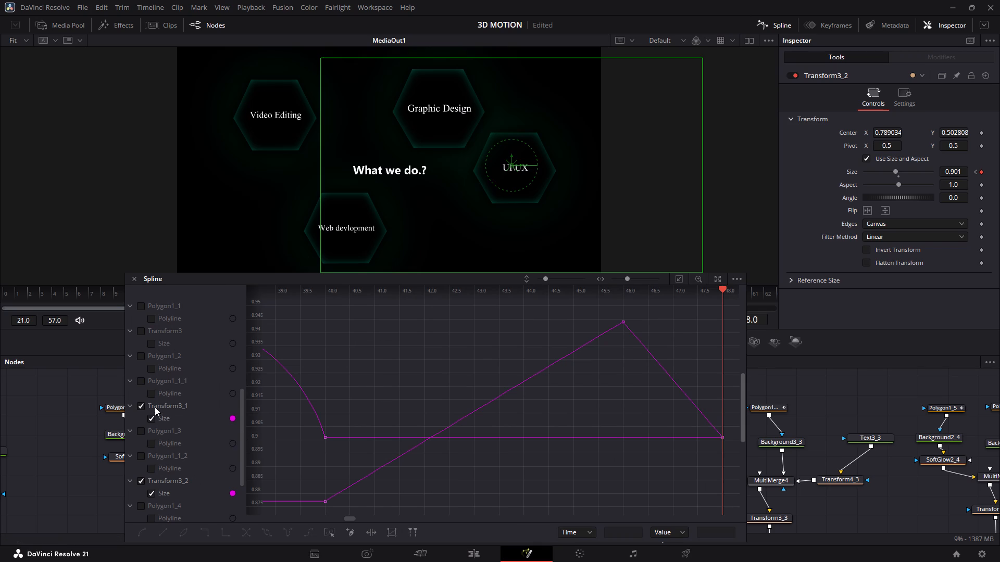
left_click(136, 404)
left_click(137, 404)
left_click(140, 405)
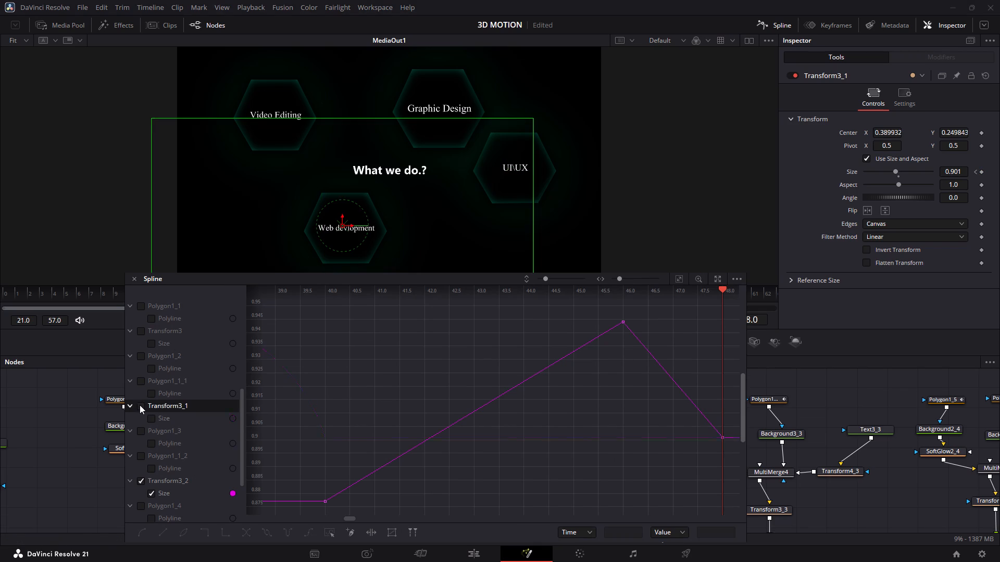
left_click(677, 276)
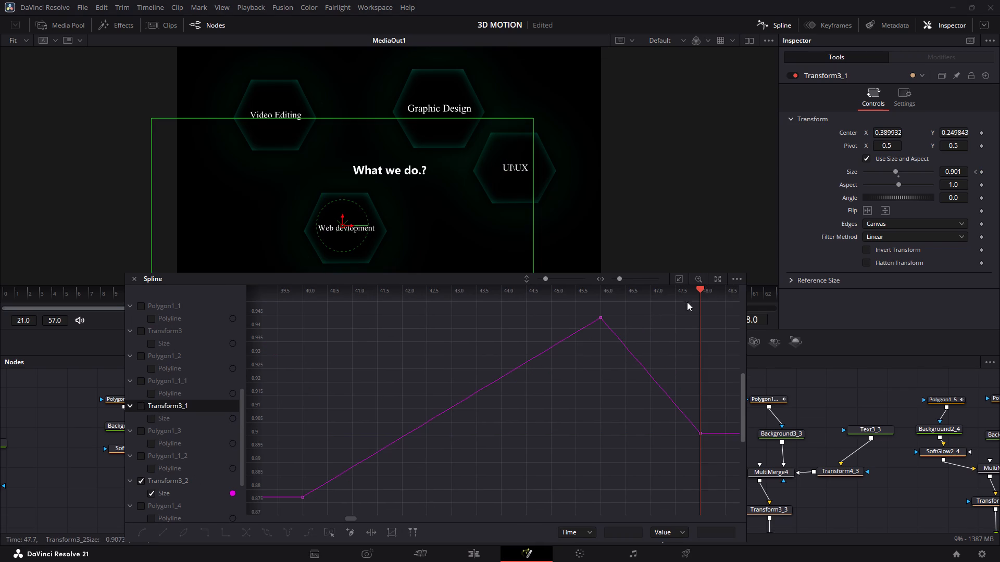
left_click_drag(721, 305, 302, 478)
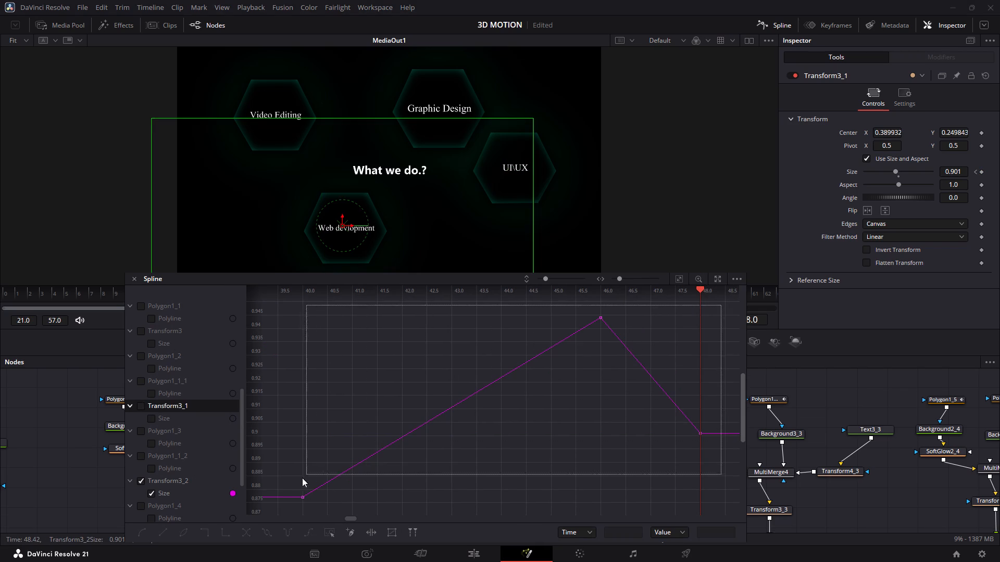
left_click_drag(302, 478, 291, 507)
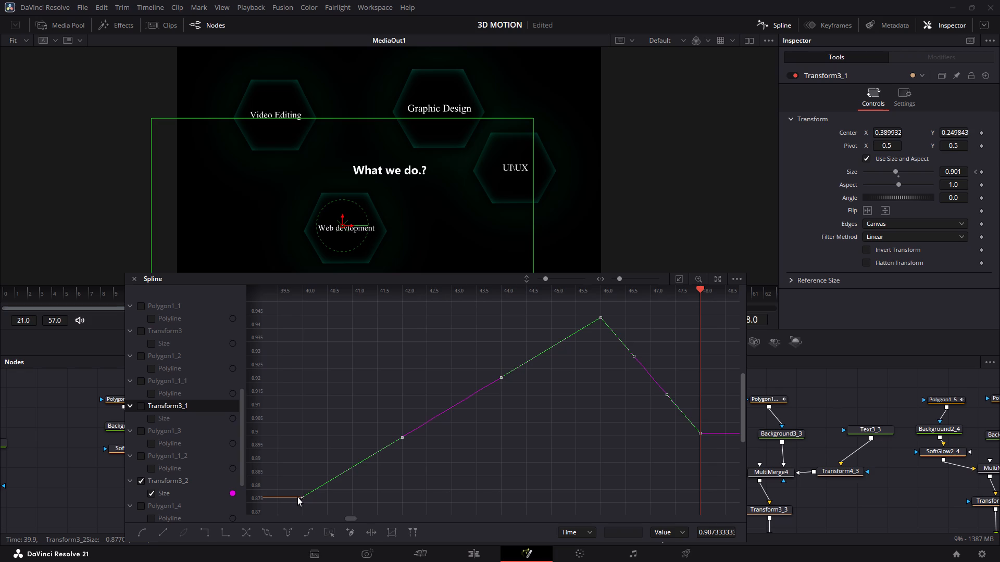
key("s")
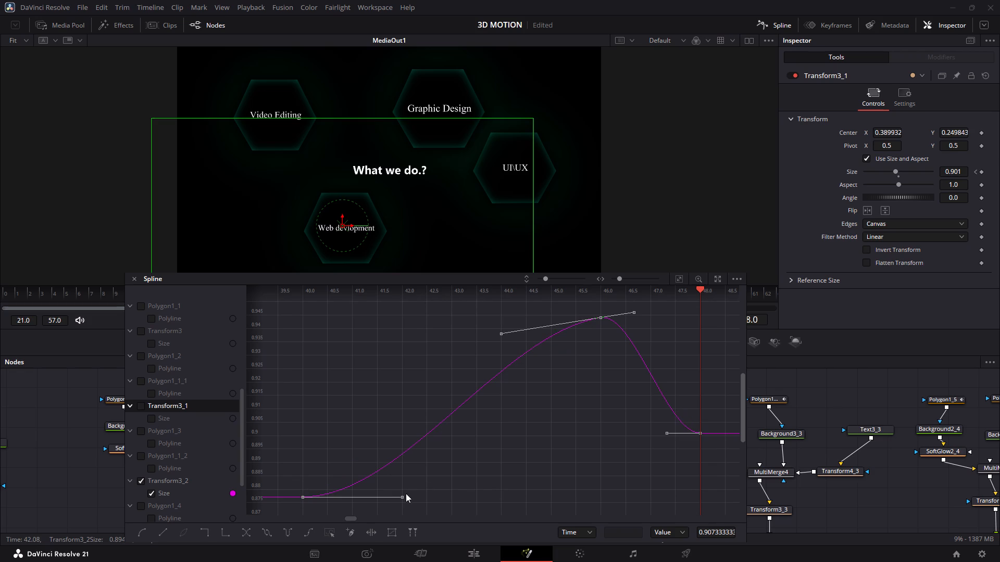
Bend the Size curve's first and last keyframe handles upward for a steep rise from frame 40 and a rounded drop into frame 48.
left_click_drag(404, 496, 345, 404)
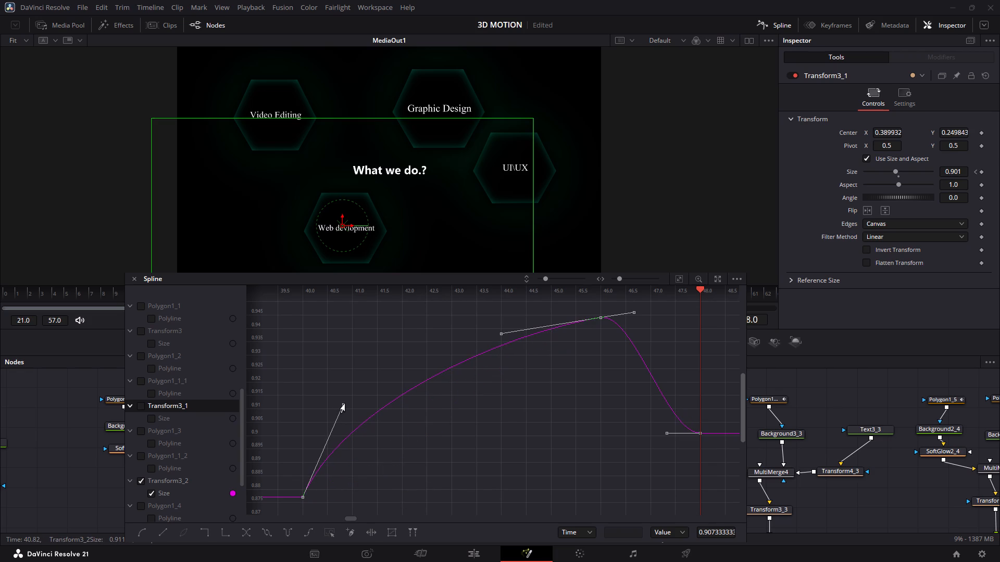
left_click_drag(345, 404, 349, 403)
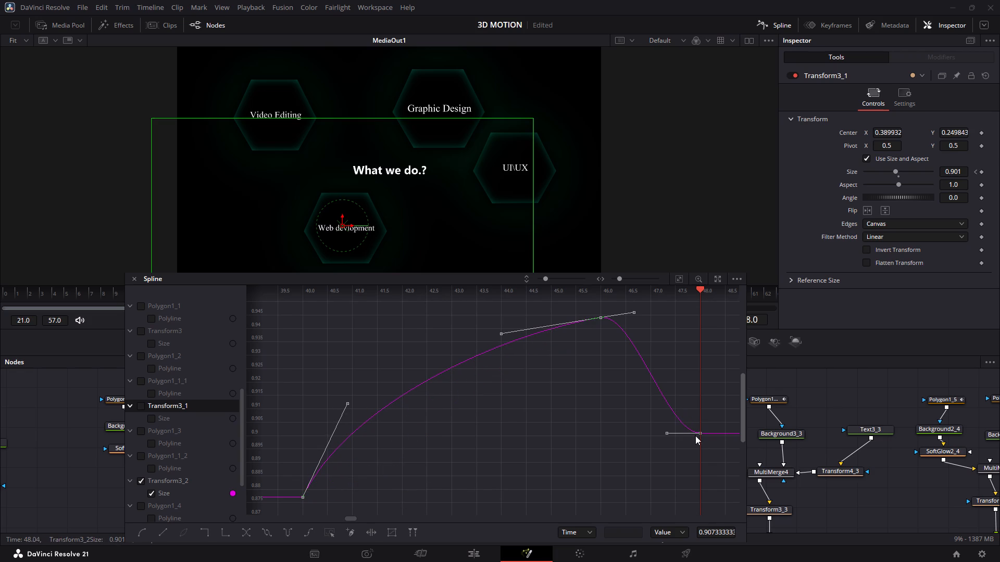
left_click_drag(666, 433, 686, 369)
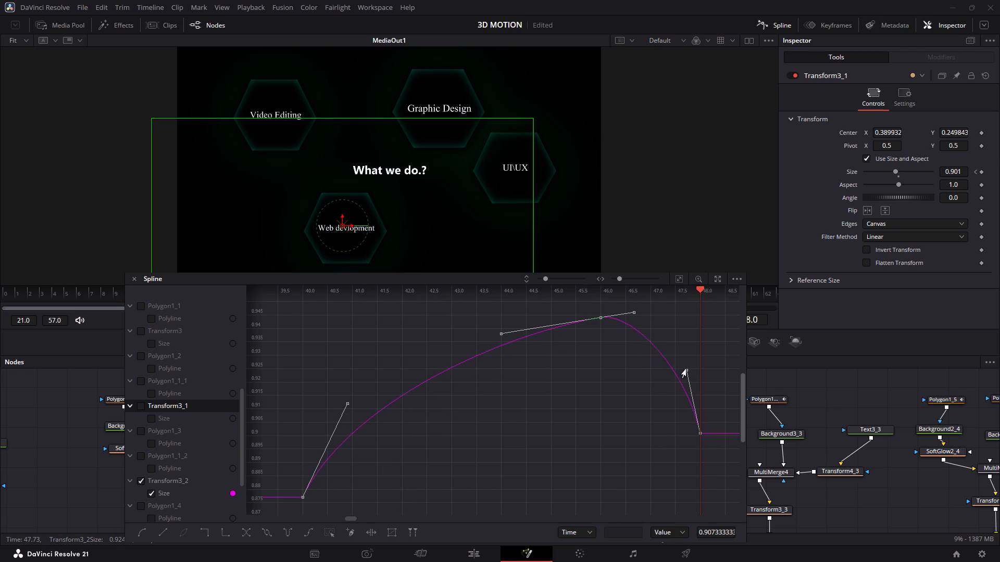
left_click_drag(686, 369, 684, 368)
Close the Spline editor and play back the render range to check the UI\UX hexagon's size pop.
left_click(777, 24)
left_click(587, 441)
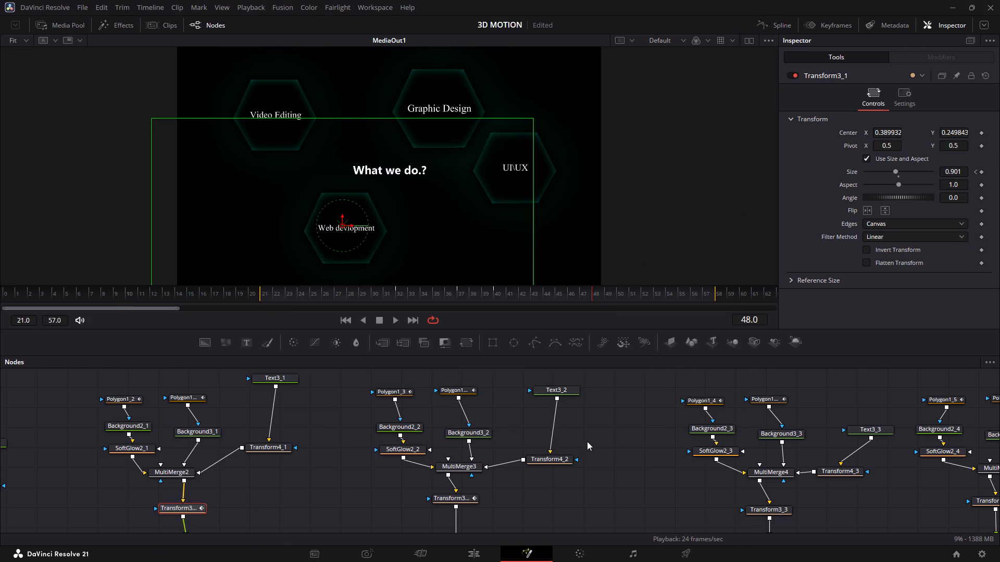
key("space")
key("space")
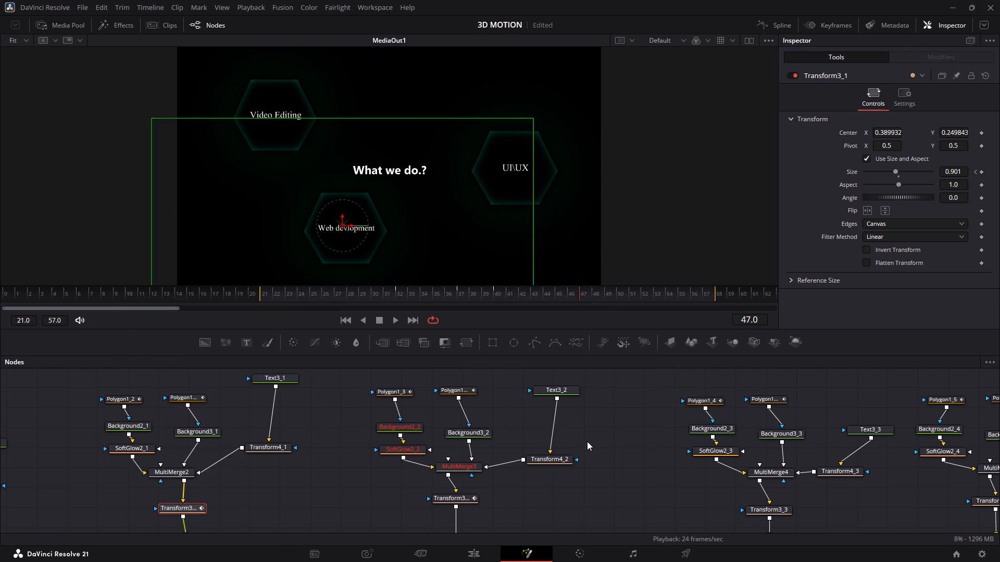
key("space")
key("space")
key("space")
key("space")
key("space")
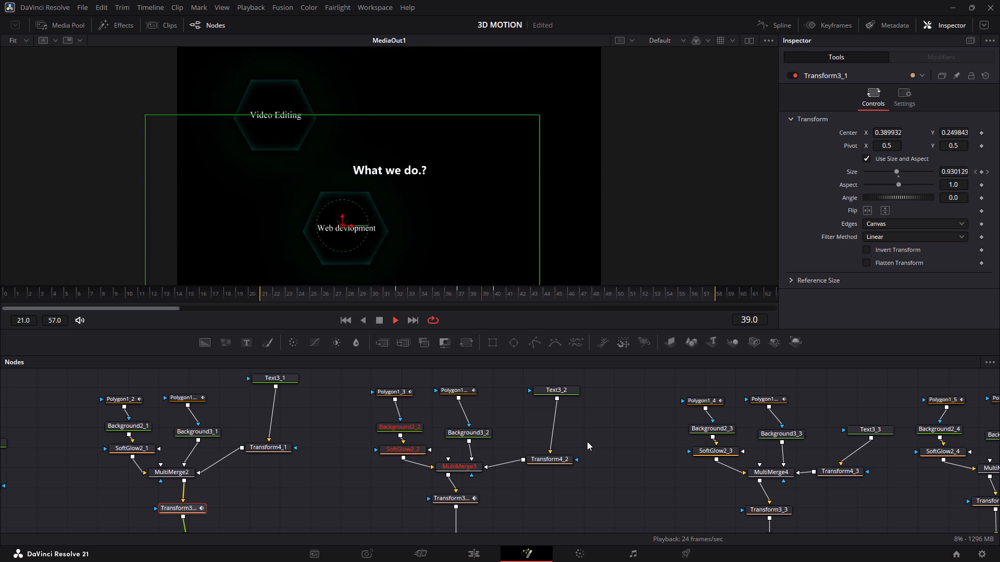
key("space")
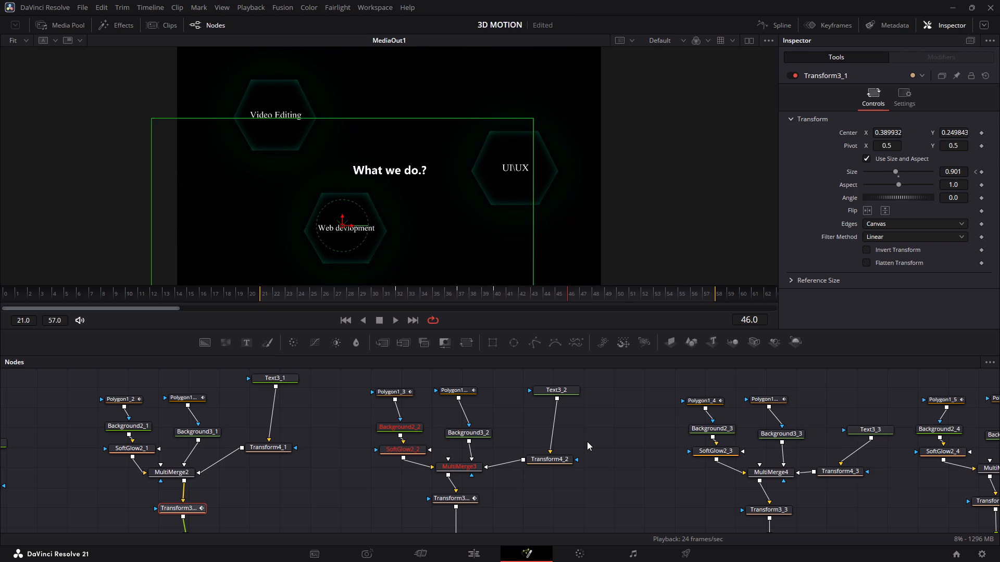
key("space")
key("space")
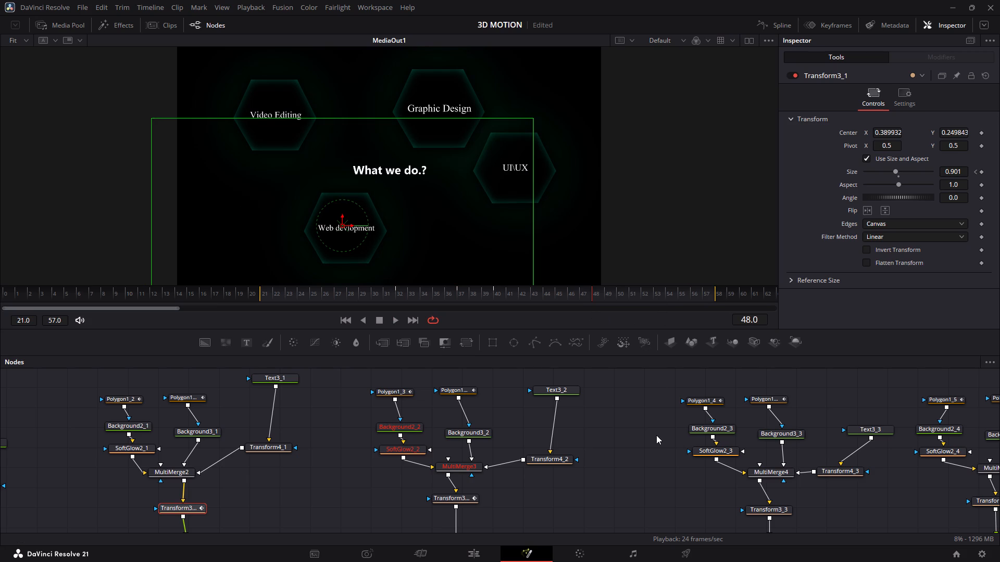
Set Transform3_3's Size to 0.877 at frame 48 and keyframe it for the Graphic Design hexagon.
scroll(656, 435, "left", 2)
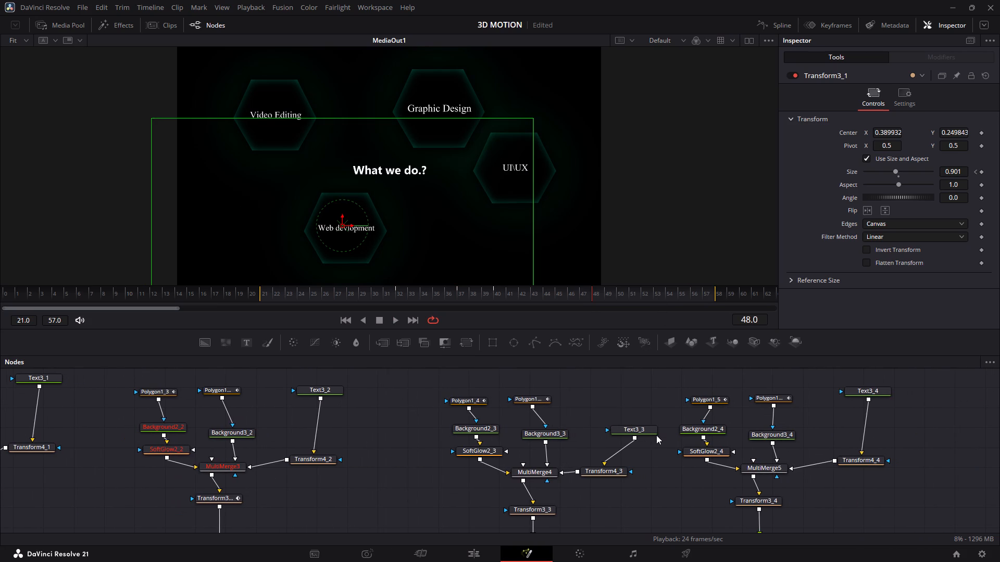
left_click(540, 508)
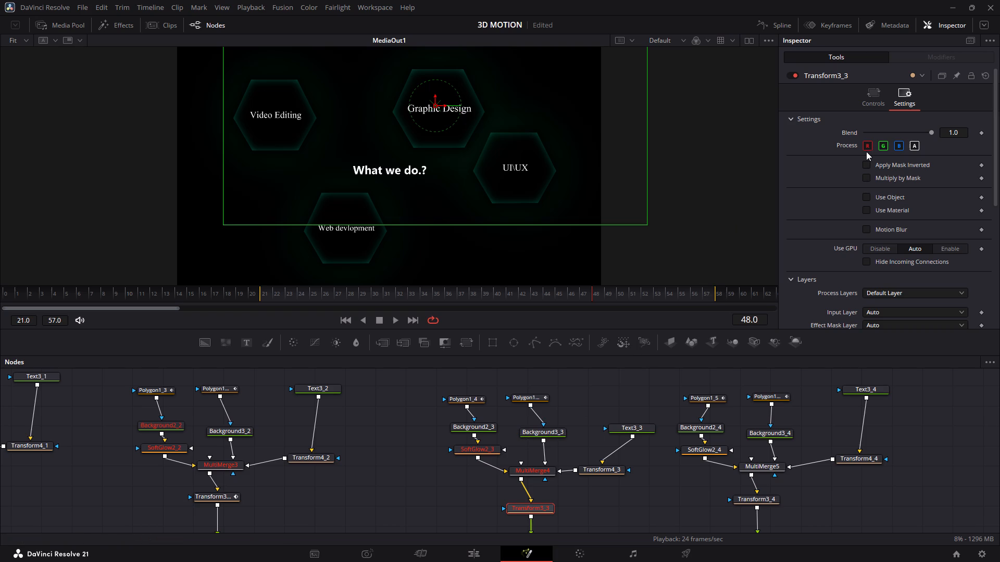
scroll(552, 481, "down", 1)
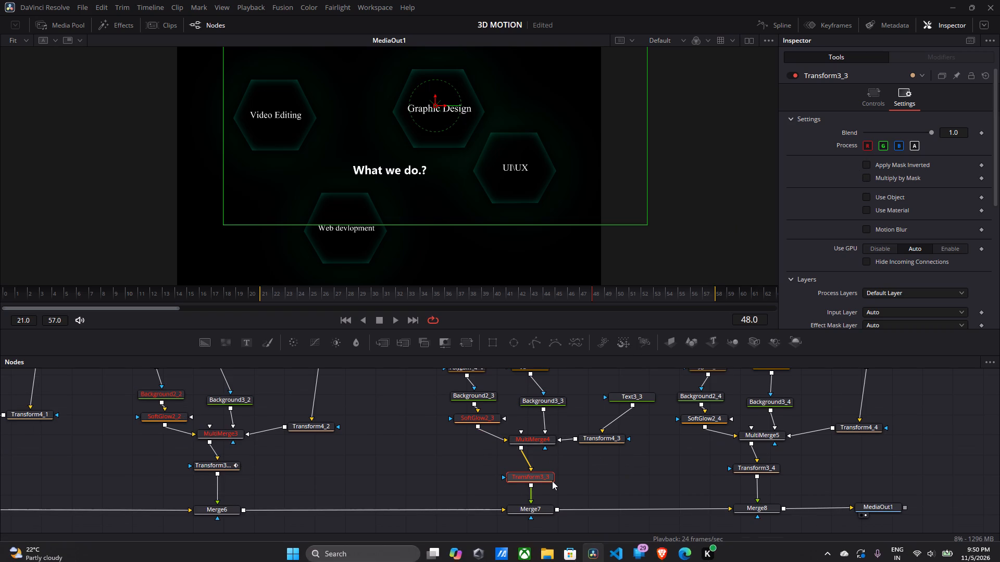
left_click(550, 476)
double_click(578, 482)
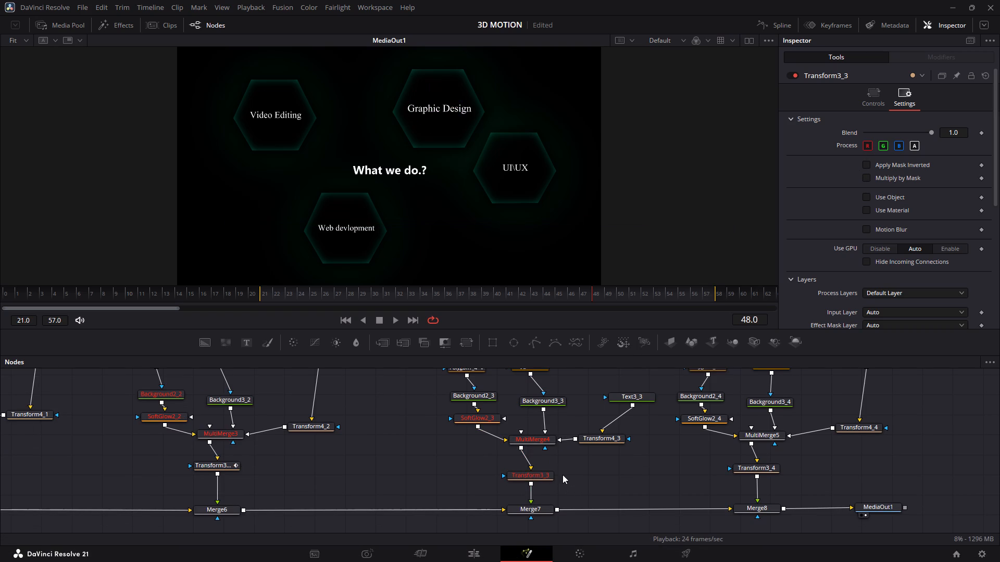
left_click(540, 478)
left_click(877, 105)
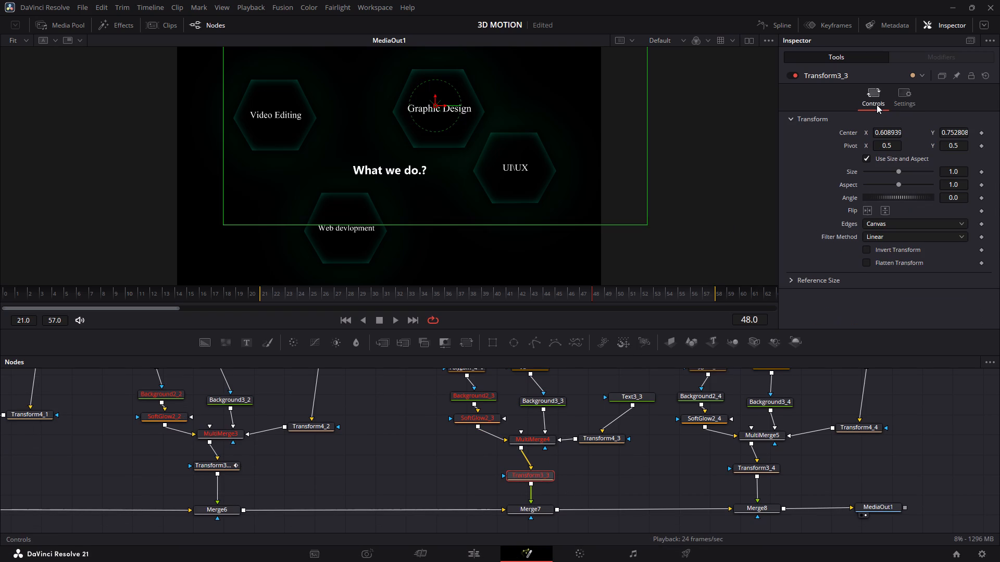
left_click(967, 170)
key("BackSpace")
key("BackSpace")
type("0.877")
key("BackSpace")
key("BackSpace")
key("BackSpace")
key("BackSpace")
key("BackSpace")
key("BackSpace")
key("BackSpace")
key("BackSpace")
key("BackSpace")
key("BackSpace")
key("BackSpace")
key("BackSpace")
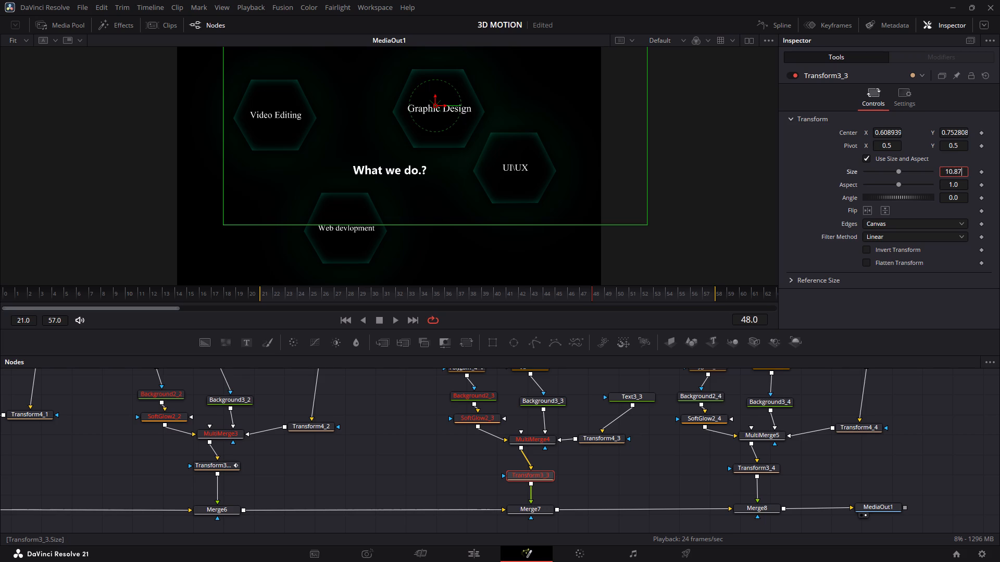
type("0.877")
left_click(772, 199)
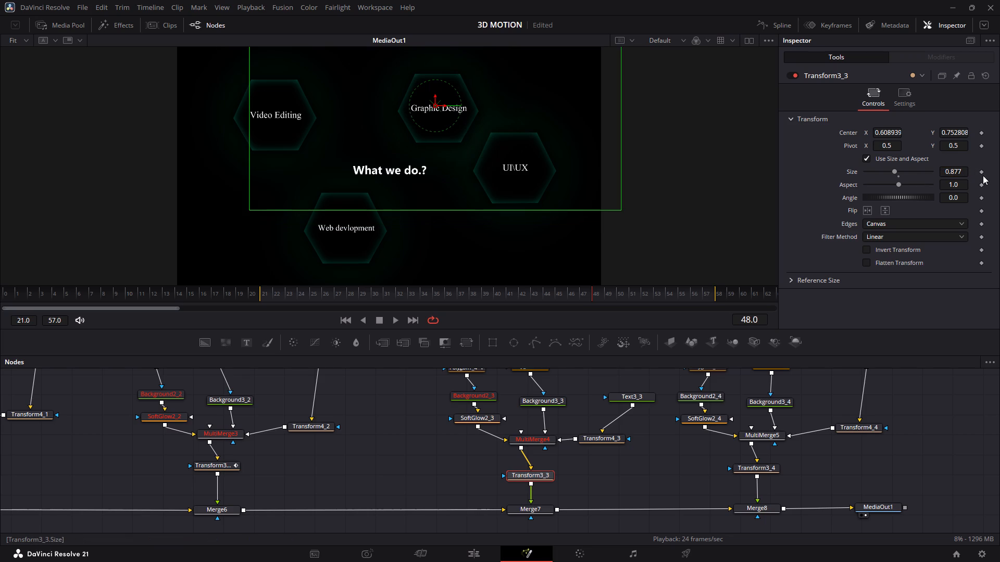
left_click(979, 173)
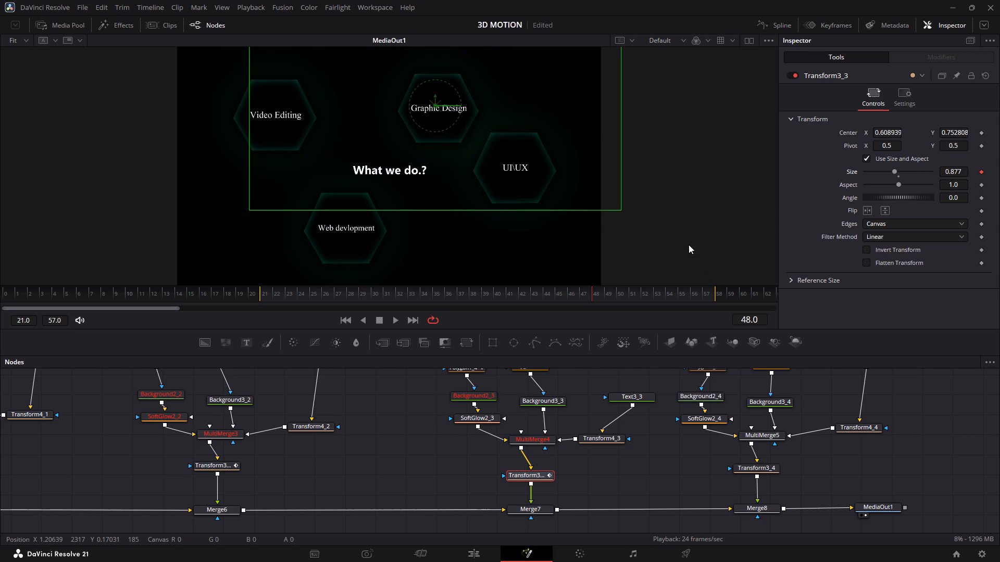
Raise Transform3_3's Size to 0.944 at frame 54 as the peak of the Graphic Design hexagon's pop.
key("Right")
key("Right")
key("Right")
key("Right")
key("Right")
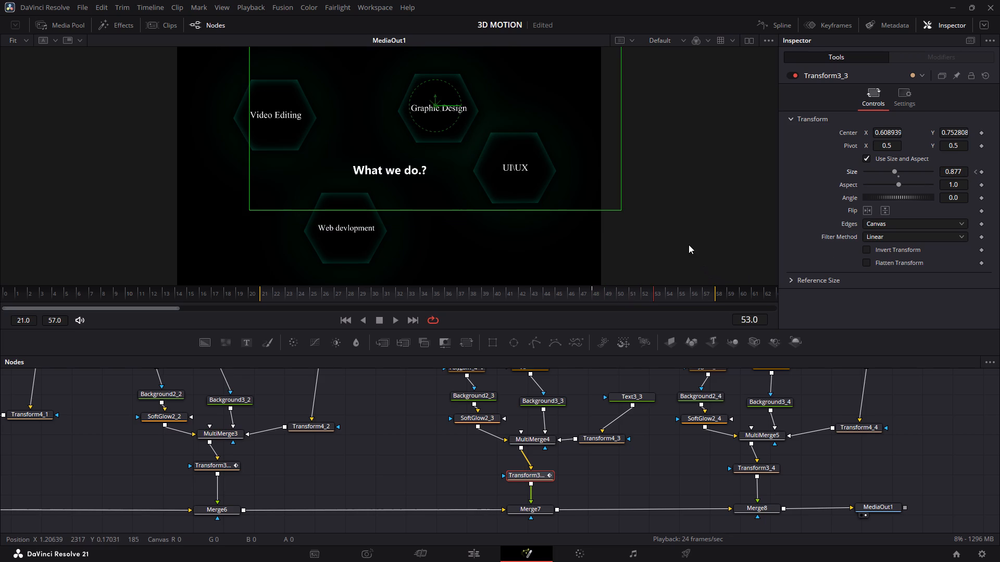
key("Right")
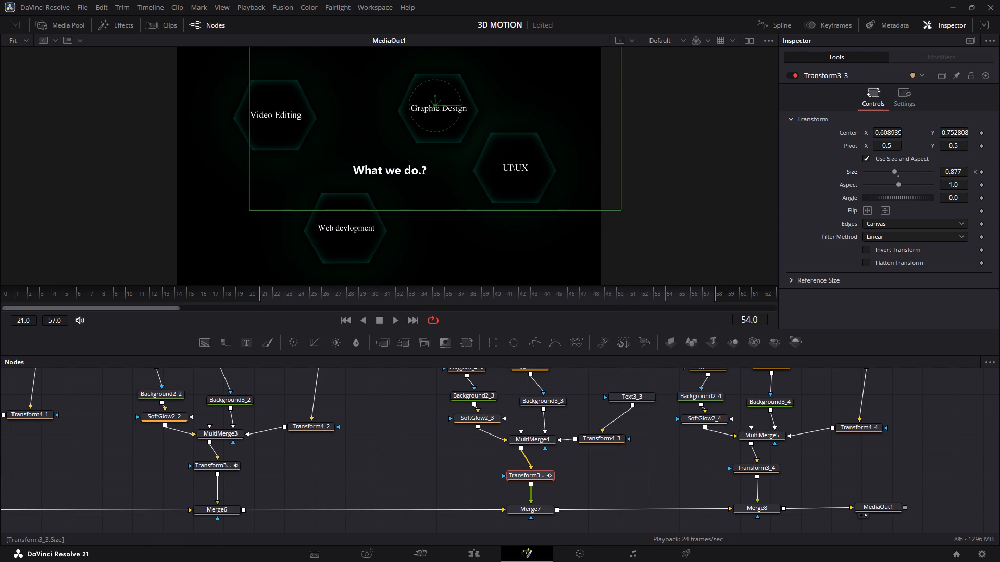
left_click_drag(963, 172, 528, 177)
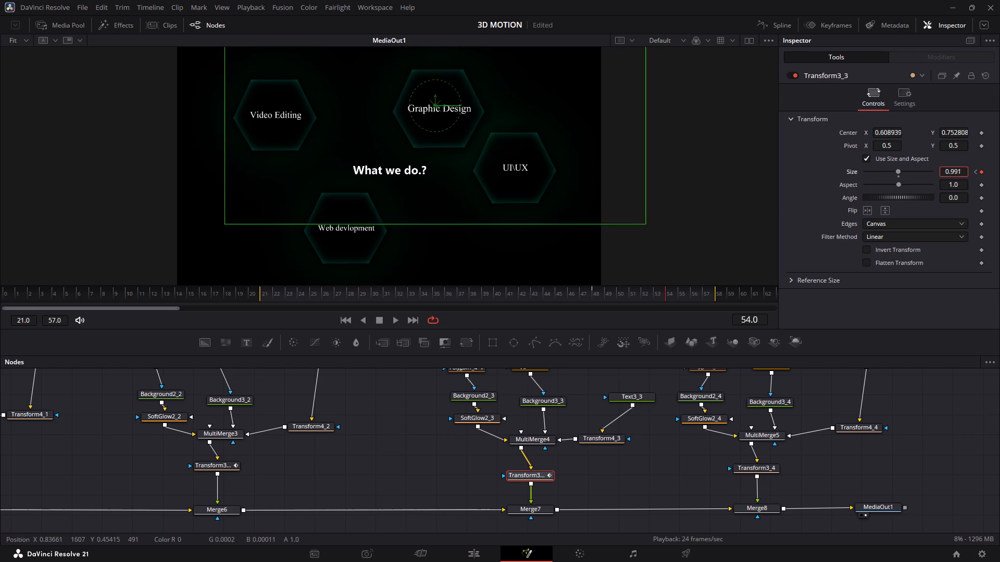
left_click_drag(528, 177, 509, 174)
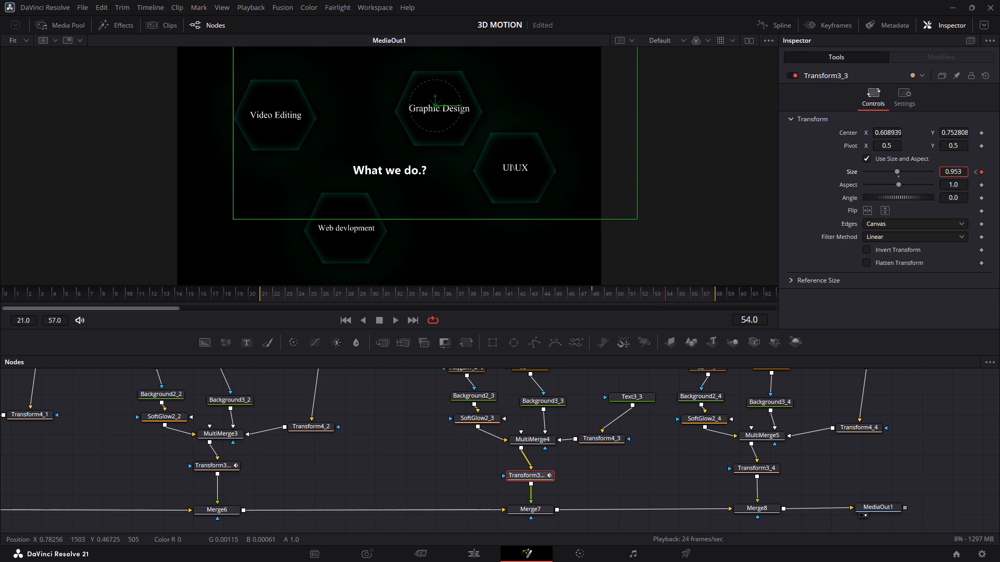
left_click_drag(509, 174, 504, 173)
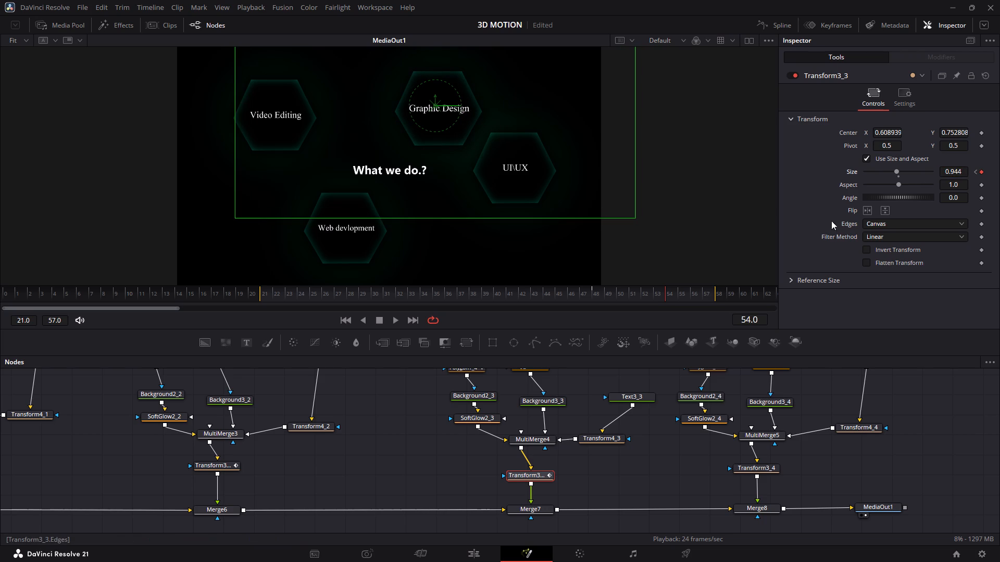
Set Transform3_3's Size to 0.901 at frame 56 so the Graphic Design hexagon settles back.
key("Right")
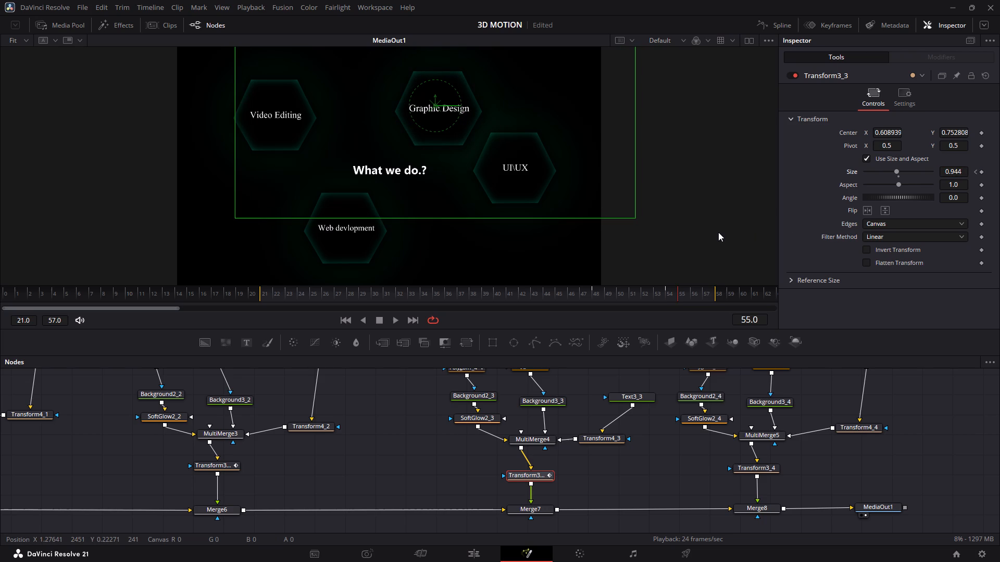
key("Right")
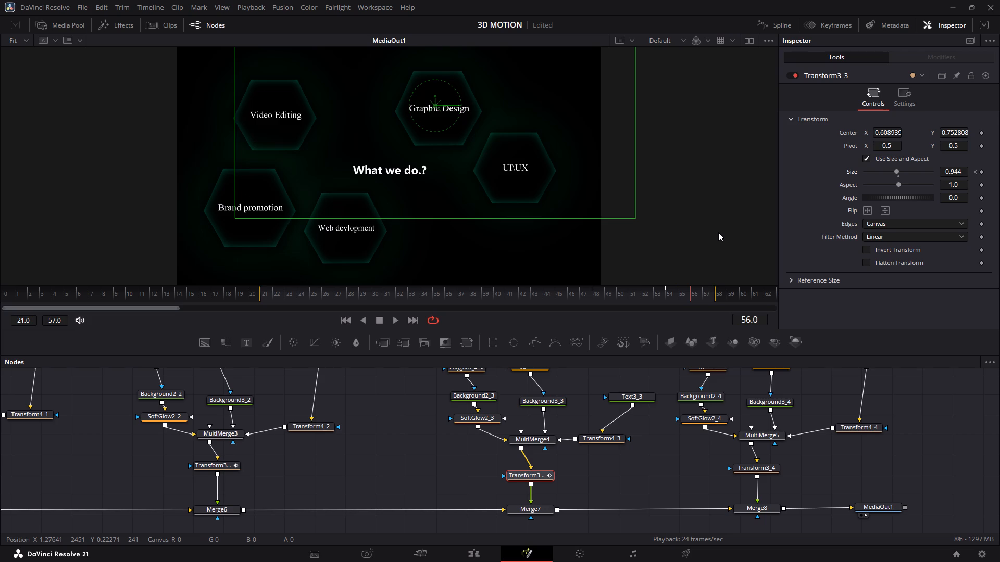
left_click(960, 171)
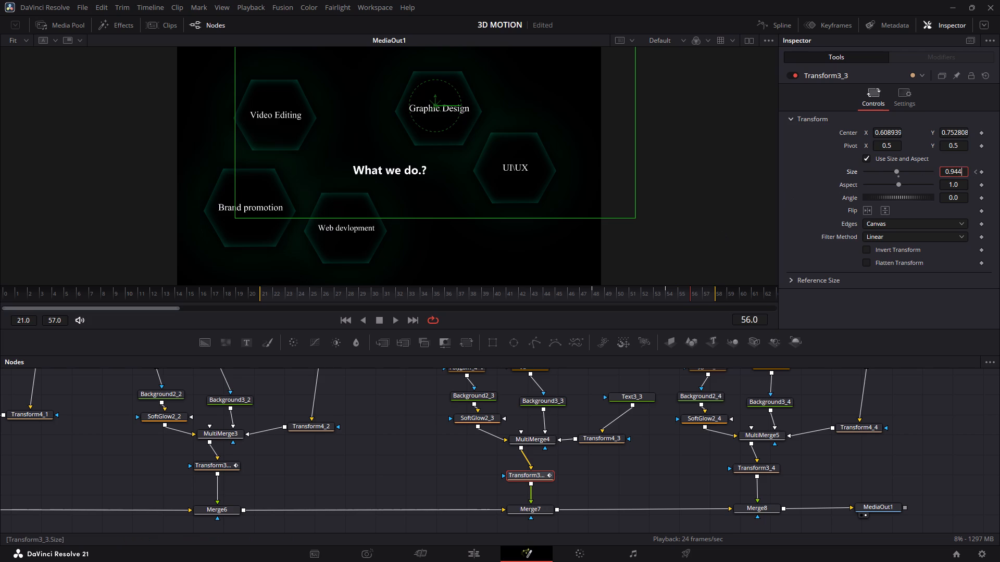
key("BackSpace")
key("BackSpace")
type("01")
key("Return")
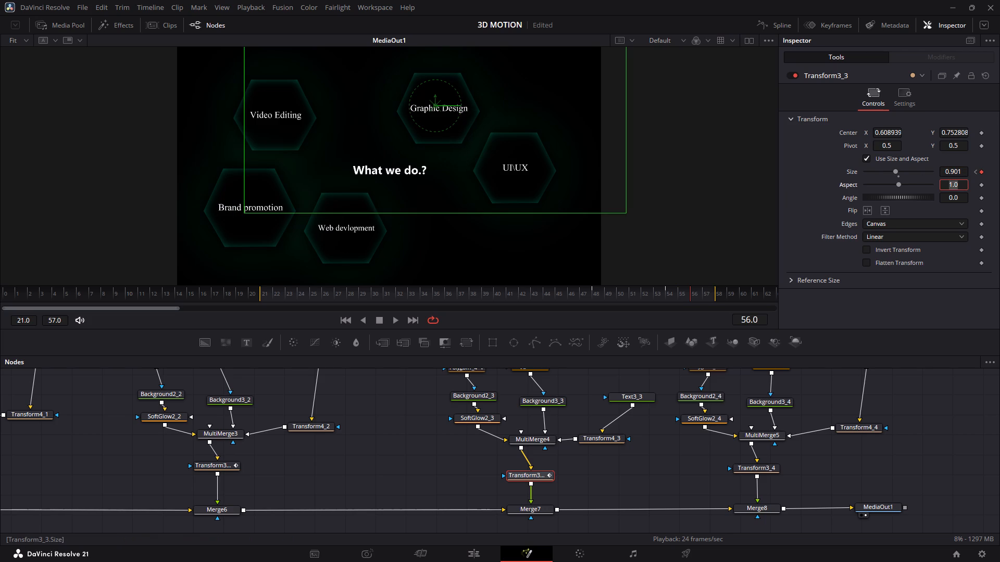
left_click(934, 295)
Show only Transform3_3's Size curve in the Spline editor, hiding Transform3_2's, and smooth all three of its keyframes.
left_click(768, 24)
scroll(196, 436, "down", 3)
double_click(137, 381)
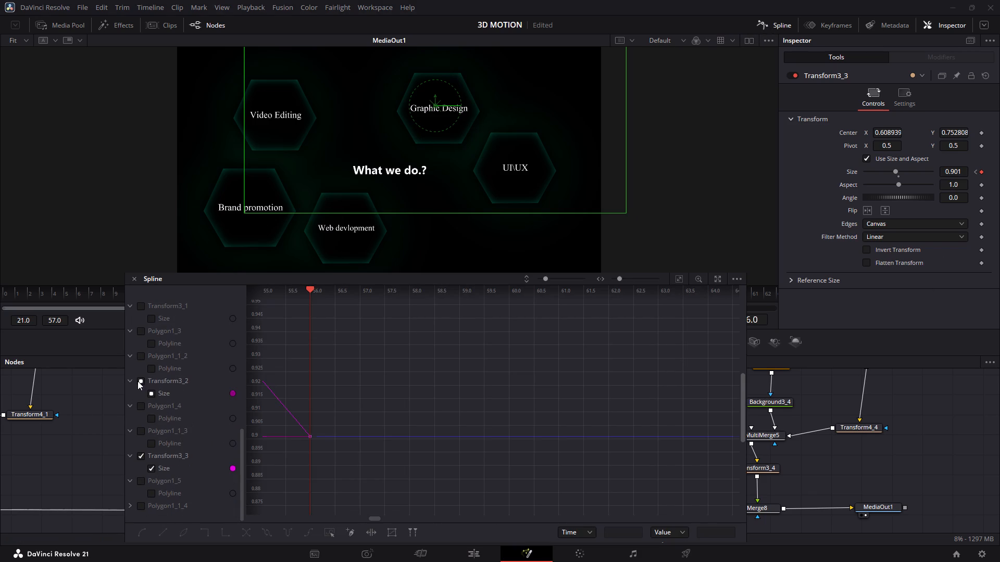
left_click(680, 280)
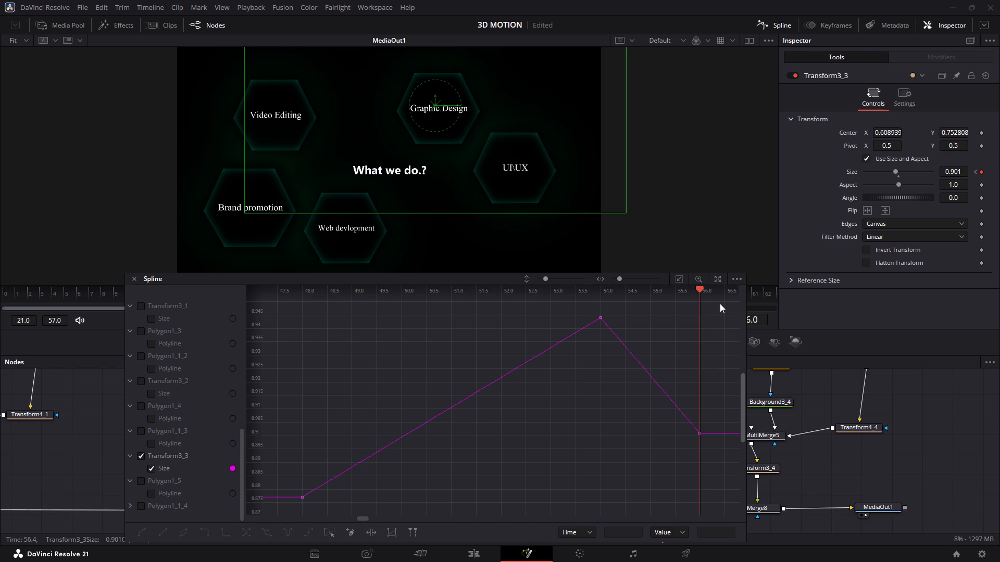
left_click_drag(720, 303, 282, 506)
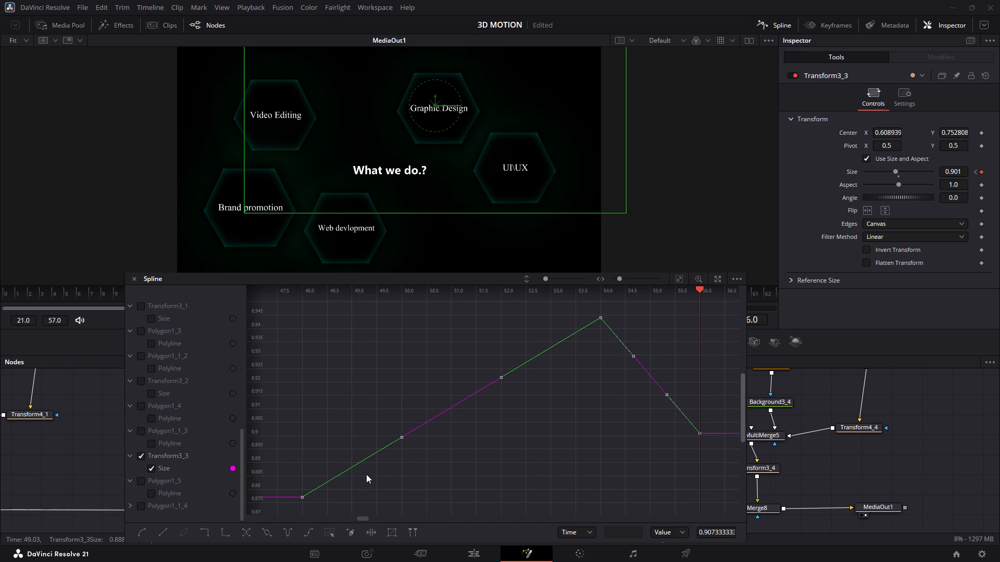
key("s")
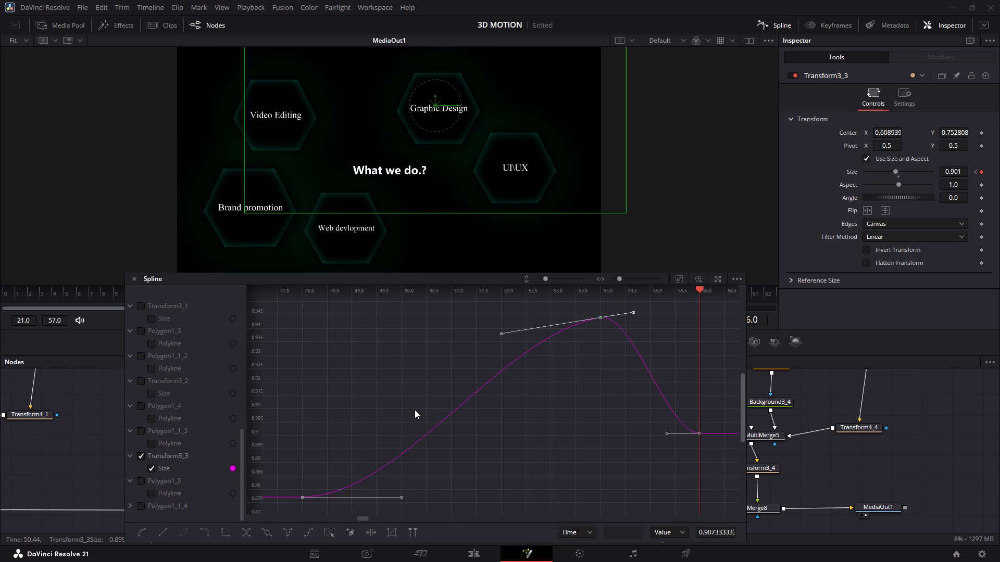
Bend the Size curve's first and last keyframe handles upward for a steep rise from frame 48 and rounded drop into frame 56, then close the Spline editor.
left_click_drag(402, 497, 369, 420)
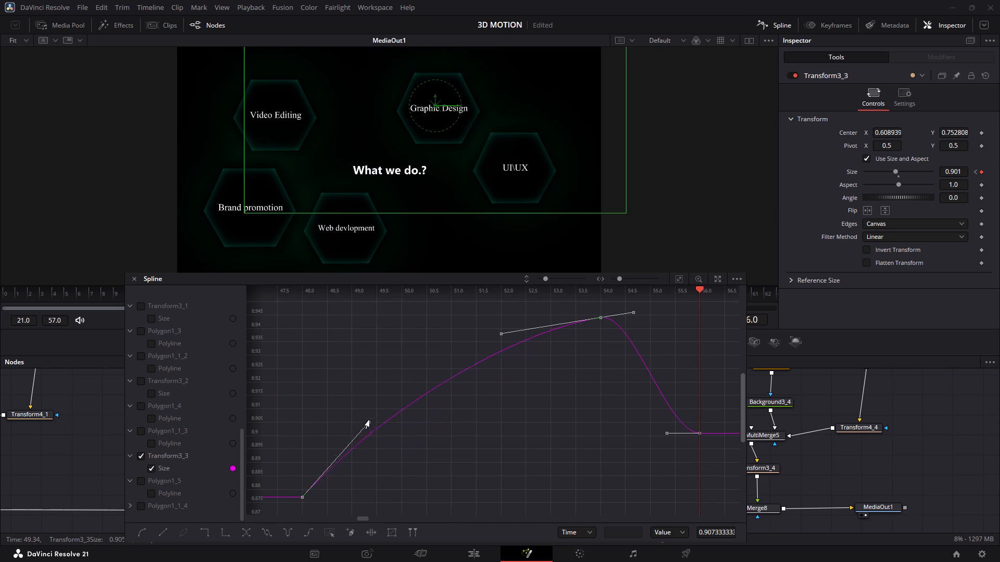
left_click_drag(369, 420, 356, 408)
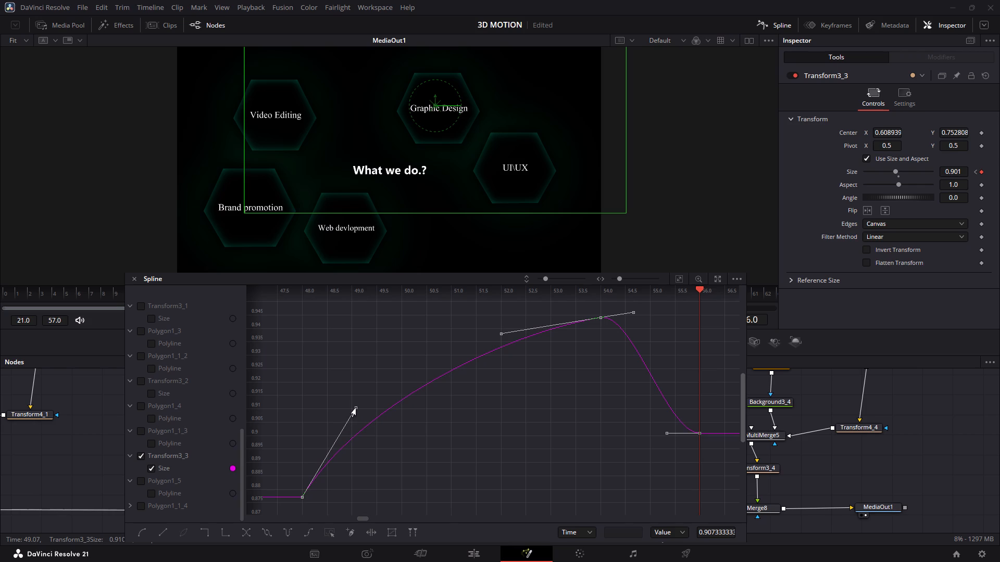
left_click_drag(356, 408, 354, 407)
left_click_drag(665, 433, 660, 407)
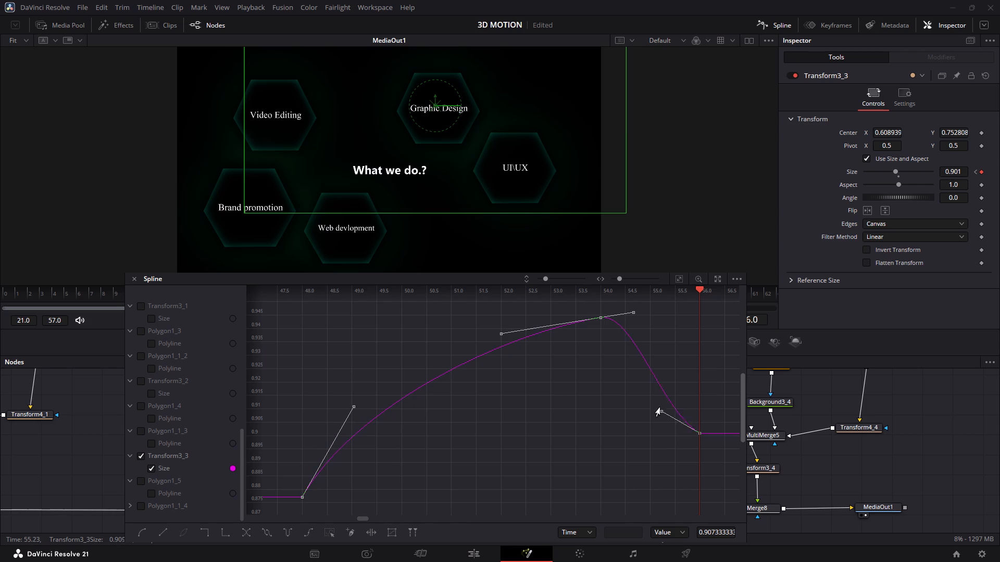
left_click_drag(660, 407, 679, 361)
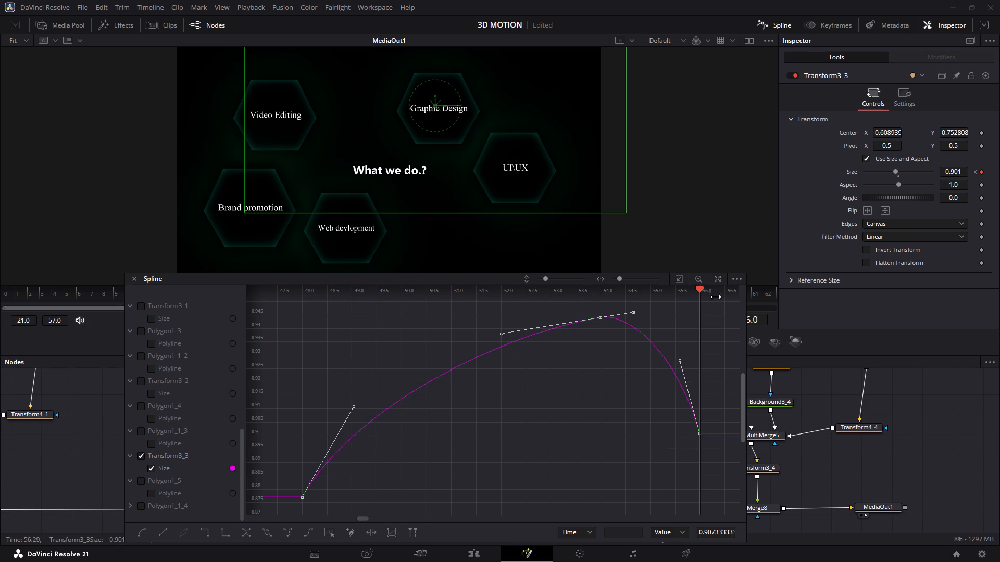
left_click(786, 24)
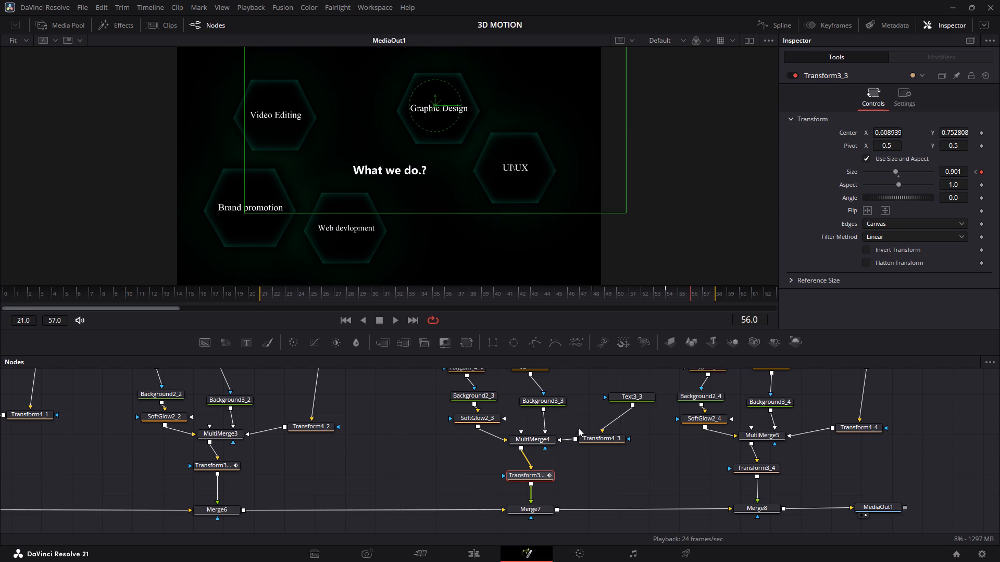
Select Transform3_4 and extend the end of the render range to frame 62.
left_click(768, 465)
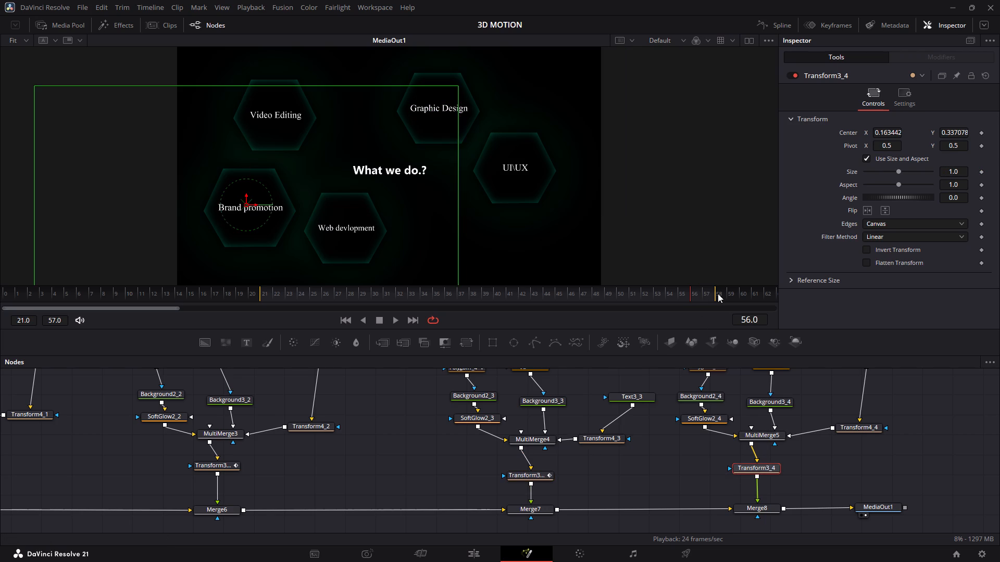
left_click_drag(716, 293, 742, 293)
left_click_drag(742, 293, 778, 293)
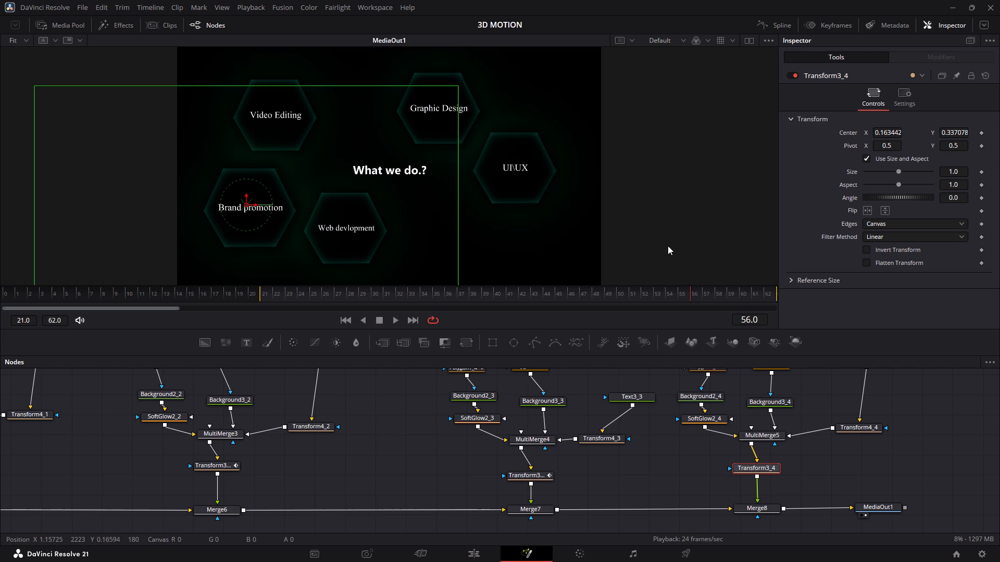
Play back the composition over the render range to review the hexagons' pop-in timing.
left_click(668, 246)
double_click(671, 437)
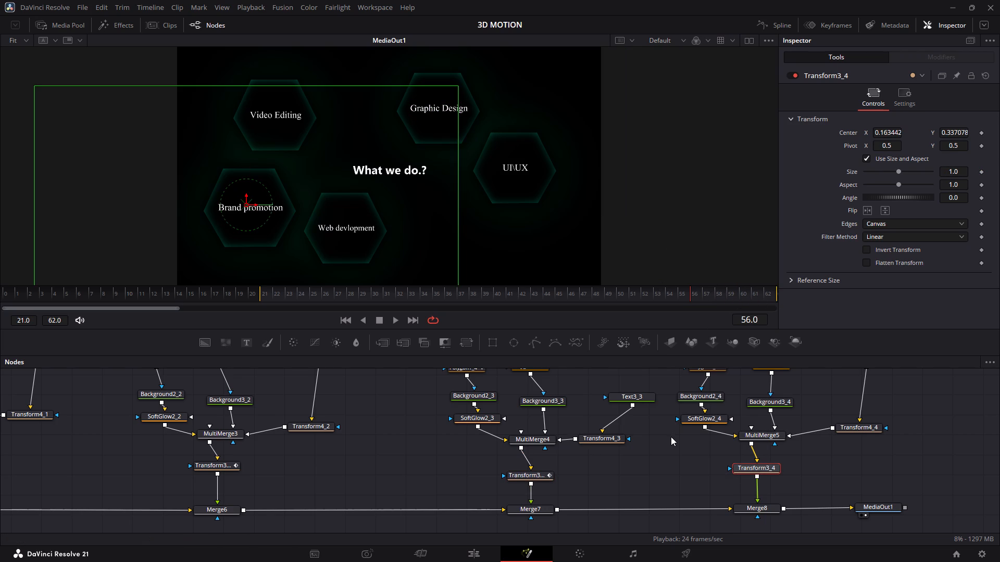
key("space")
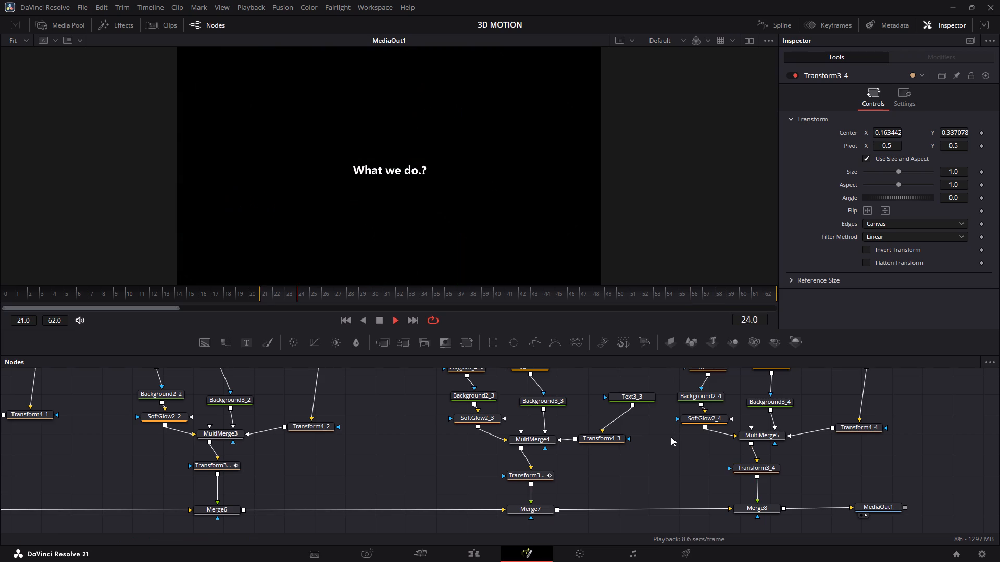
key("space")
key("space")
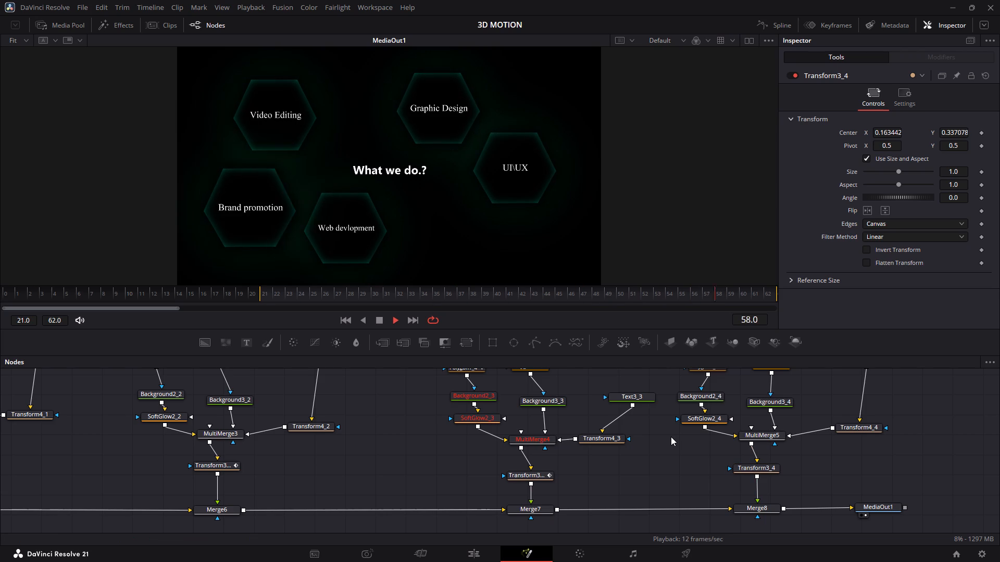
key("space")
key("space")
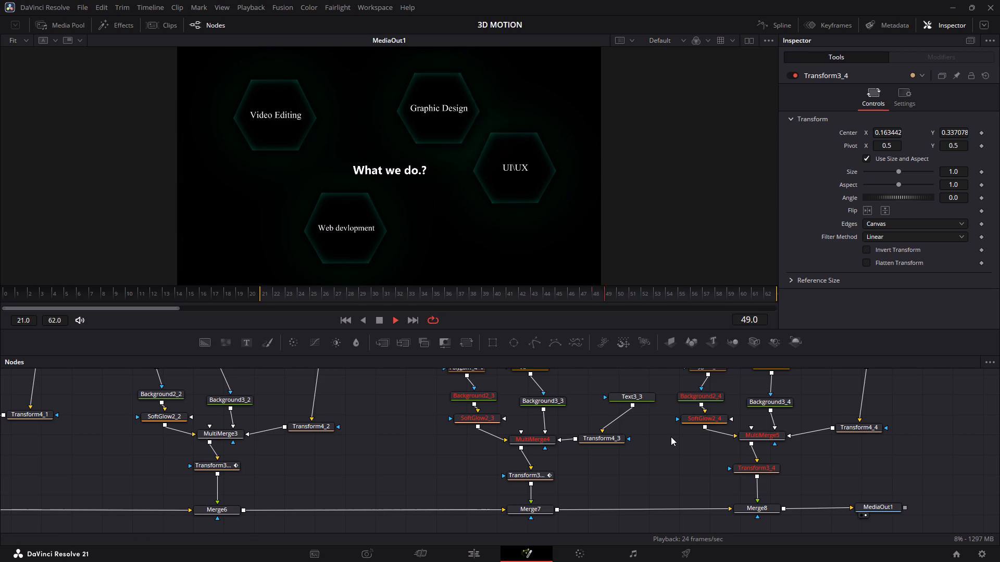
key("space")
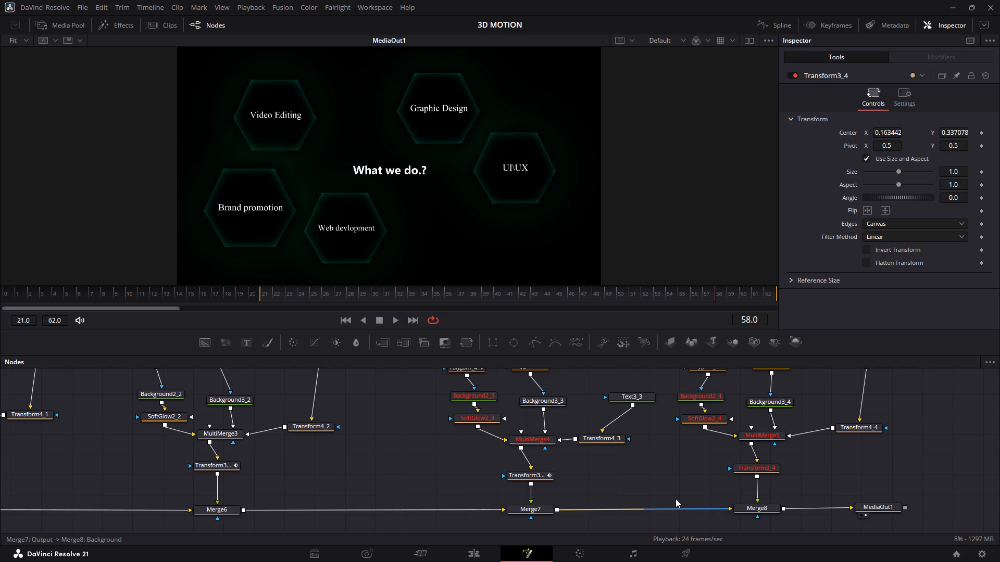
Set Transform3_4's Size to 0.877 at frame 56 and keyframe it as the start of the Brand promotion pop.
scroll(654, 451, "up", 1)
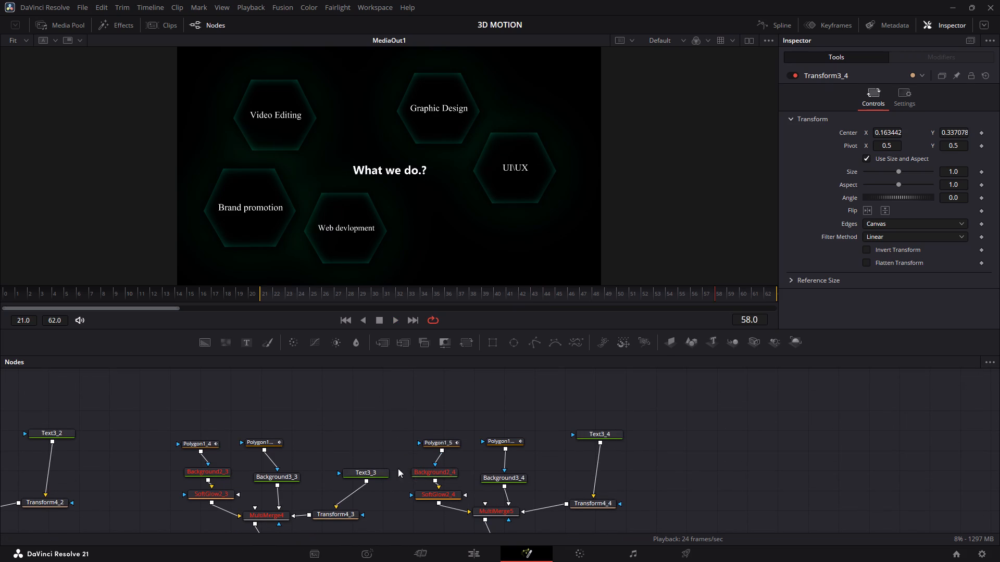
left_click(424, 472)
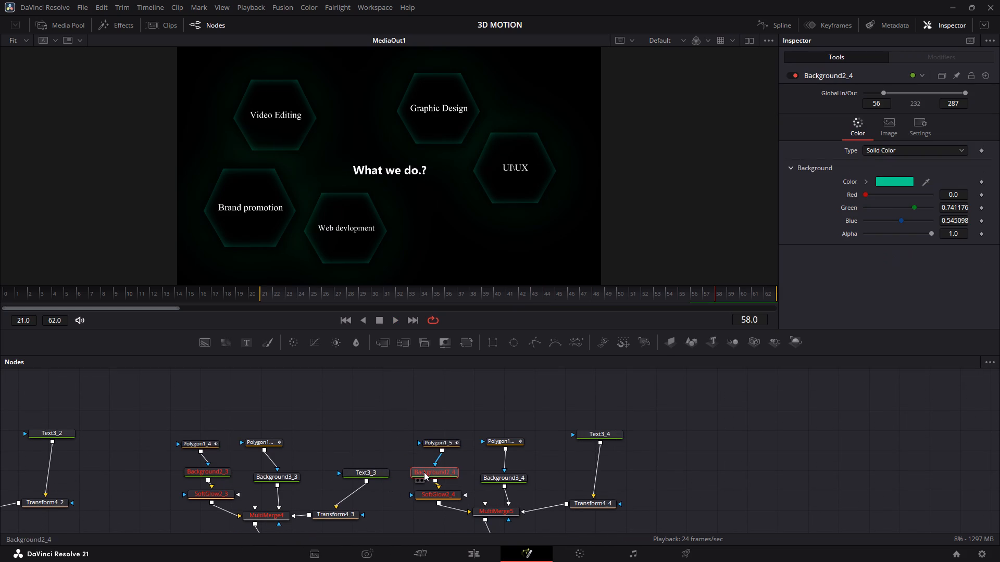
scroll(424, 472, "down", 1)
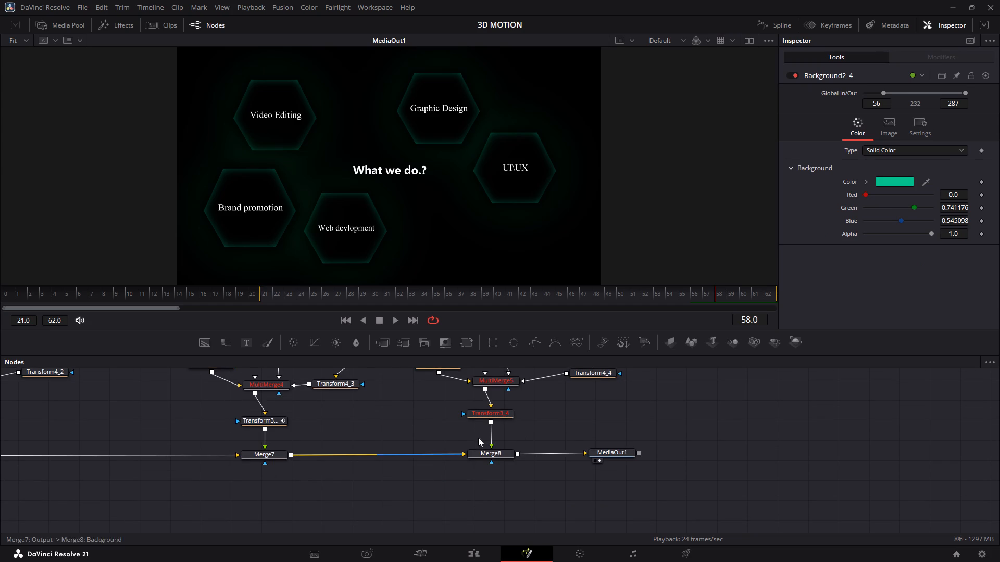
left_click(496, 414)
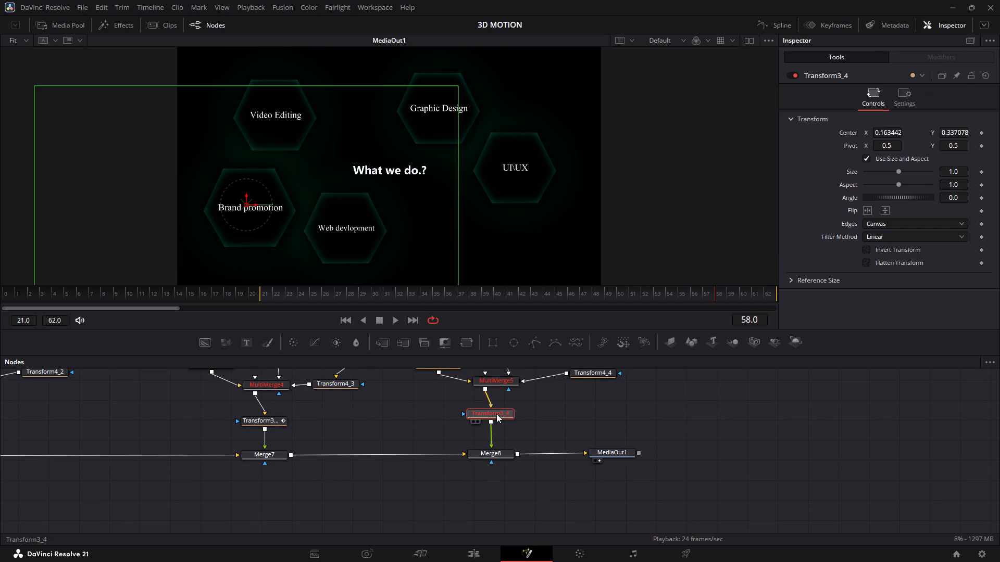
key("Left")
key("Left")
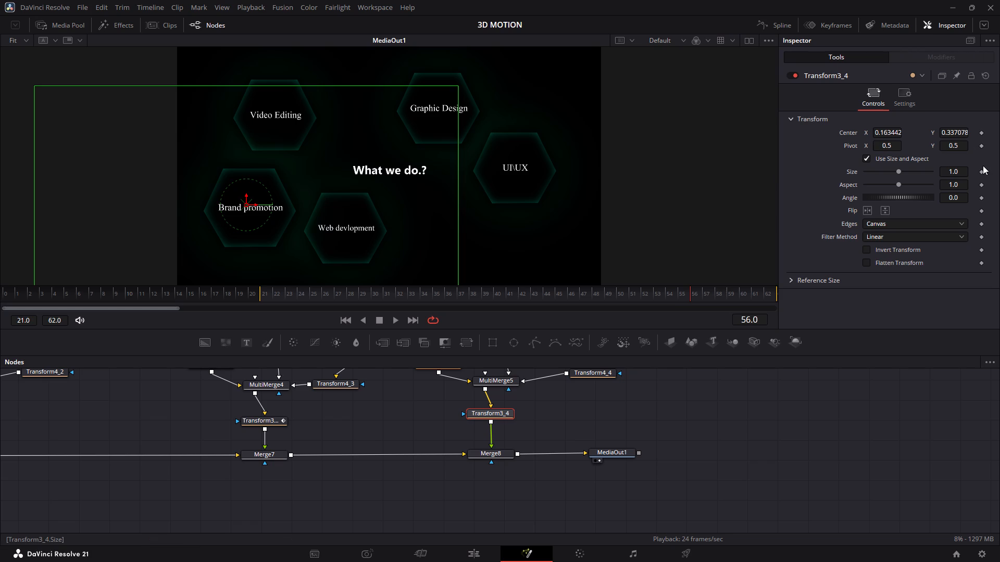
left_click(963, 169)
key("BackSpace")
key("BackSpace")
key("BackSpace")
type("0.877")
key("Return")
left_click(873, 440)
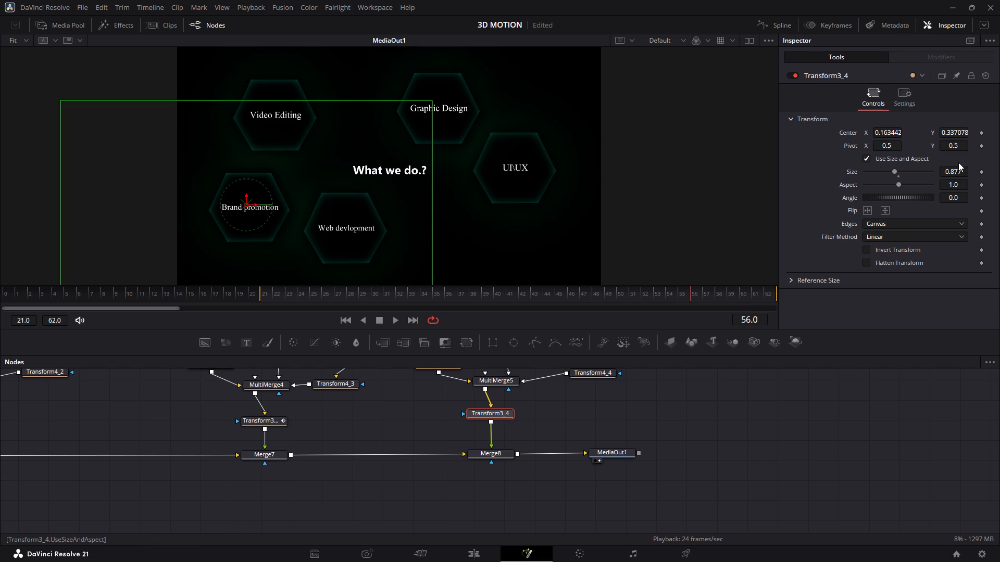
left_click(983, 174)
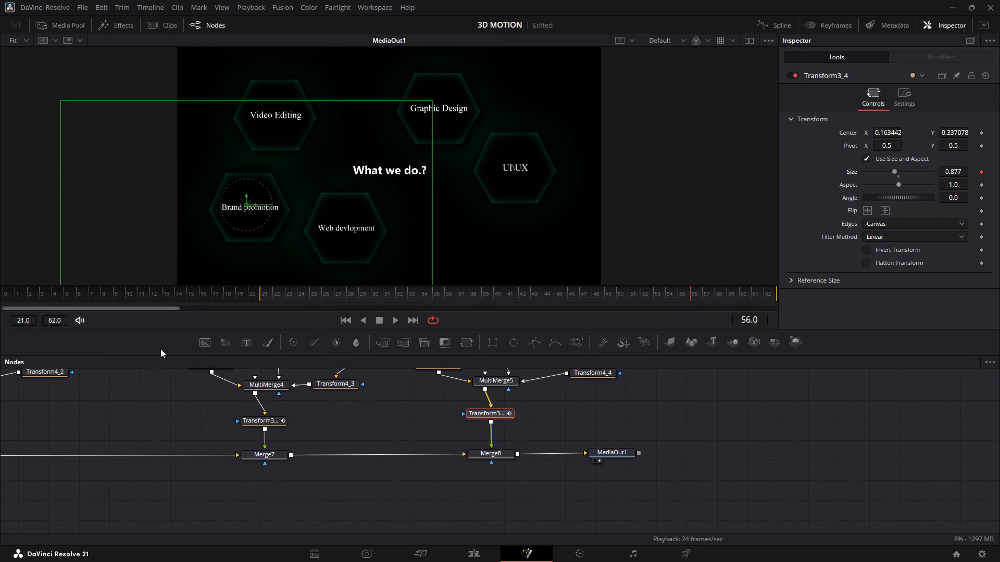
Extend the end of the render range to frame 68.
left_click_drag(169, 306, 265, 307)
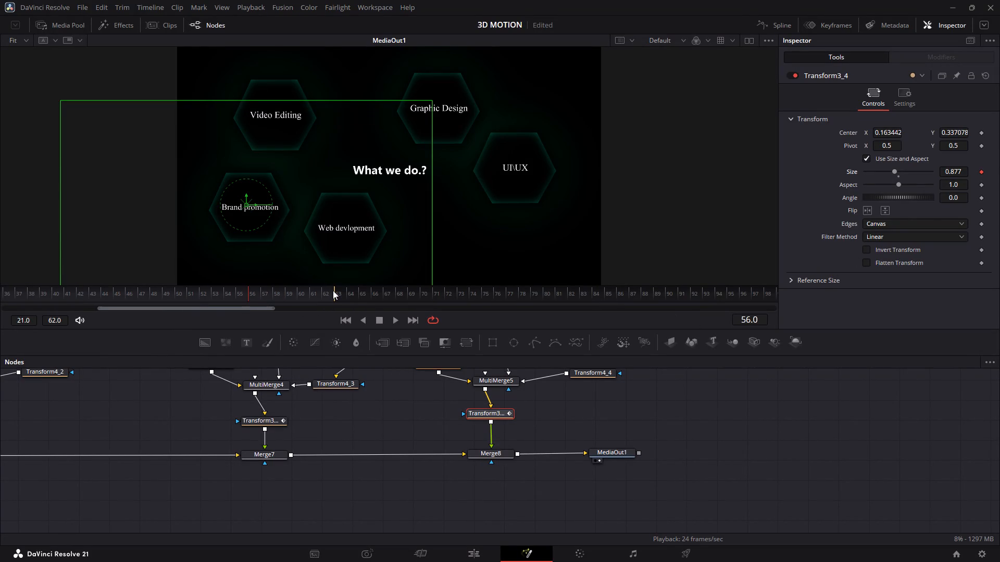
left_click_drag(333, 290, 337, 291)
left_click_drag(334, 291, 409, 291)
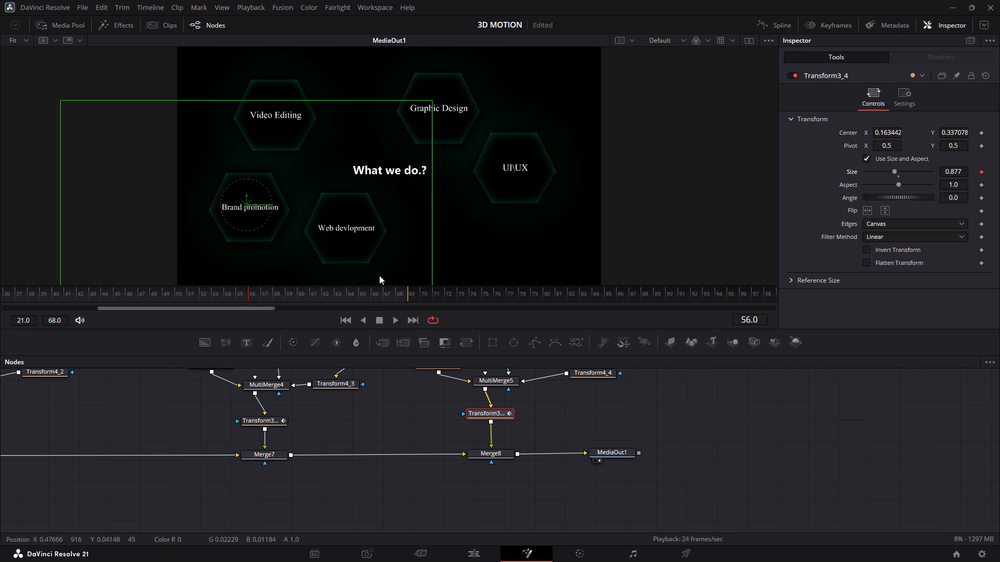
Set Transform3_4's Size to 0.944 at frame 62 as the peak of the Brand promotion hexagon's pop.
key("Right")
key("Right")
key("Right")
key("Right")
key("Right")
key("Left")
key("Left")
key("Left")
key("Left")
key("Right")
key("Right")
key("Right")
key("Right")
key("Right")
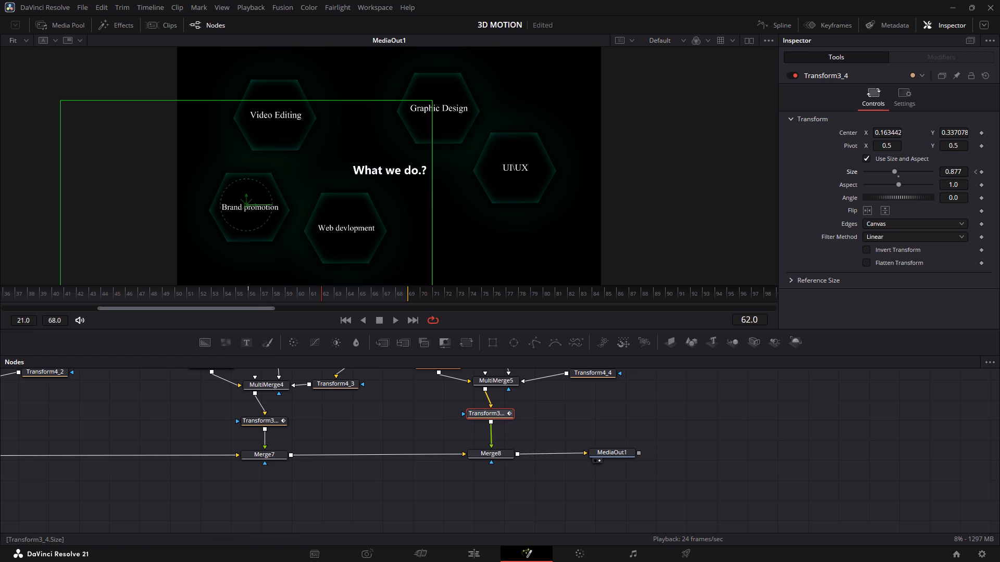
left_click_drag(960, 168, 986, 167)
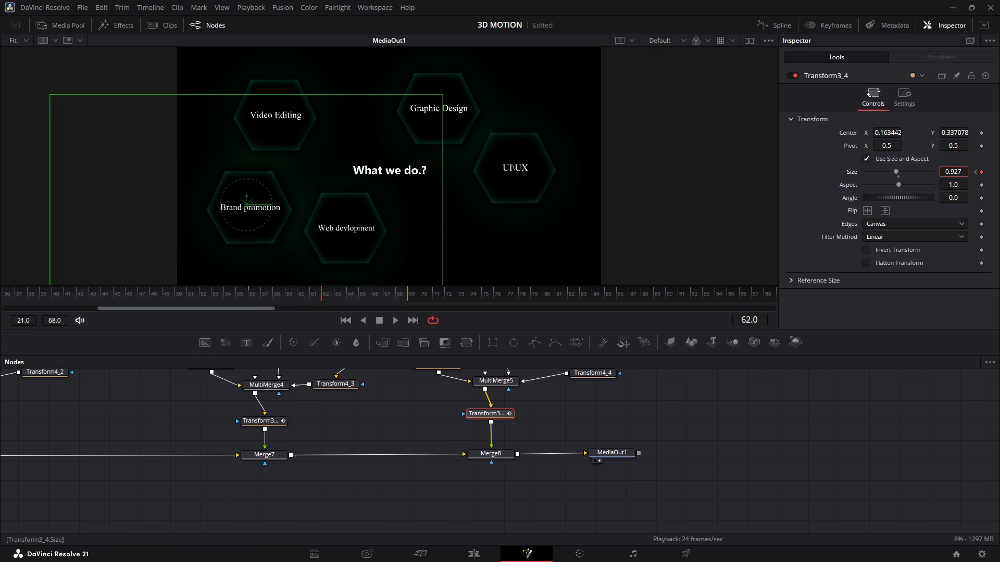
left_click_drag(986, 167, 506, 167)
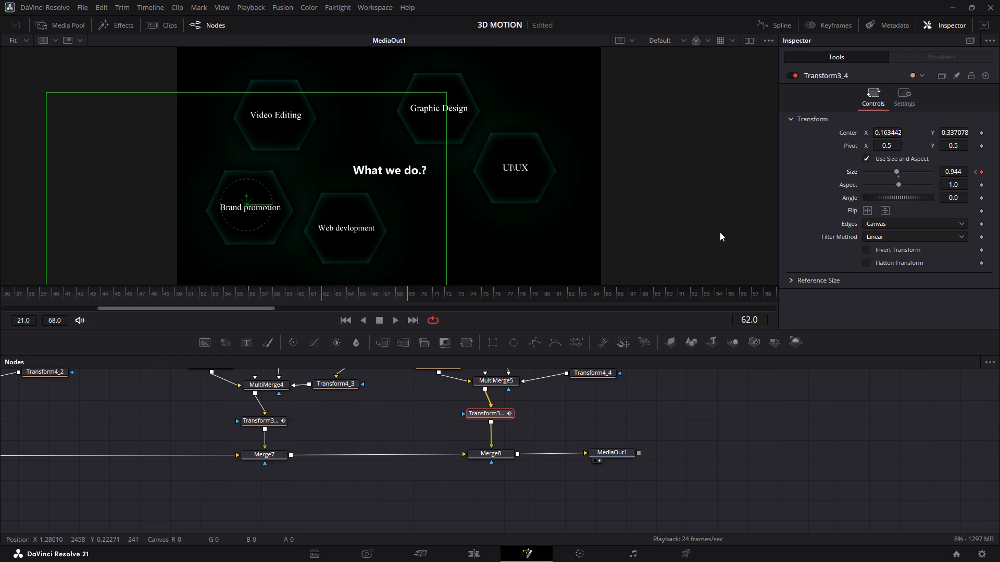
Set Transform3_4's Size to 0.901 at frame 64 so the Brand promotion hexagon settles back.
key("Right")
key("Right")
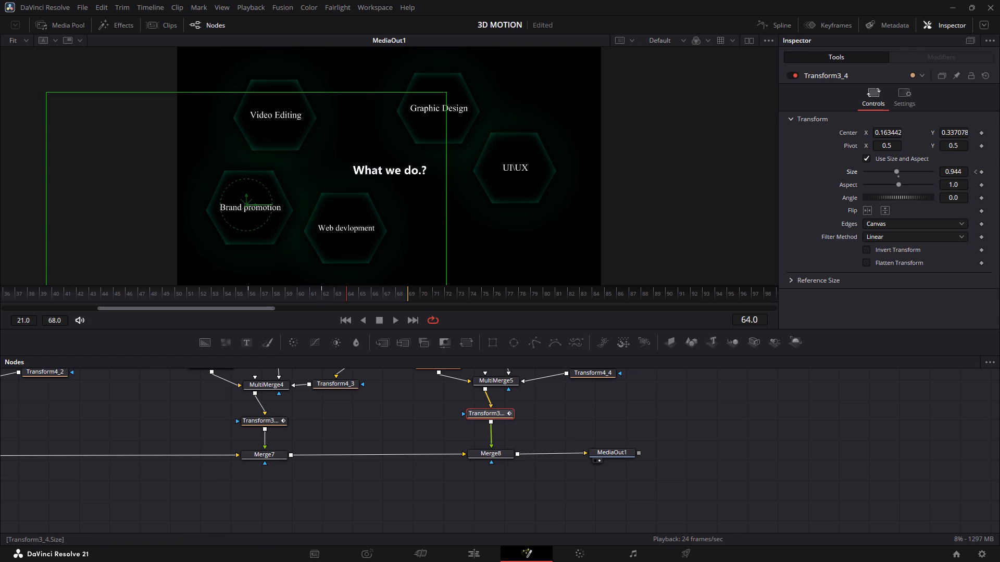
left_click_drag(967, 172, 936, 173)
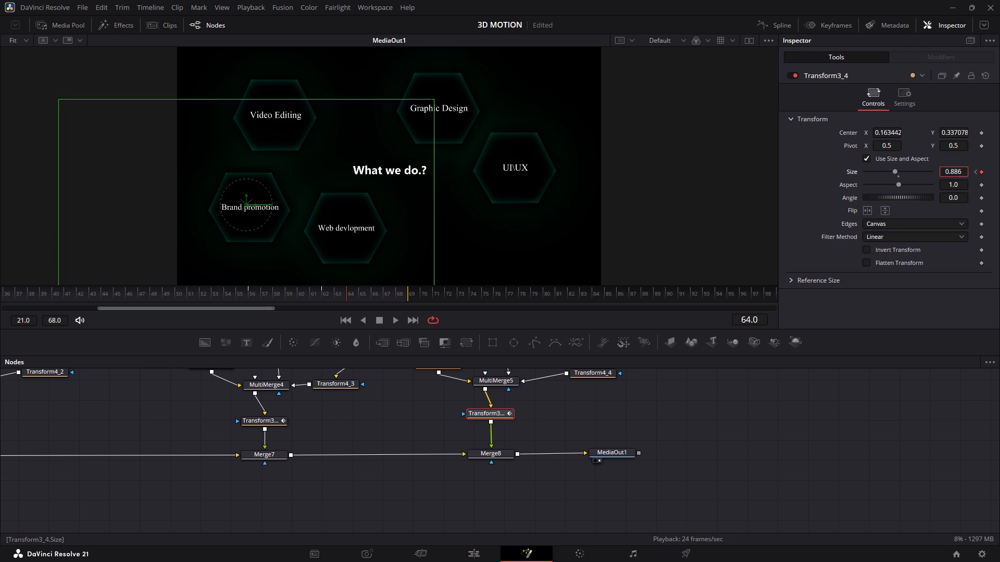
left_click_drag(936, 173, 946, 173)
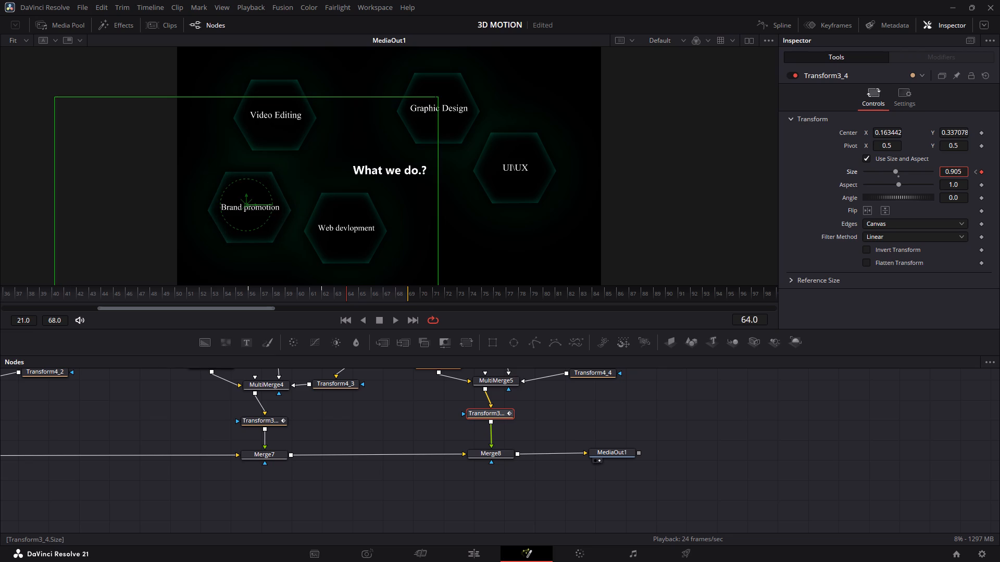
left_click_drag(946, 173, 944, 173)
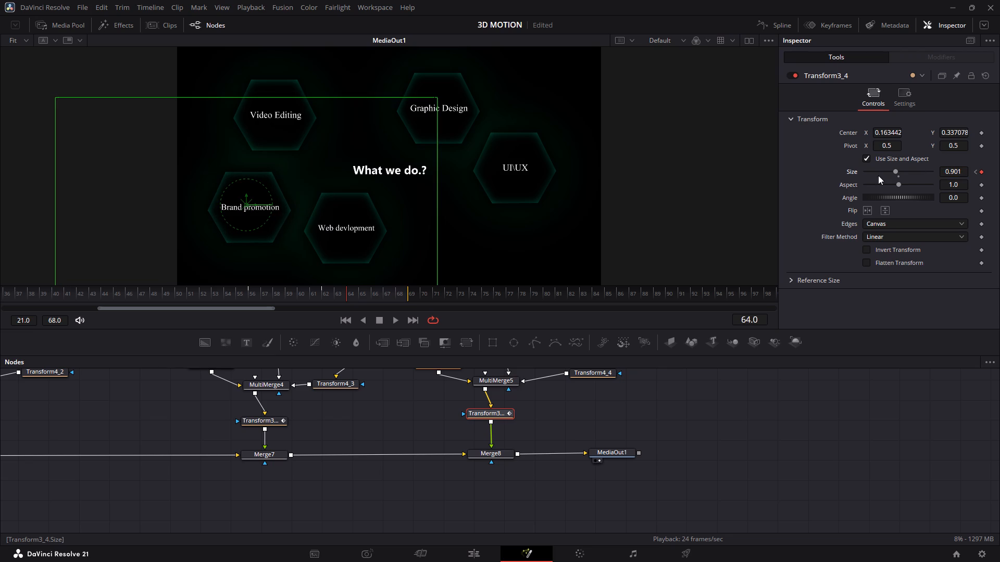
left_click(741, 214)
Show only Transform3_4's Size curve in the Spline editor, hiding Transform3_3's, and smooth all three of its keyframes.
left_click(773, 28)
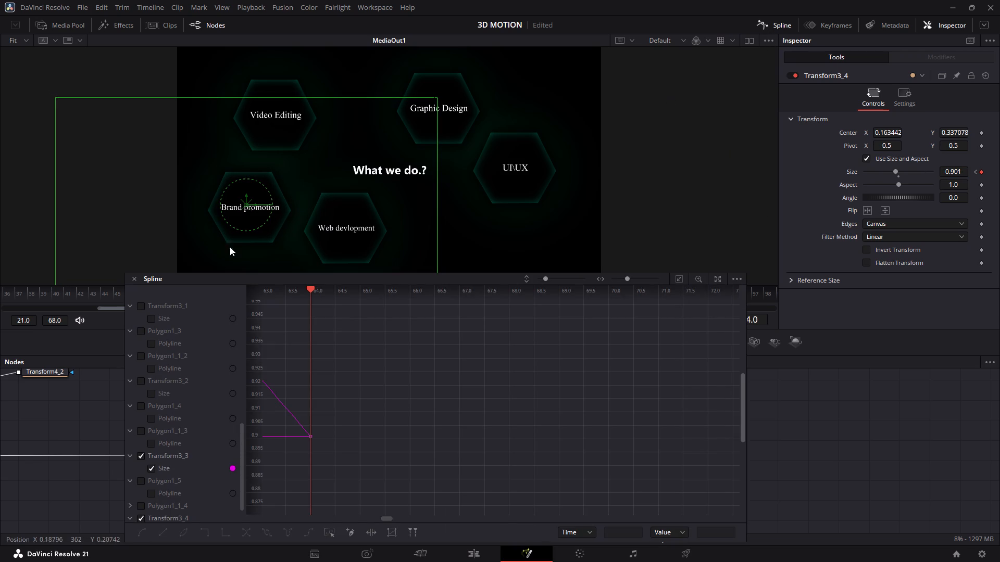
scroll(160, 404, "down", 1)
double_click(140, 432)
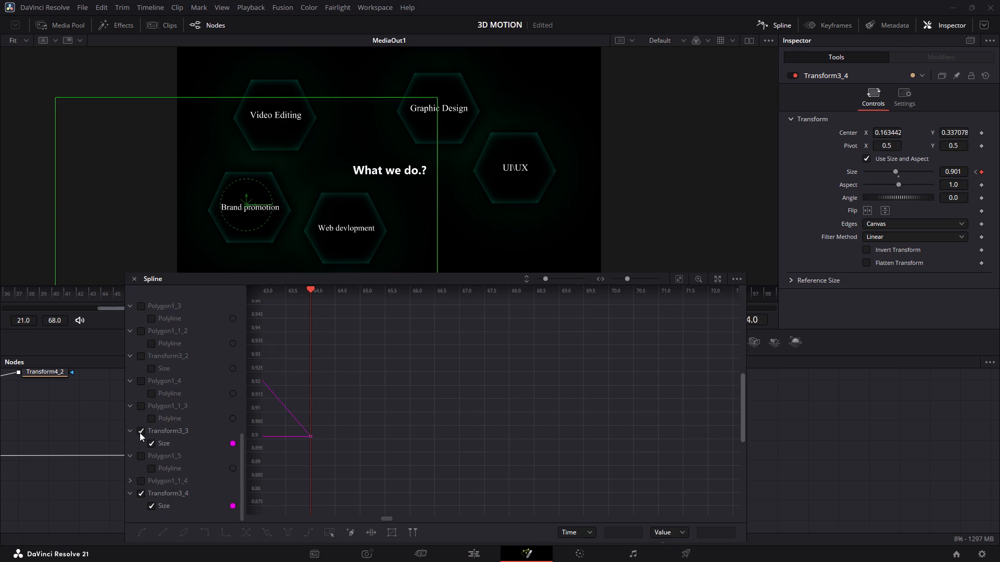
left_click(678, 277)
left_click_drag(721, 305, 290, 506)
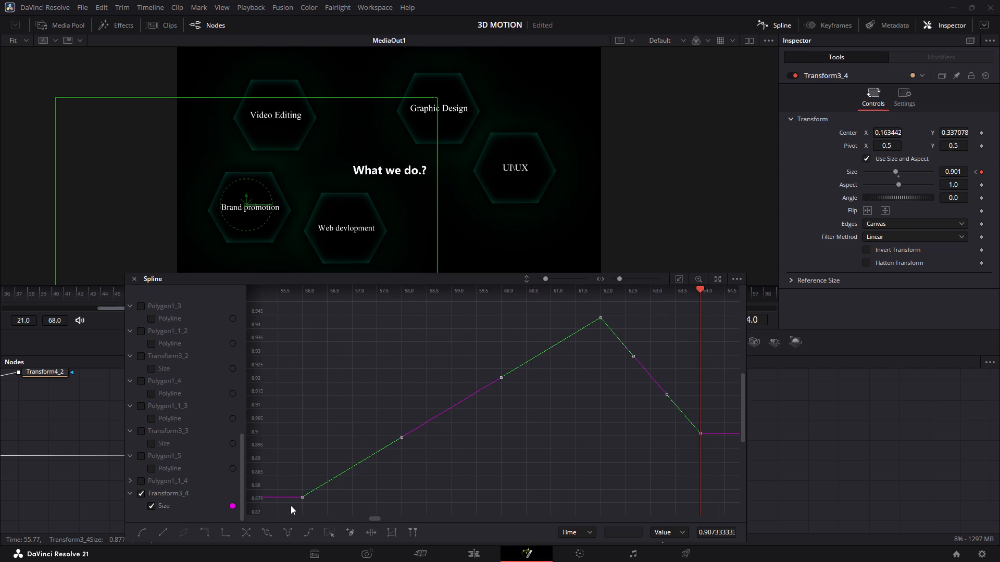
key("s")
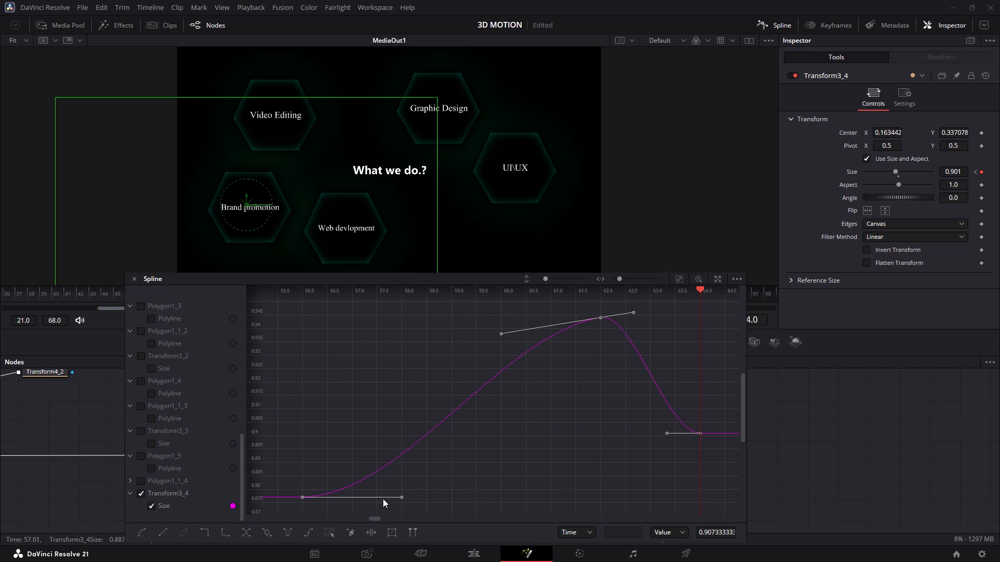
Raise the outgoing handle of Transform3_4's first Size keyframe at frame 56 so the curve starts steeply.
left_click_drag(403, 497, 358, 417)
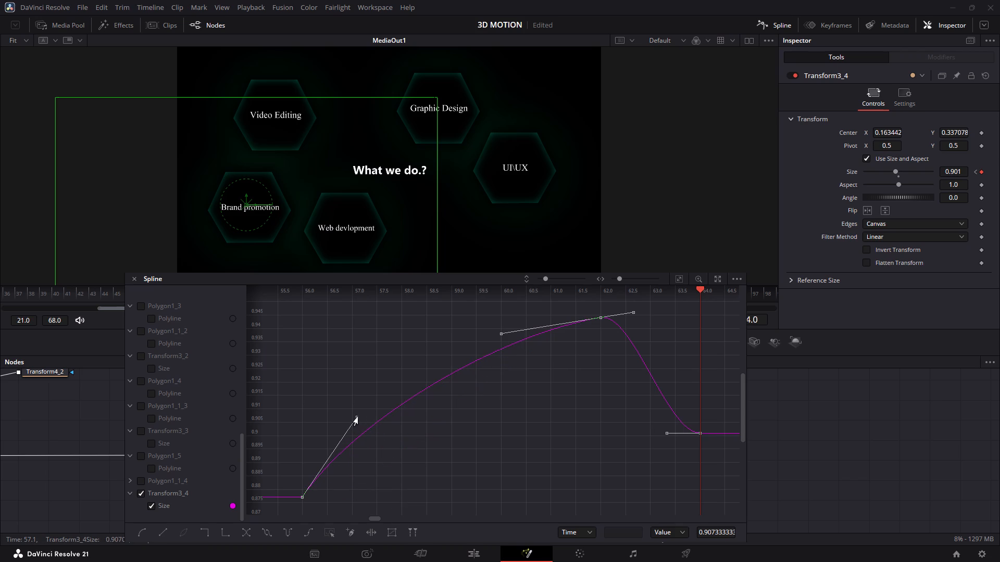
left_click_drag(358, 417, 354, 408)
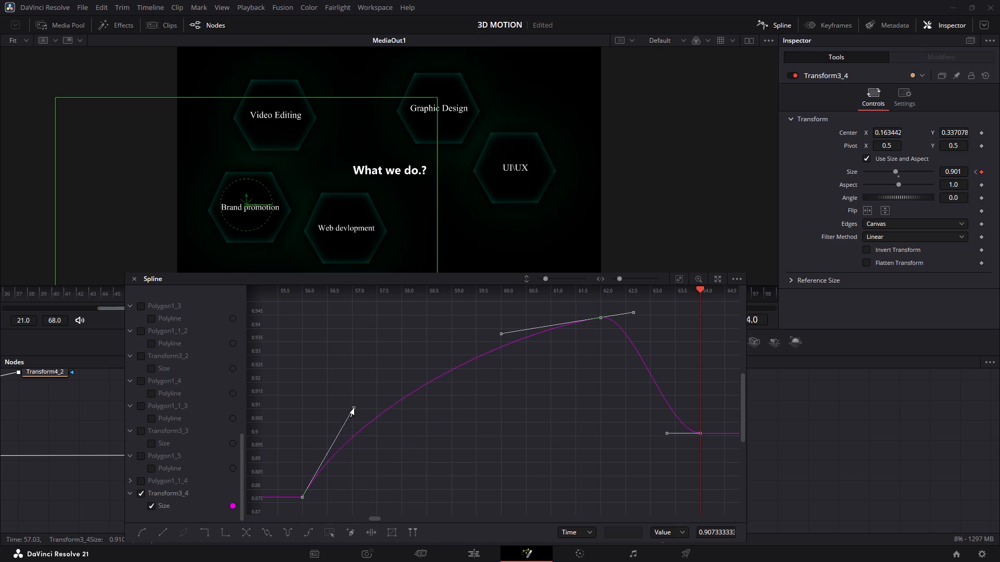
left_click_drag(354, 408, 348, 404)
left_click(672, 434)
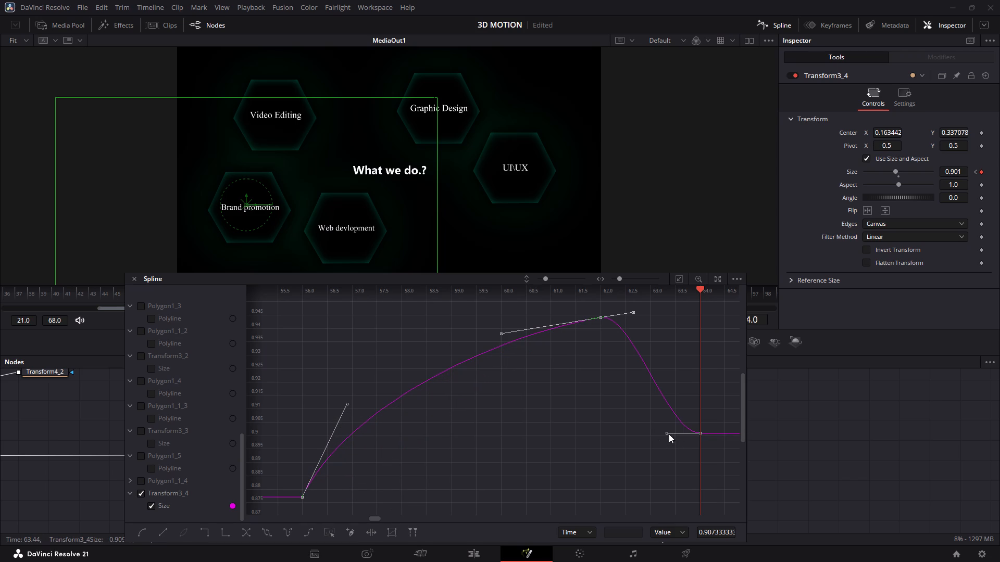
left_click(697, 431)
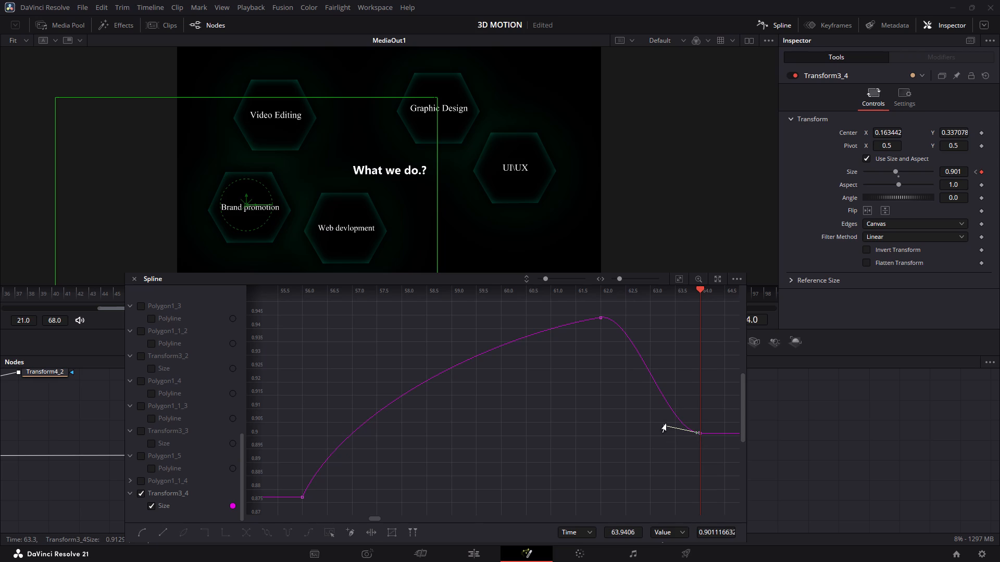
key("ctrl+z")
Raise the incoming handle of the Size keyframe at frame 64 so the curve drops steeply into its end.
left_click_drag(721, 412, 661, 466)
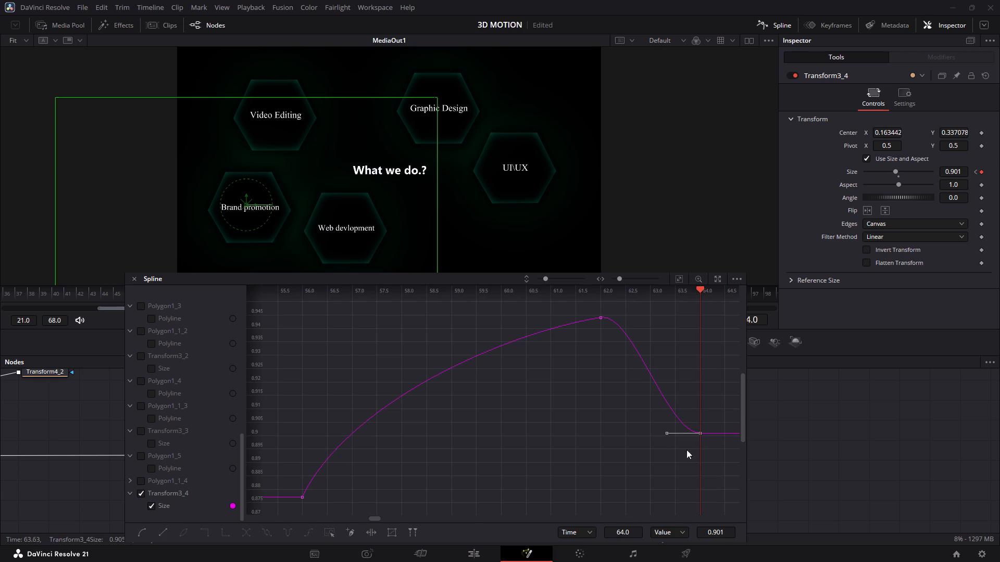
left_click_drag(667, 433, 682, 395)
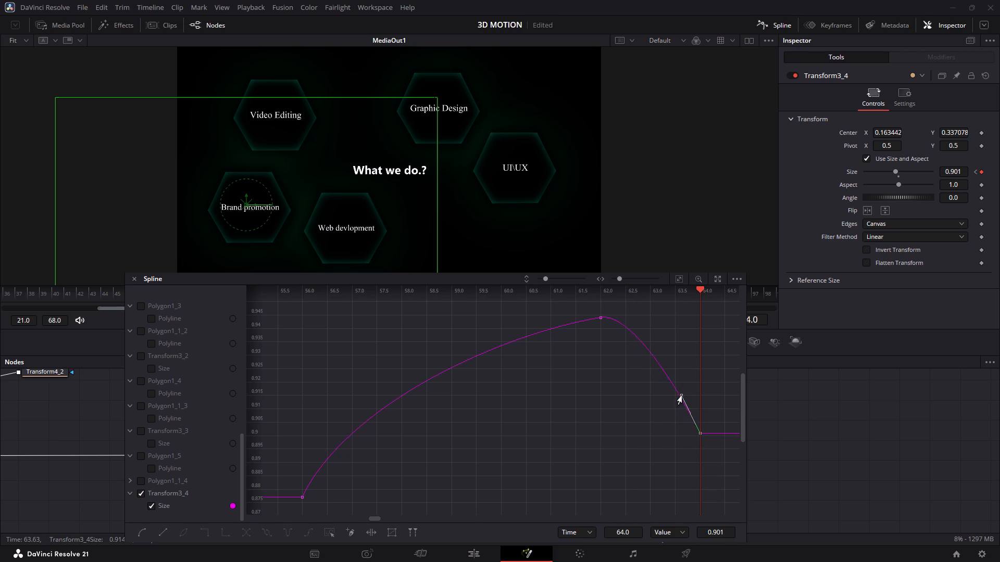
left_click_drag(682, 395, 691, 374)
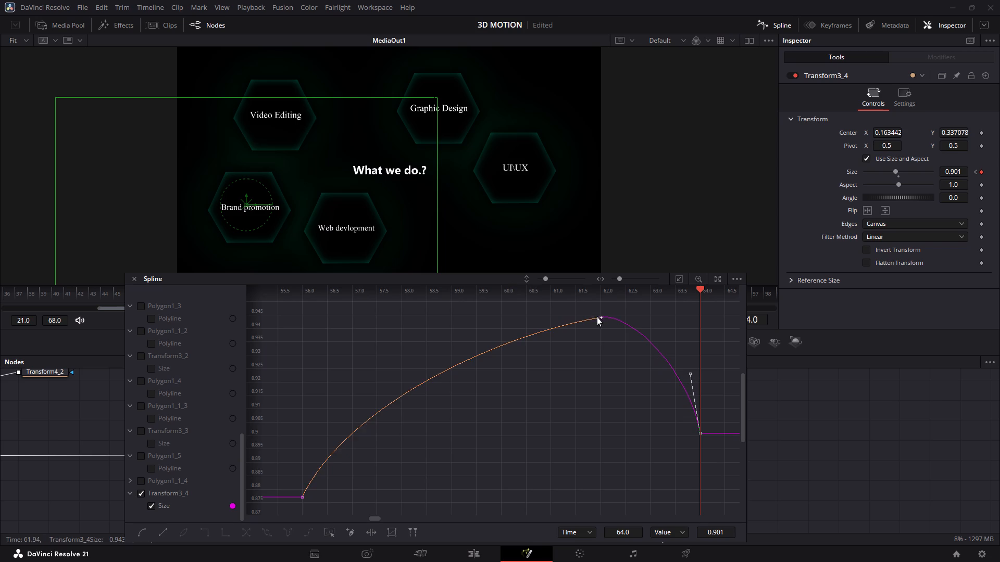
Flatten the handles of the peak Size keyframe at frame 62 slightly, and close the Spline editor.
left_click(601, 317)
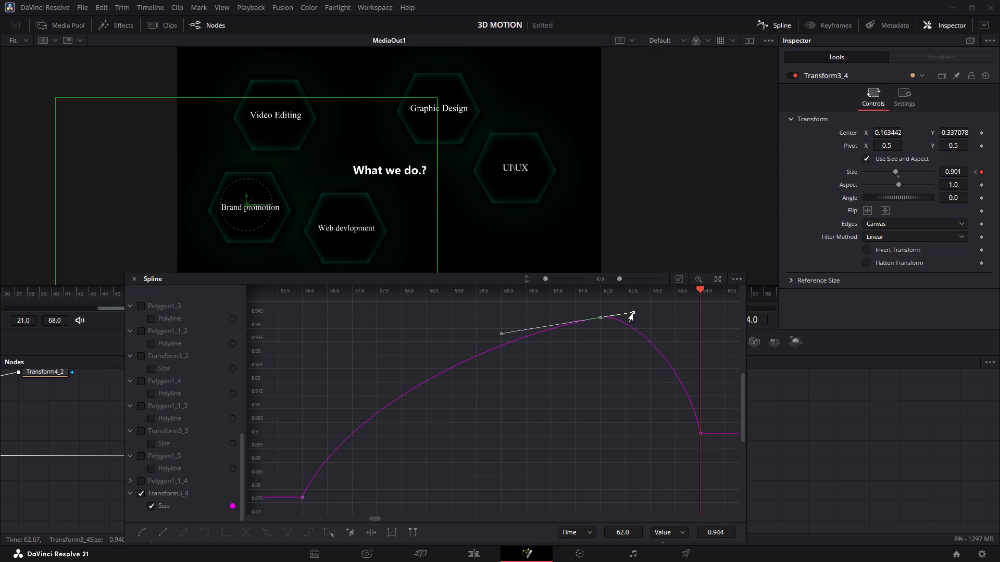
left_click(633, 313)
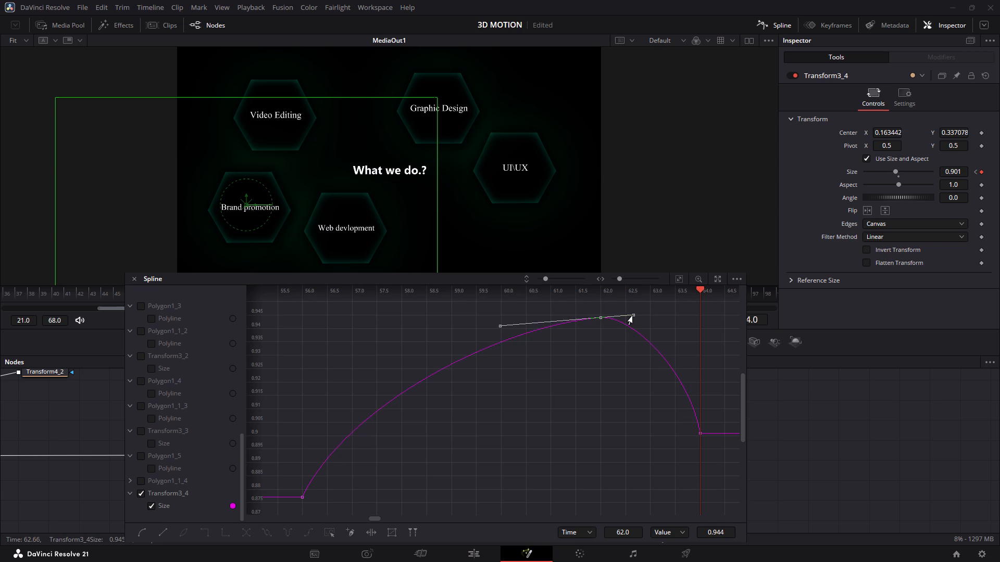
left_click(779, 24)
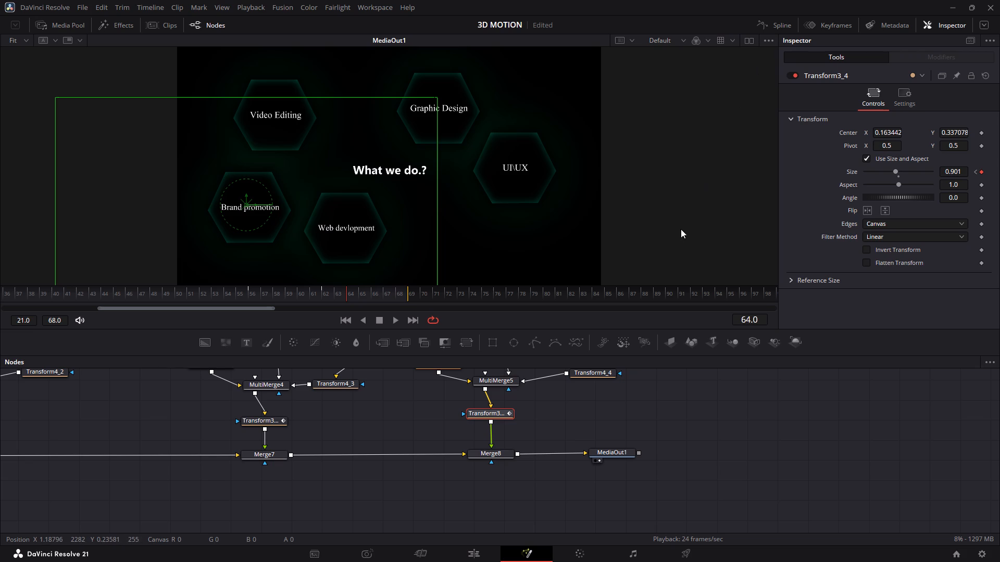
Deselect all nodes and play the render range to check the hexagons' pop-in animation.
left_click(681, 229)
left_click(702, 498)
double_click(706, 492)
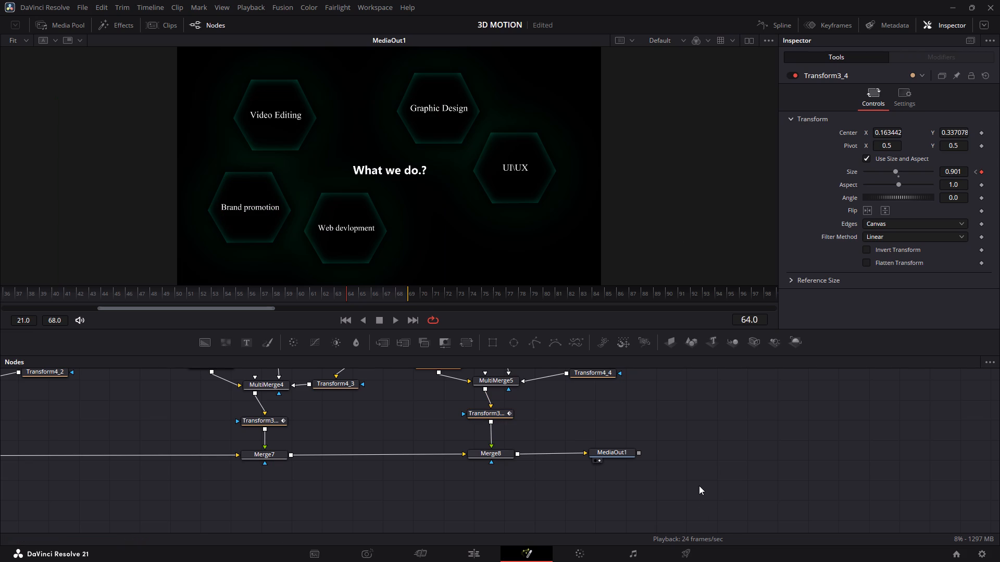
key("space")
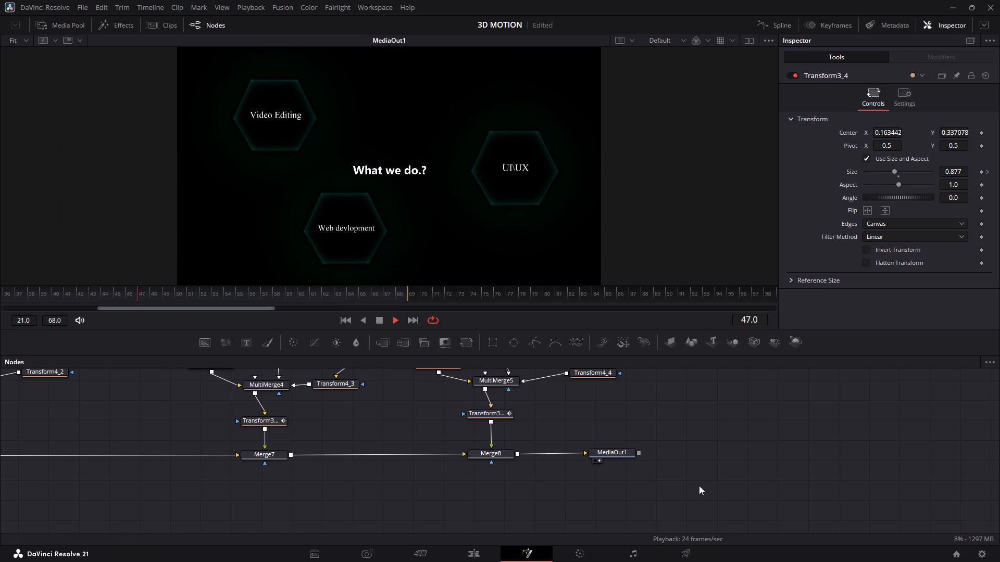
key("space")
key("space")
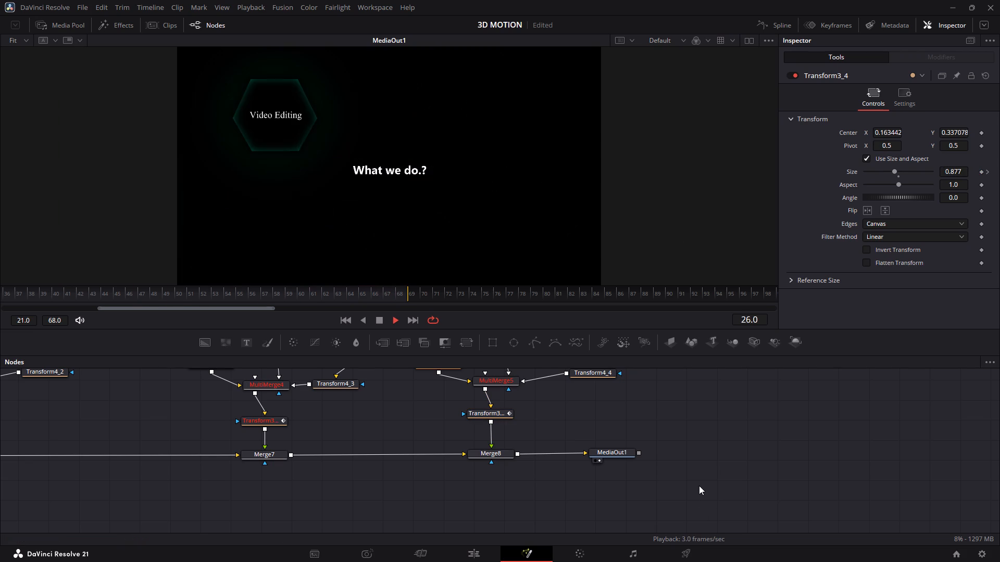
key("space")
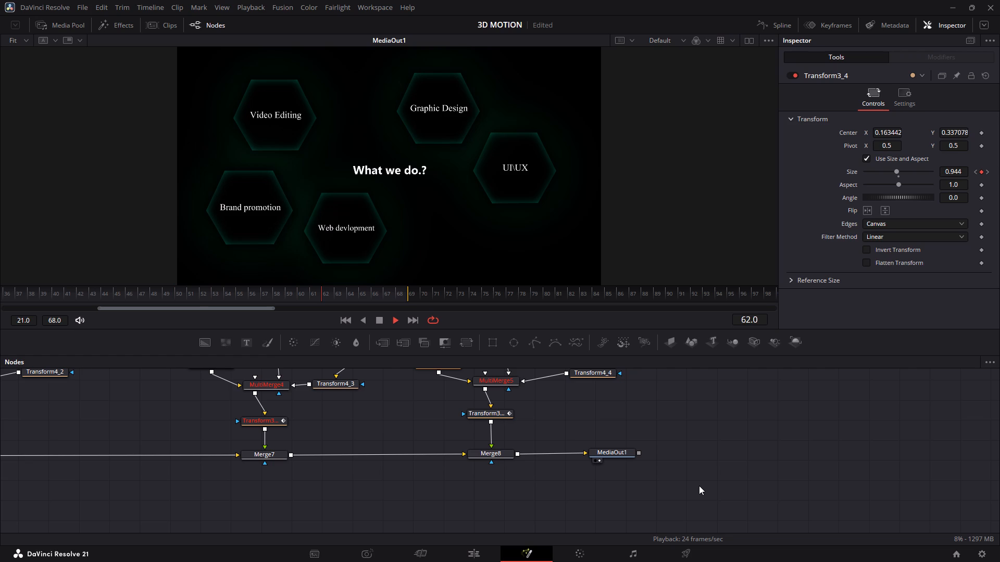
Look over the node tree back to Background1 and the hexagon branches while replaying the full hexagon animation.
scroll(428, 453, "right", 4)
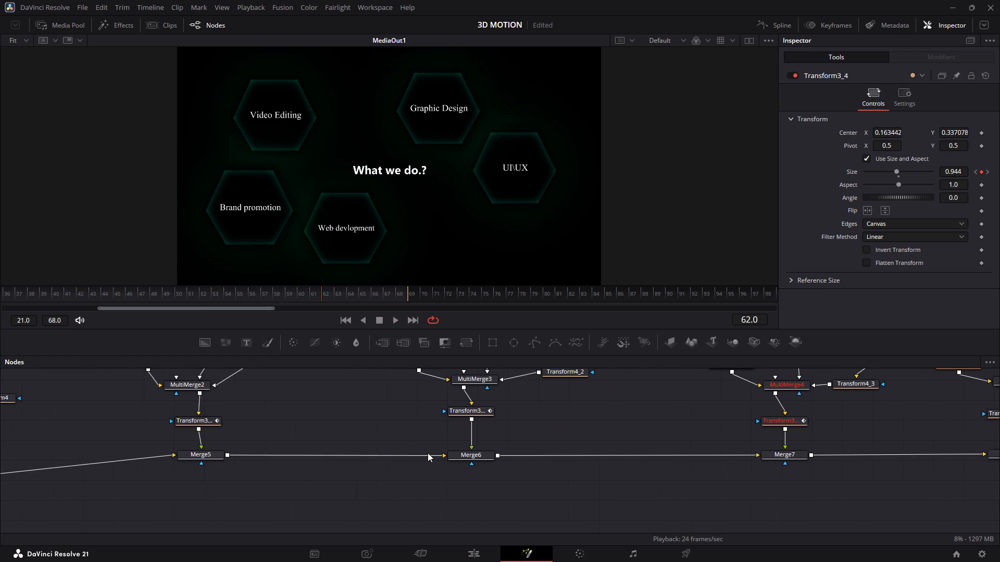
scroll(428, 453, "right", 7)
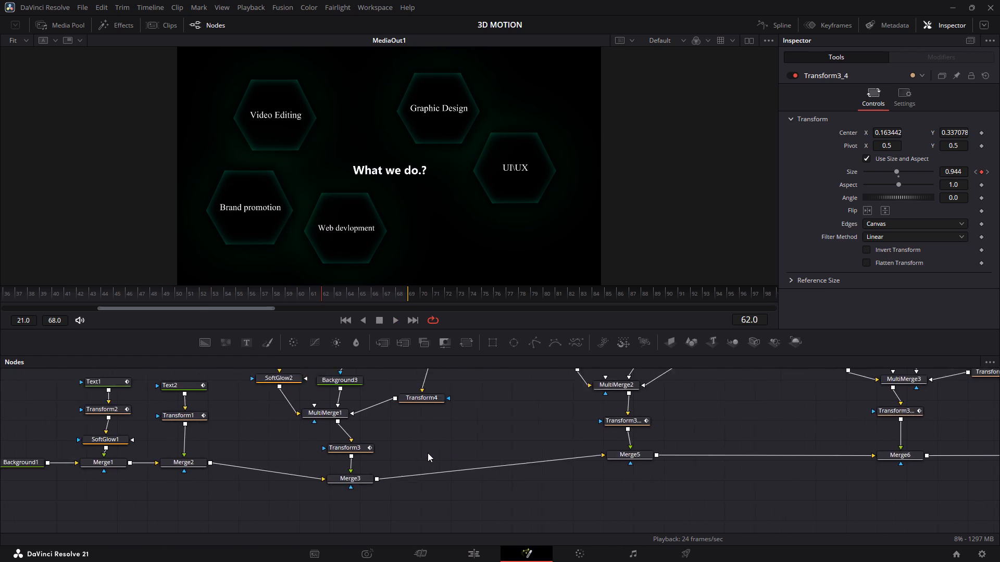
scroll(428, 453, "right", 3)
key("space")
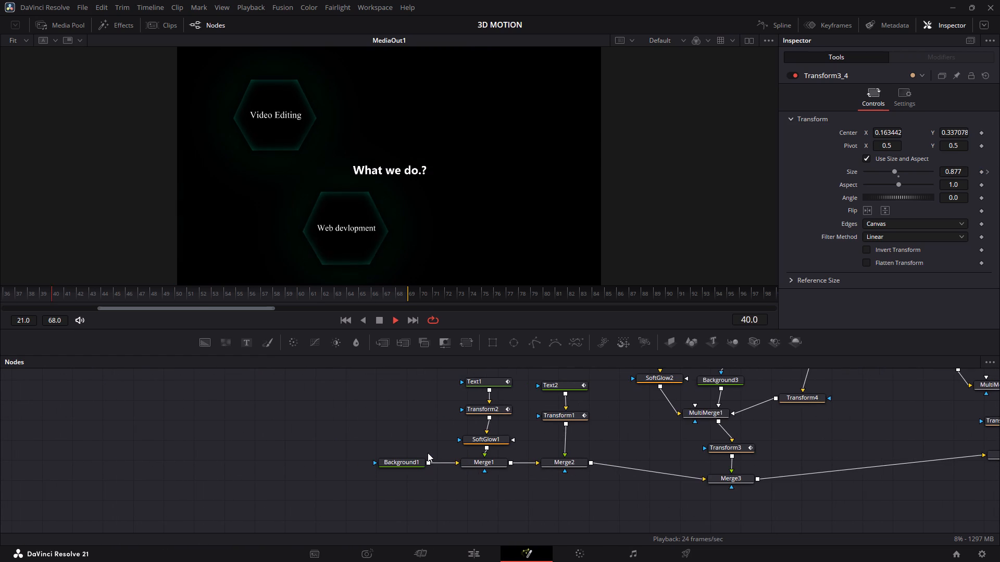
key("space")
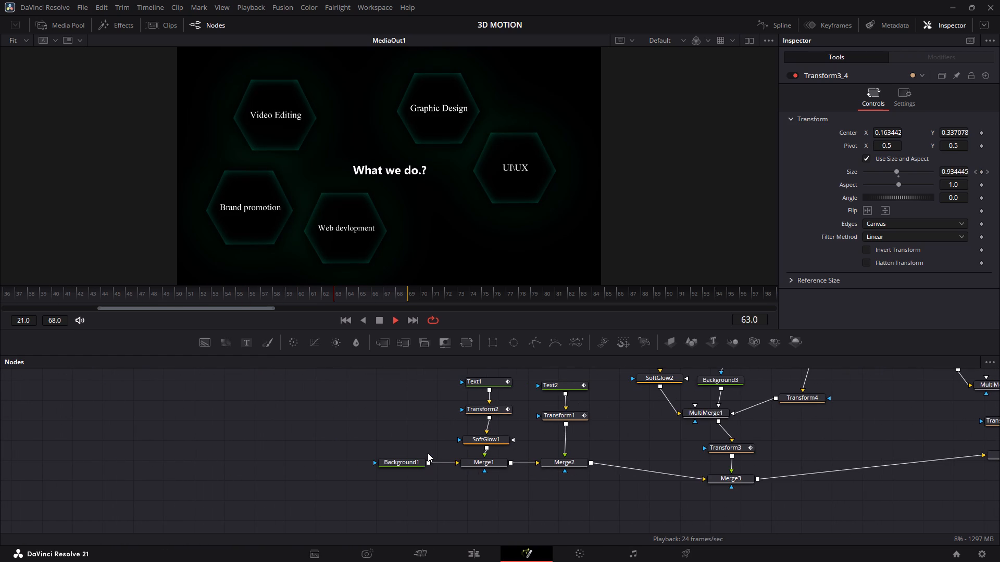
key("space")
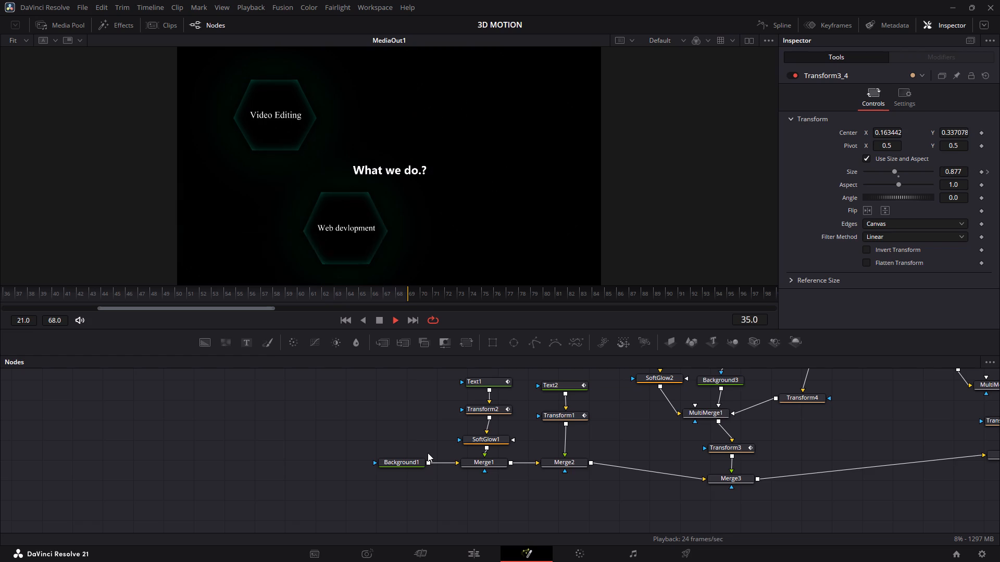
key("space")
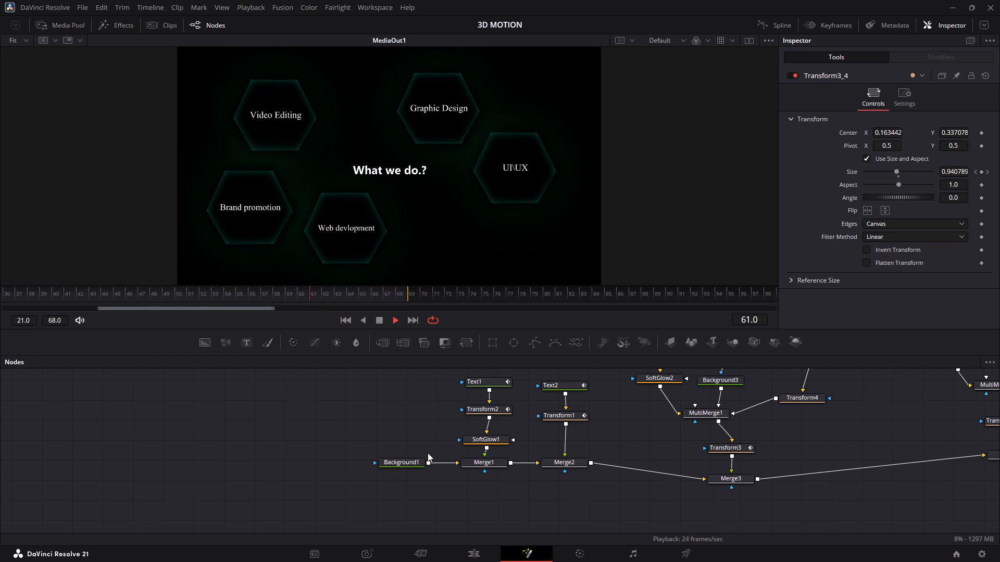
scroll(428, 453, "left", 5)
scroll(428, 453, "up", 1)
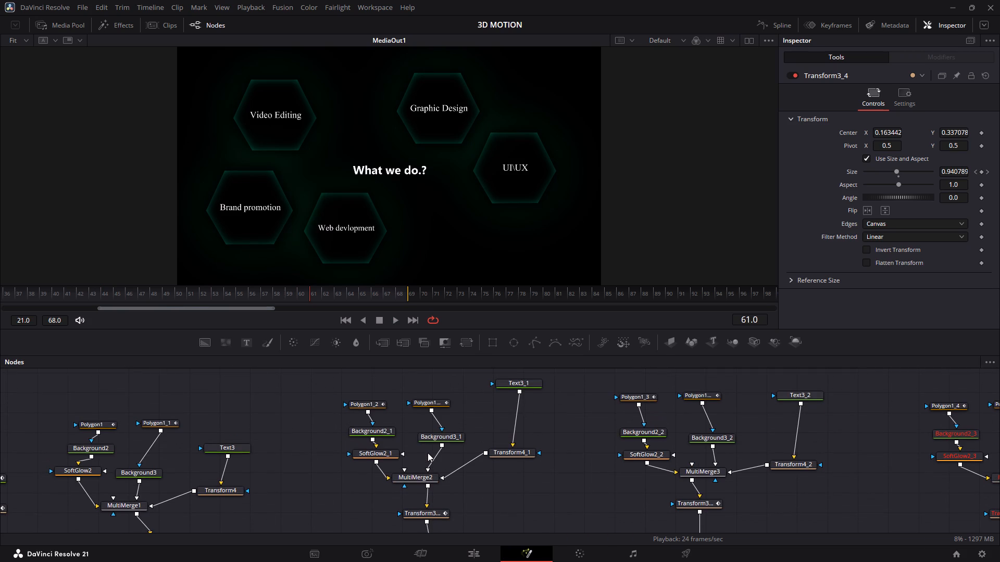
key("space")
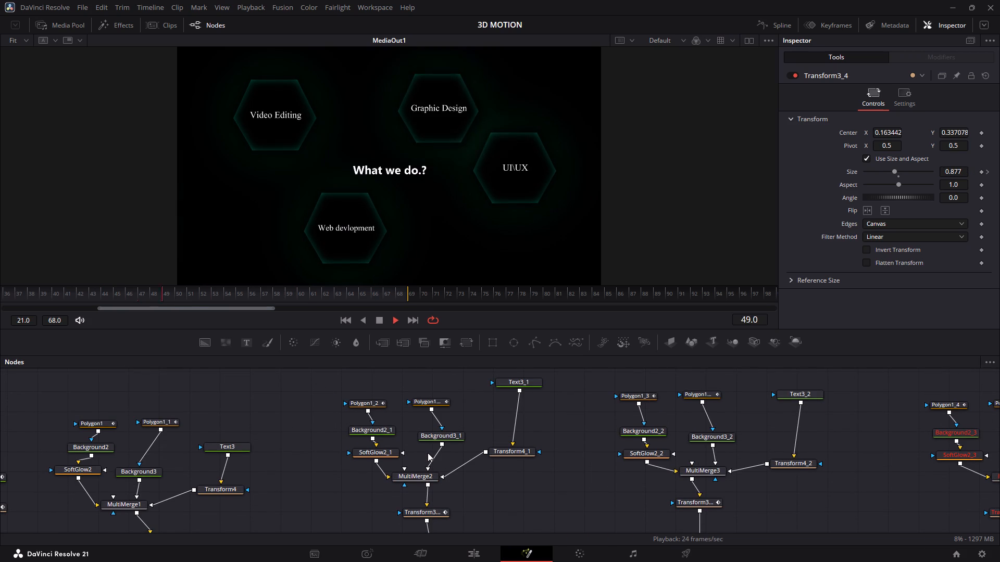
key("space")
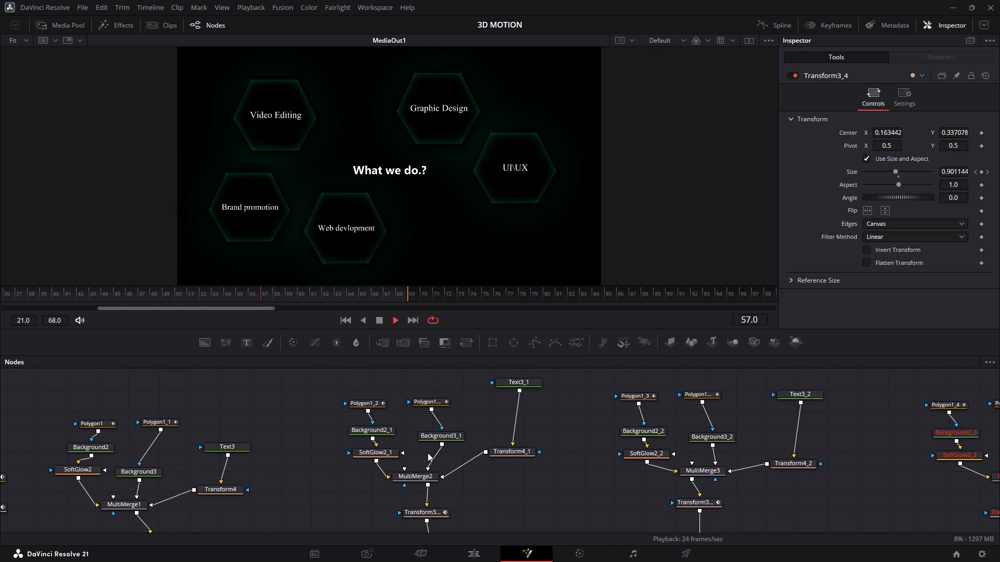